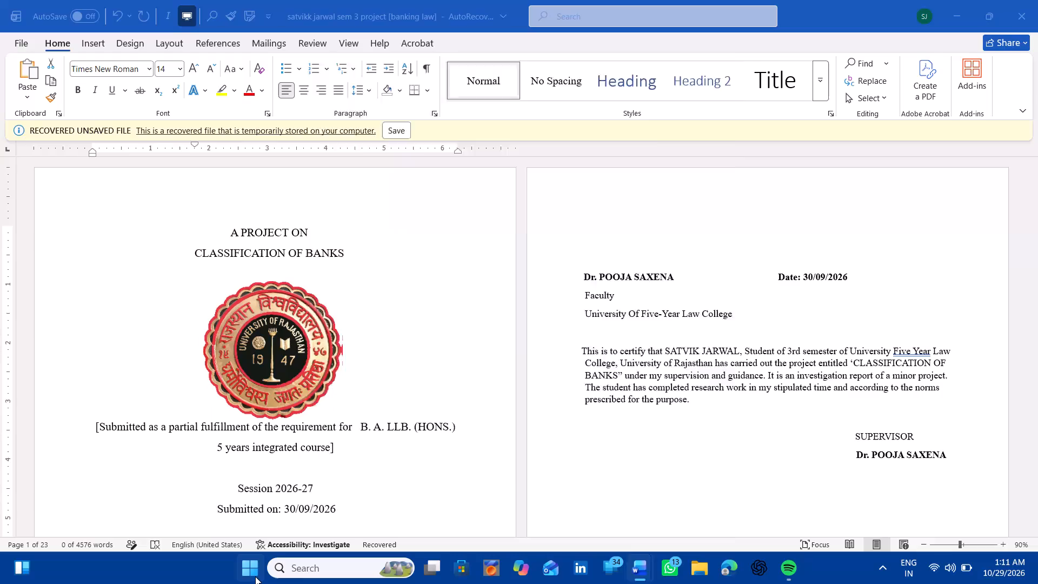
Launch the recently added Kuro app.
left_click(389, 399)
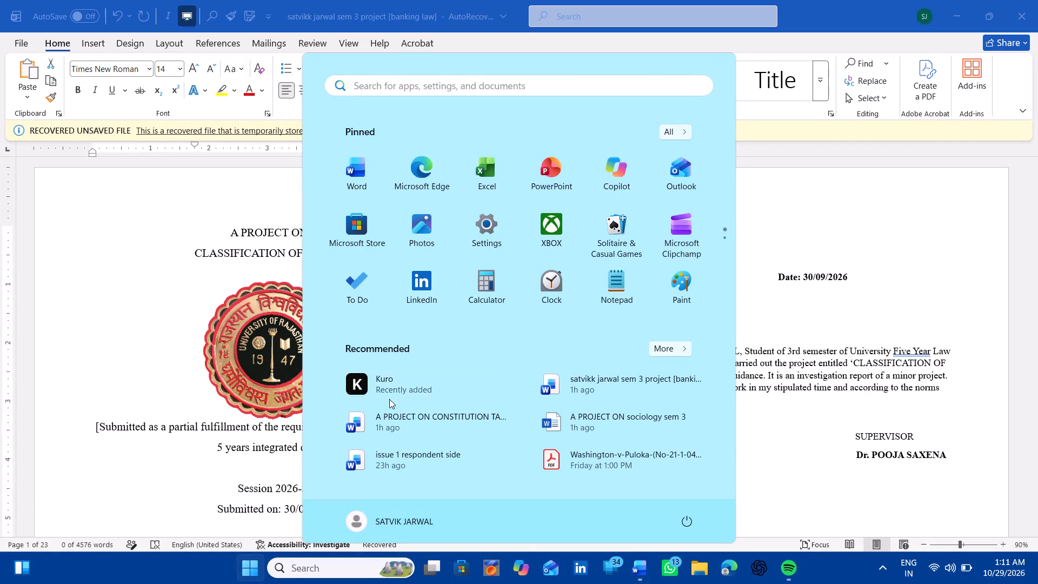
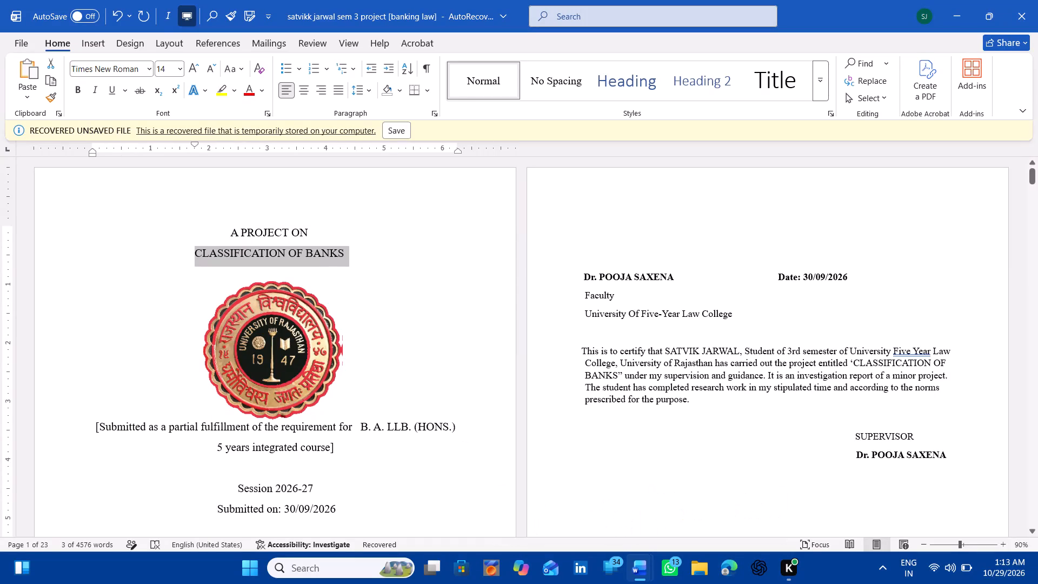
Make the cover-page title CLASSIFICATION OF BANKS bold and underlined.
left_click(79, 92)
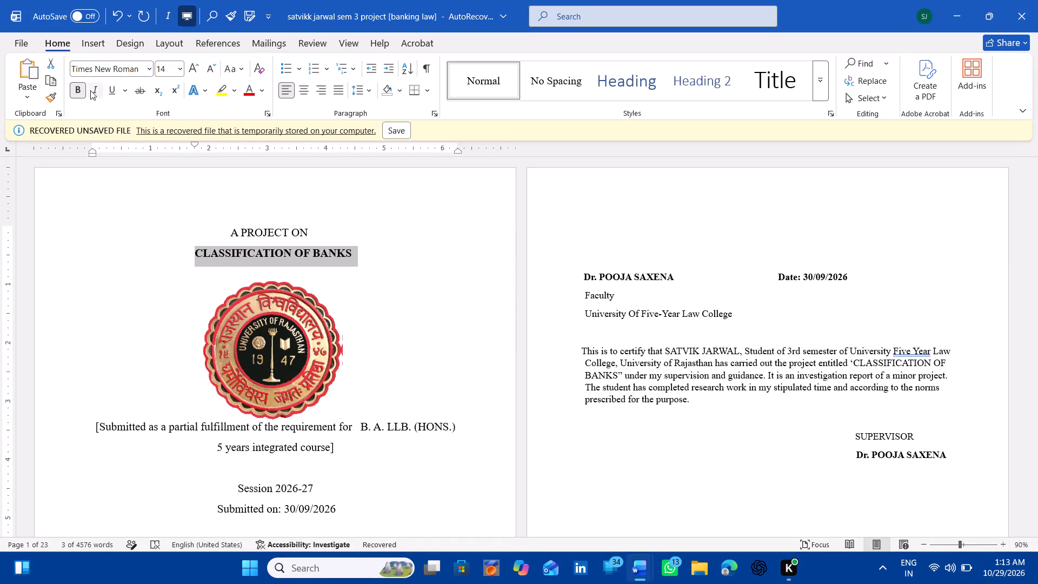
left_click(107, 90)
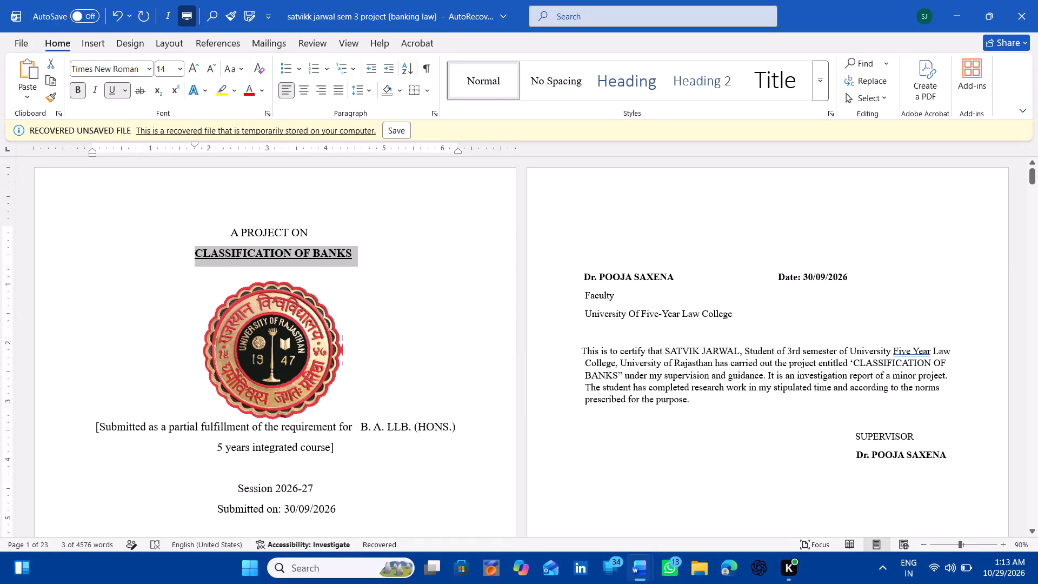
Insert 20 spaces before the "Date: 30/09/2026" text on the certificate page to shift it towards the page's right margin.
left_click(773, 279)
key("space")
key("space")
key("space")
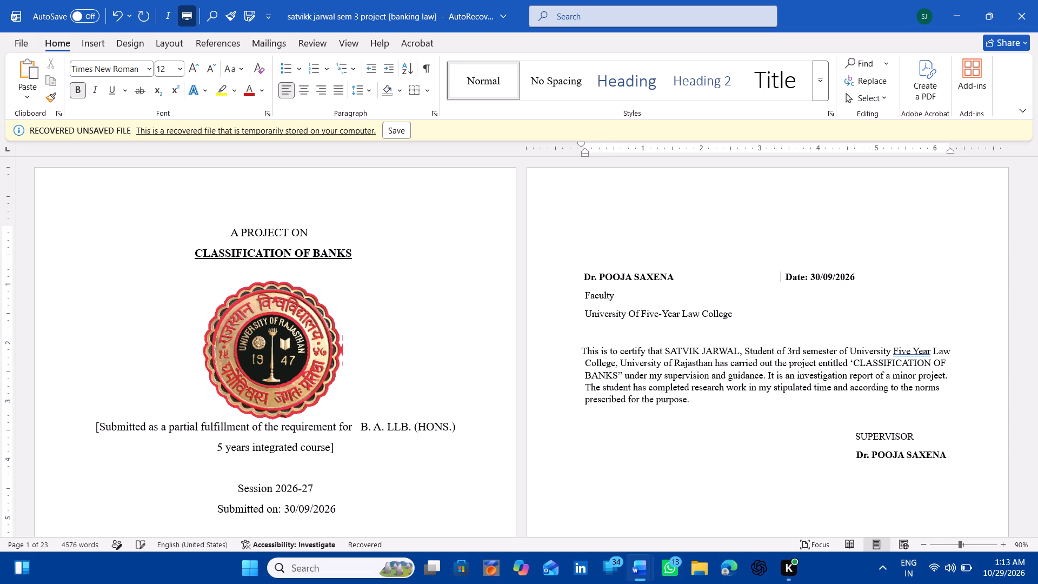
key("space")
key("space")
key("space")
key("space")
key("space")
key("space")
key("space")
key("space")
key("space")
key("space")
key("space")
key("space")
key("space")
key("space")
key("space")
key("space")
key("space")
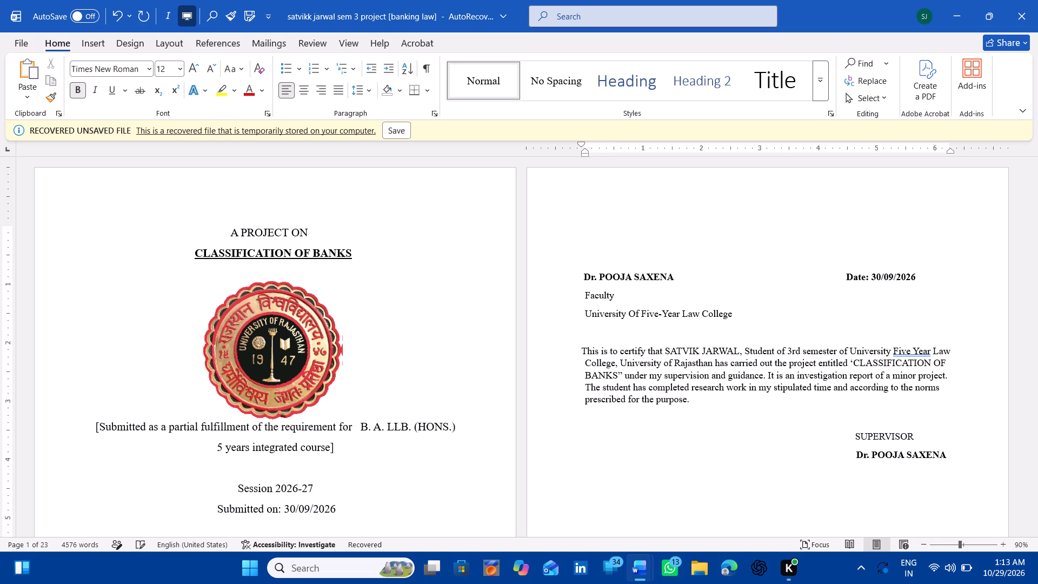
Hyphenate "Five Year" as "Five-Year" in the certificate paragraph.
scroll(773, 279, "down", 1)
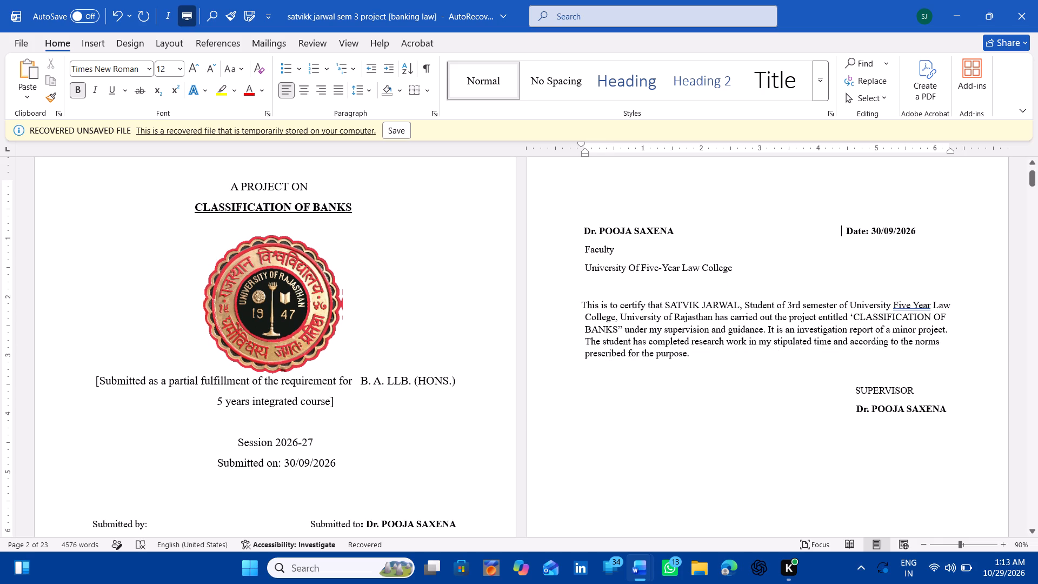
scroll(773, 279, "down", 1)
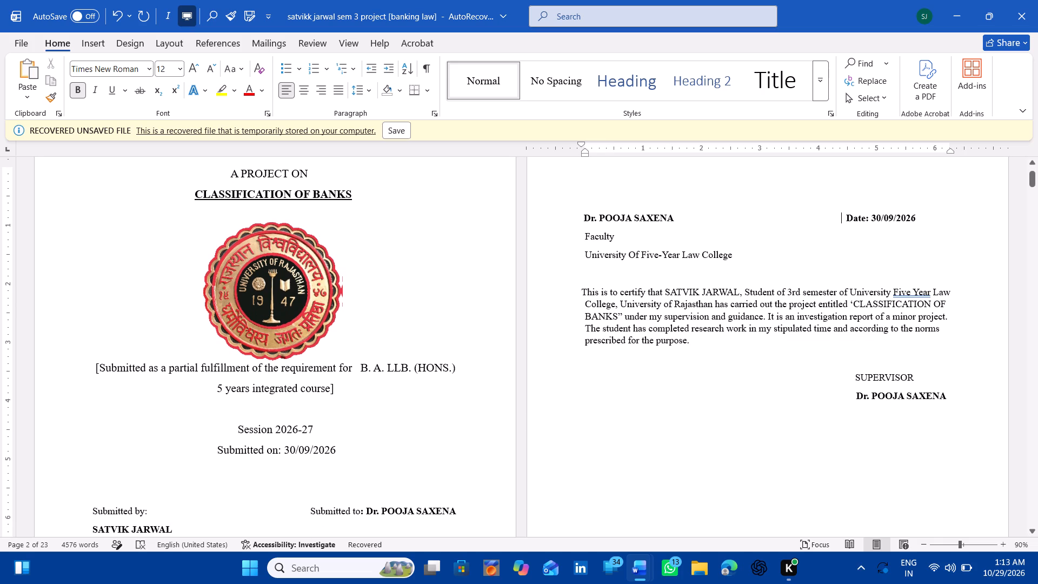
left_click(914, 292)
key("BackSpace")
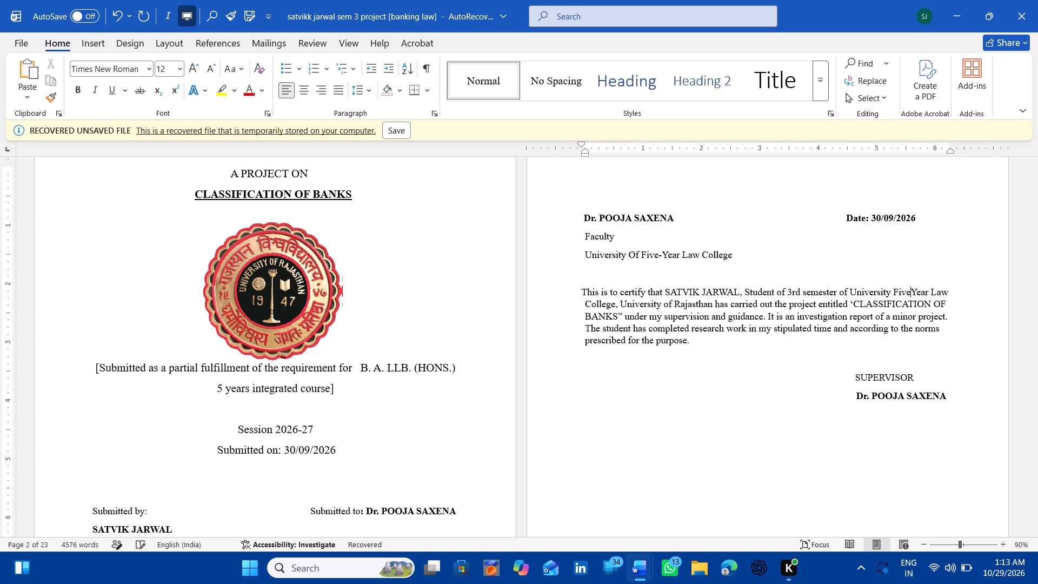
key("minus")
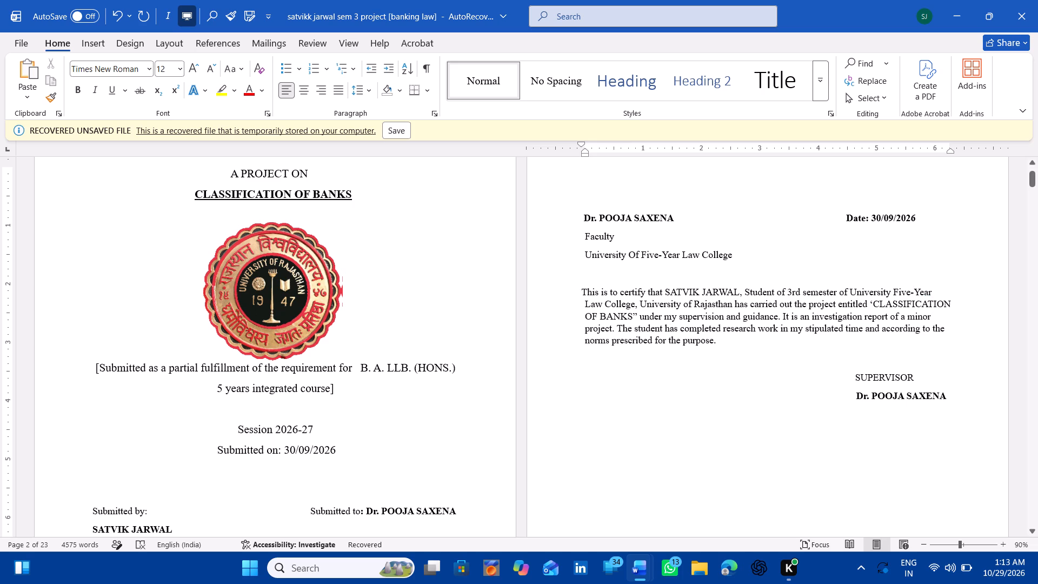
Add a blank line above the CERTIFICATE heading at the end of the cover page to push it onto the following page.
scroll(814, 386, "down", 3)
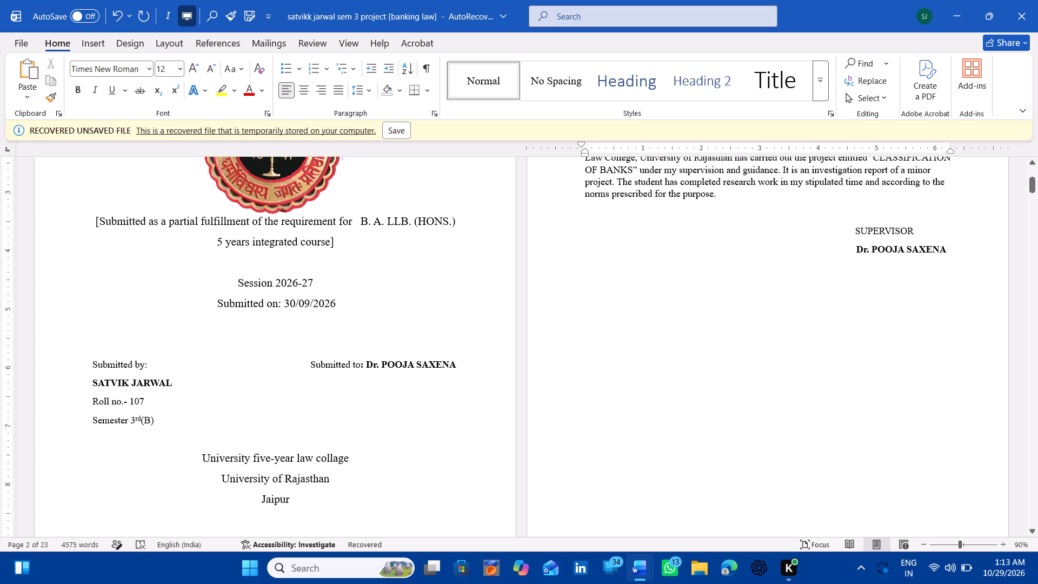
scroll(814, 386, "down", 5)
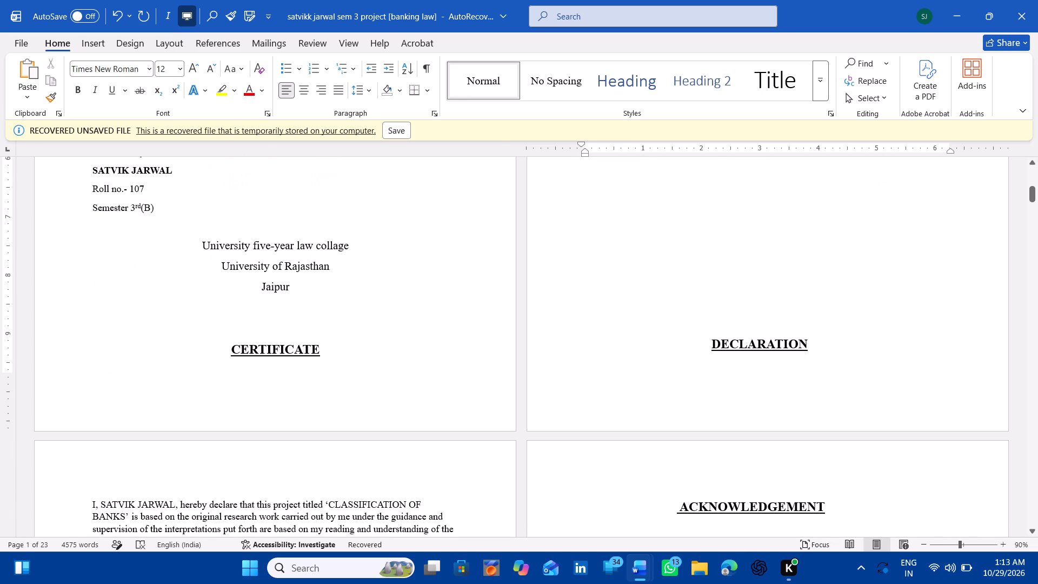
left_click(317, 322)
key("Return")
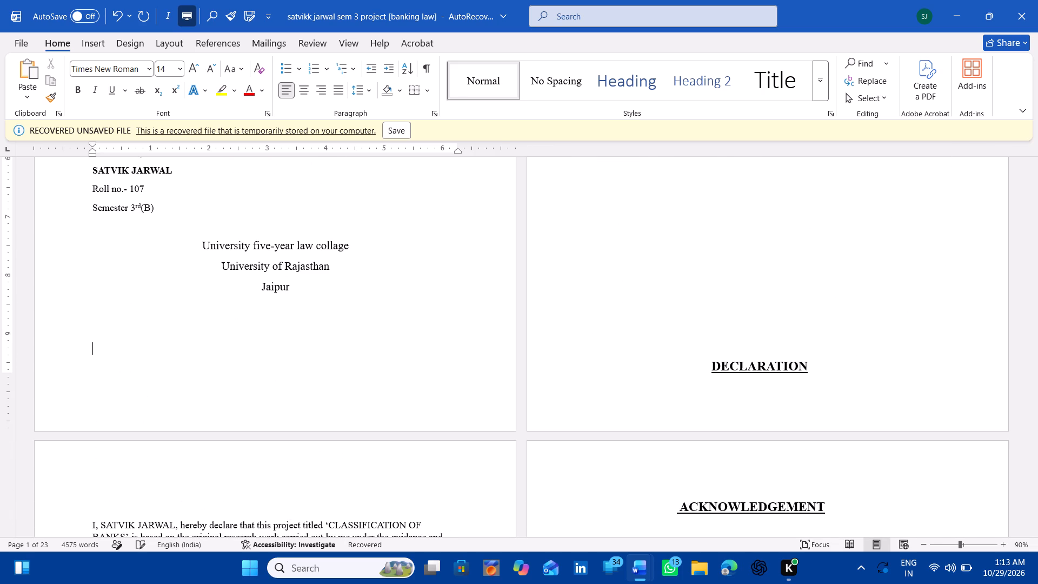
Add a blank line above the DECLARATION heading at the end of the certificate page to push it onto the following page.
scroll(491, 322, "up", 10)
scroll(491, 322, "down", 4)
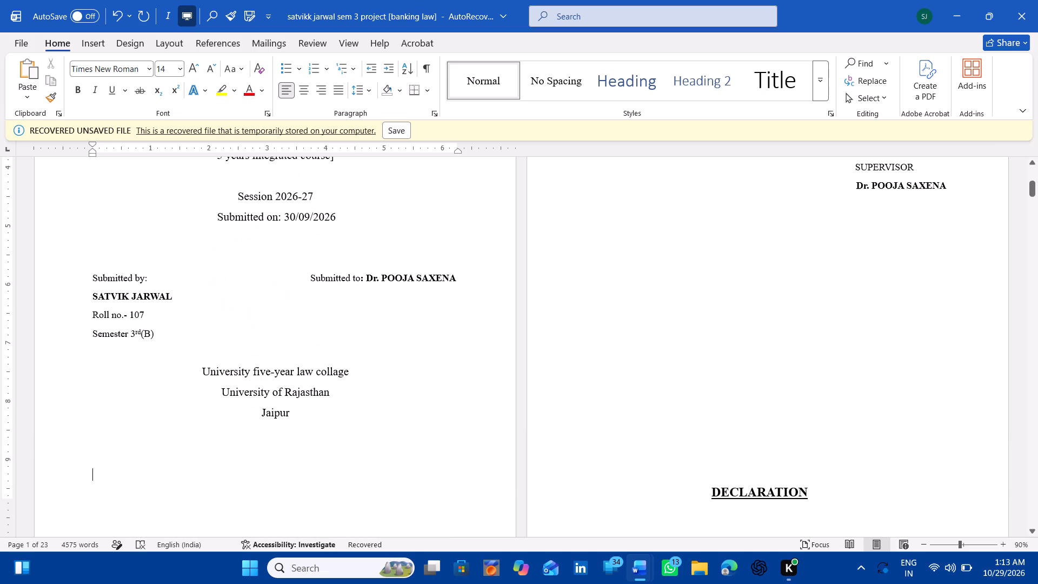
left_click(682, 471)
key("Return")
Remove the extra space before the student's name in the declaration's signature block.
scroll(682, 471, "down", 1)
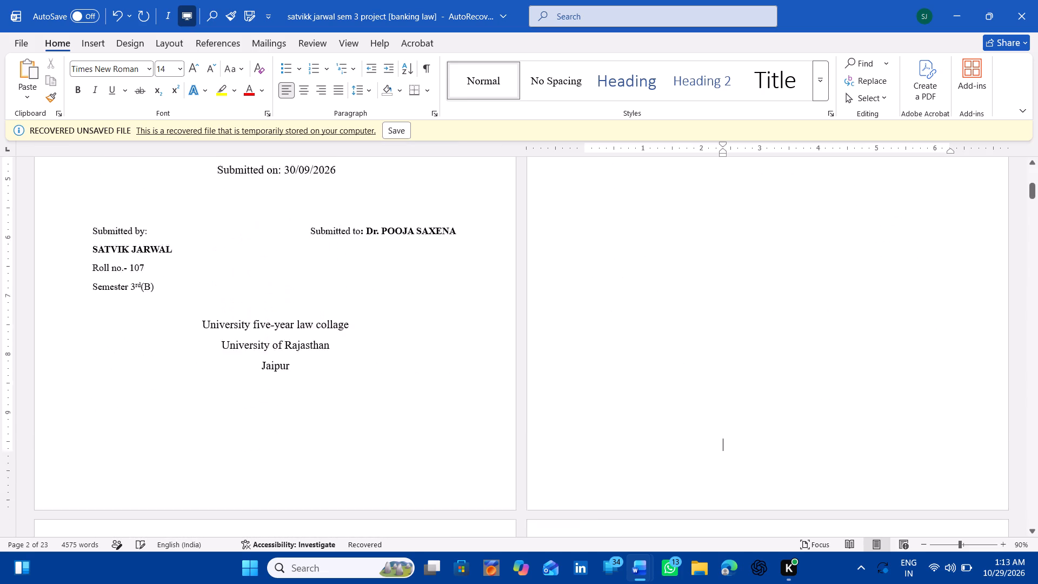
scroll(682, 471, "down", 4)
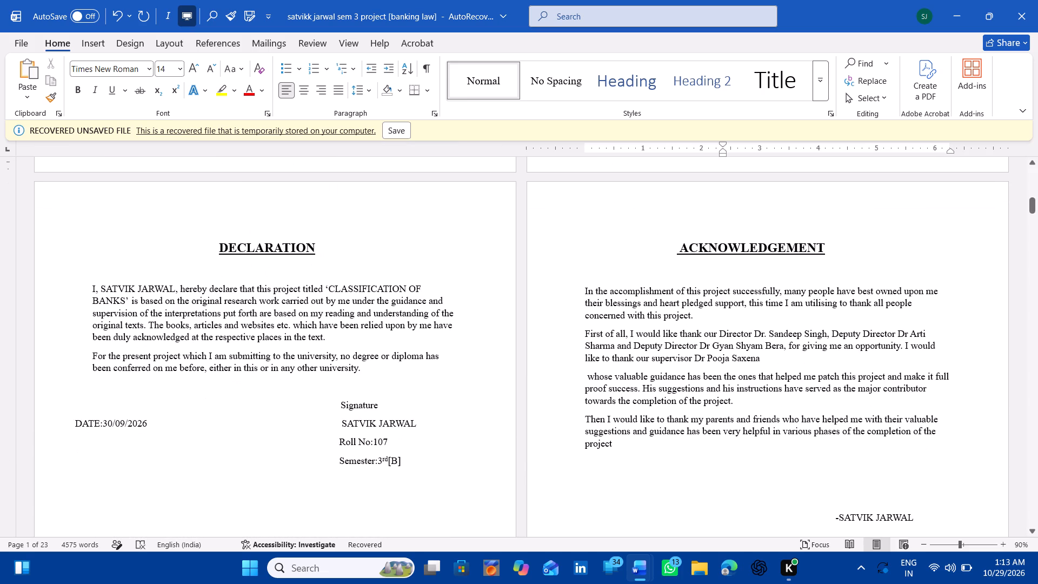
left_click(339, 421)
key("BackSpace")
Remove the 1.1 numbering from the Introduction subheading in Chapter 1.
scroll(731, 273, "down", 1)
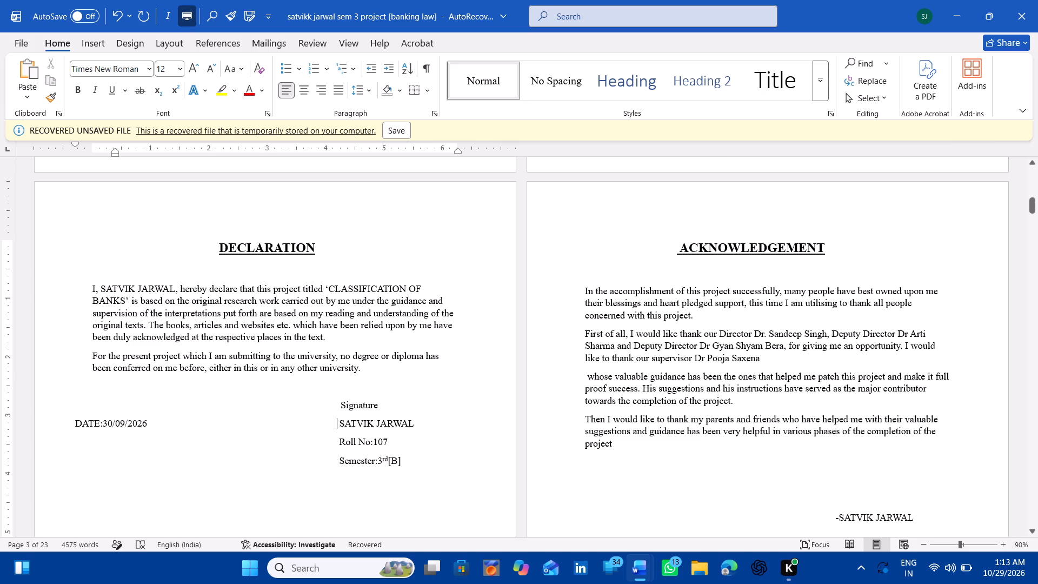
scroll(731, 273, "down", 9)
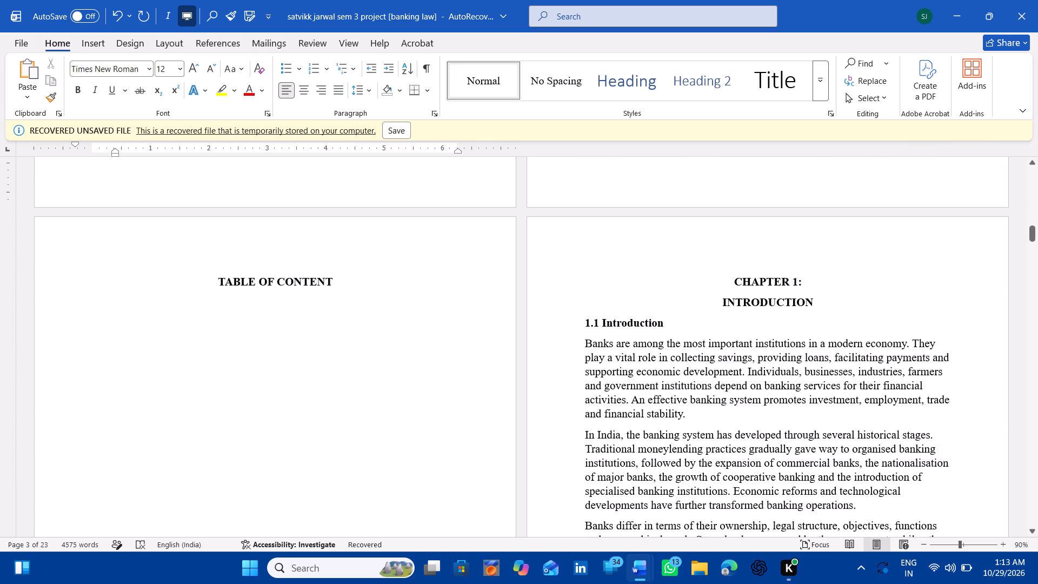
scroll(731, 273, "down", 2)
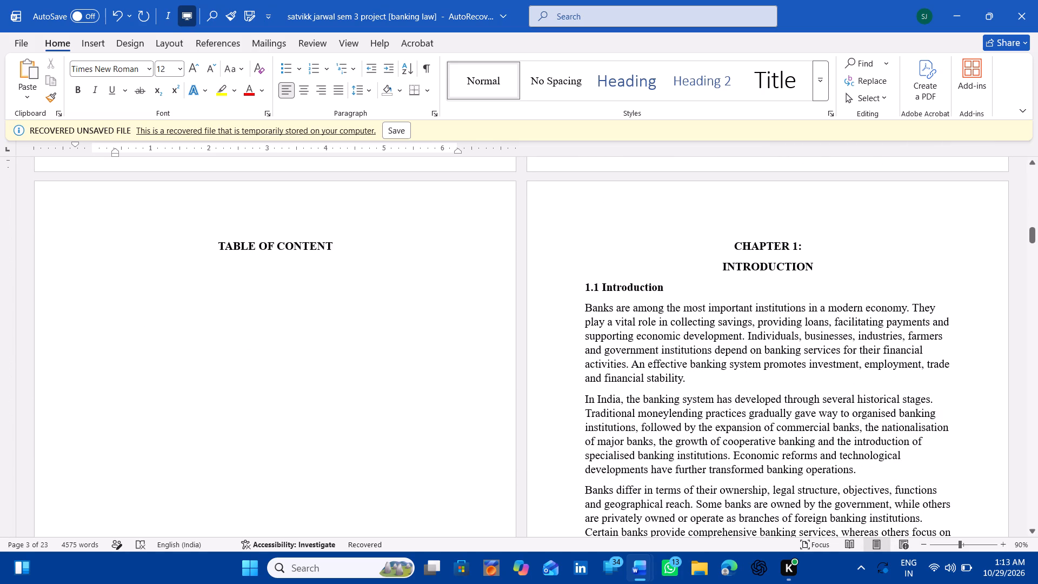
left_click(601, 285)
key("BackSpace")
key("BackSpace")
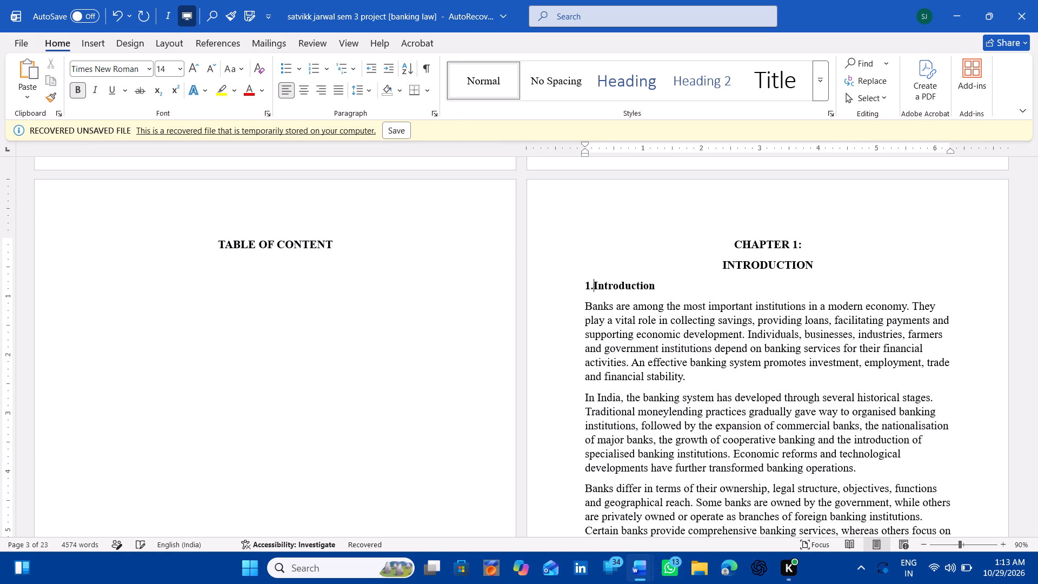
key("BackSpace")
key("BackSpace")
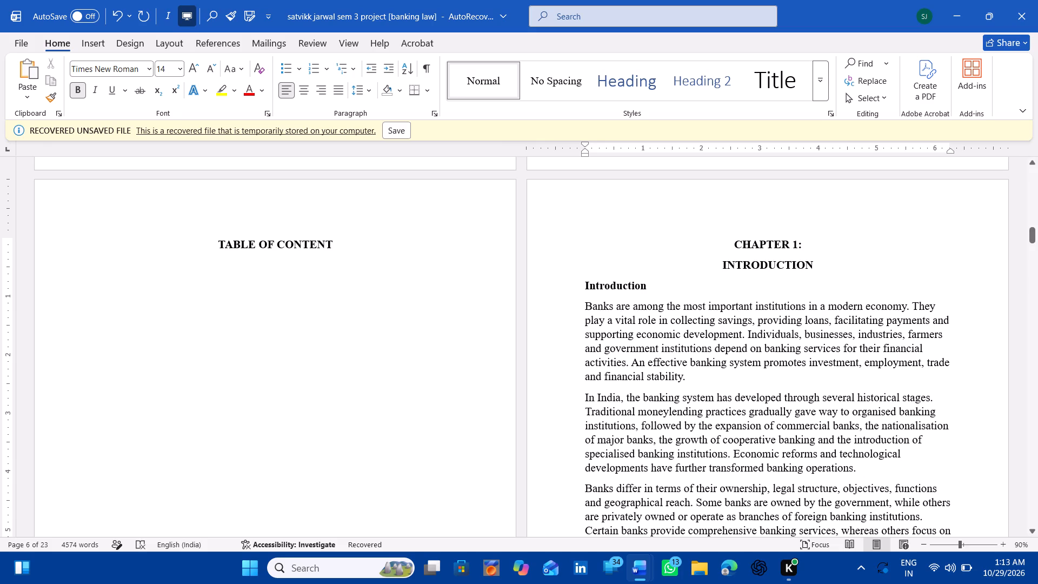
Change the Introduction subheading under the Chapter 1 title to uppercase and delete that duplicate line.
left_click(545, 289)
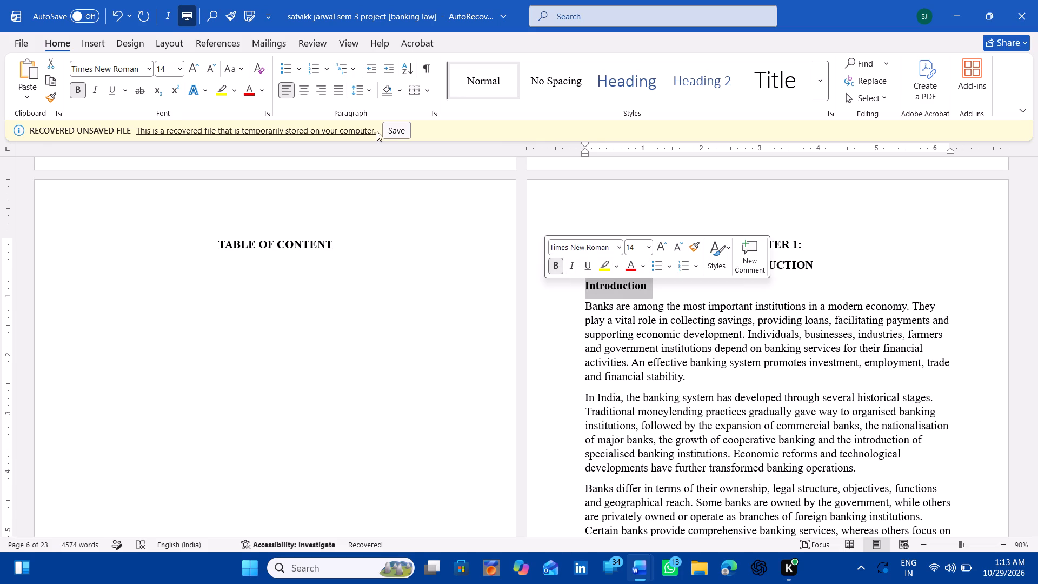
left_click_drag(241, 68, 261, 123)
left_click(261, 123)
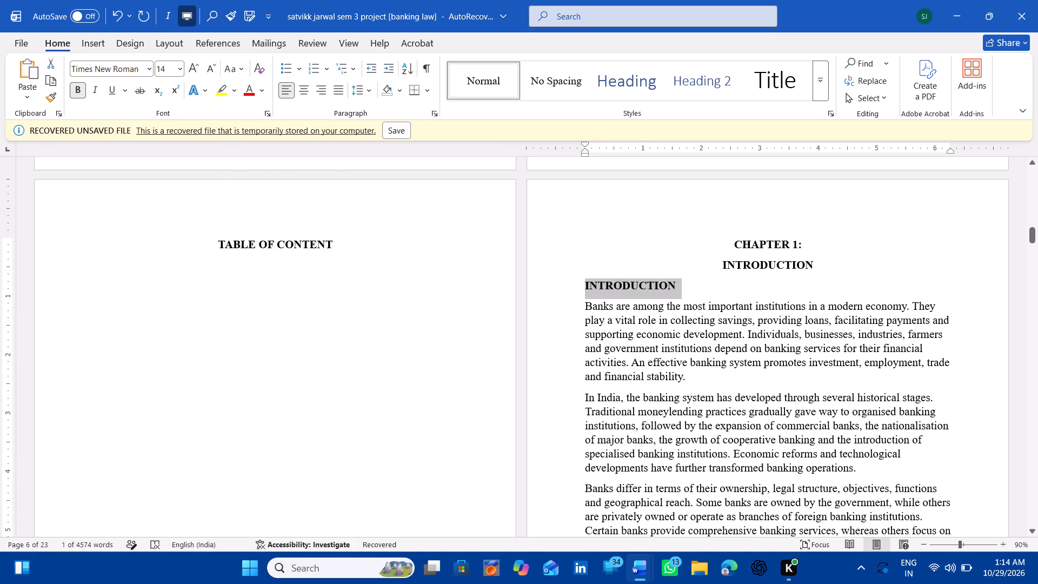
key("BackSpace")
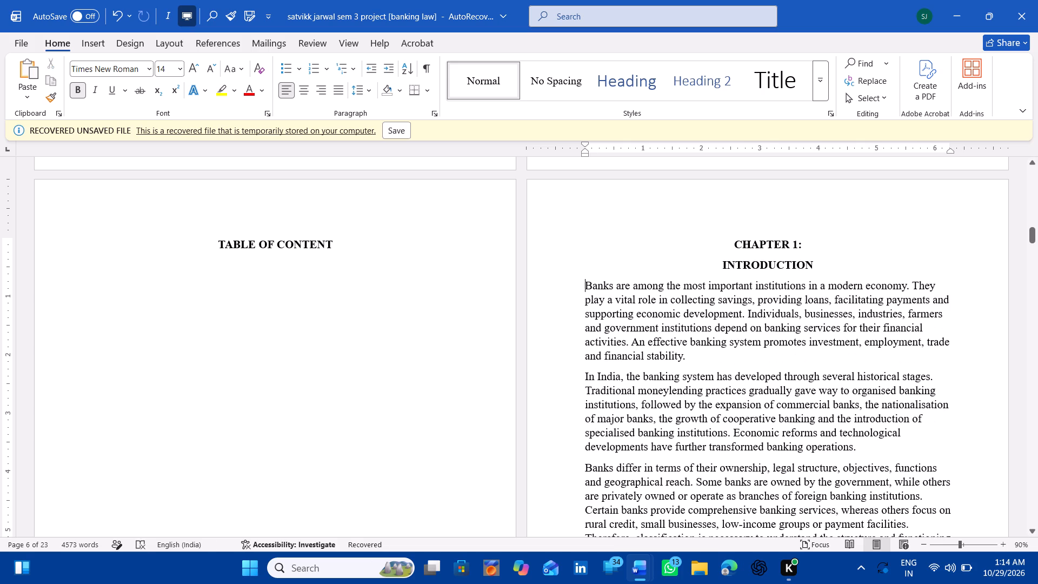
Add a blank line below the INTRODUCTION title of Chapter 1.
left_click(843, 261)
key("Return")
Remove the 1.2 numbering from the Objectives of the Study heading and add a blank line above it.
scroll(838, 299, "down", 6)
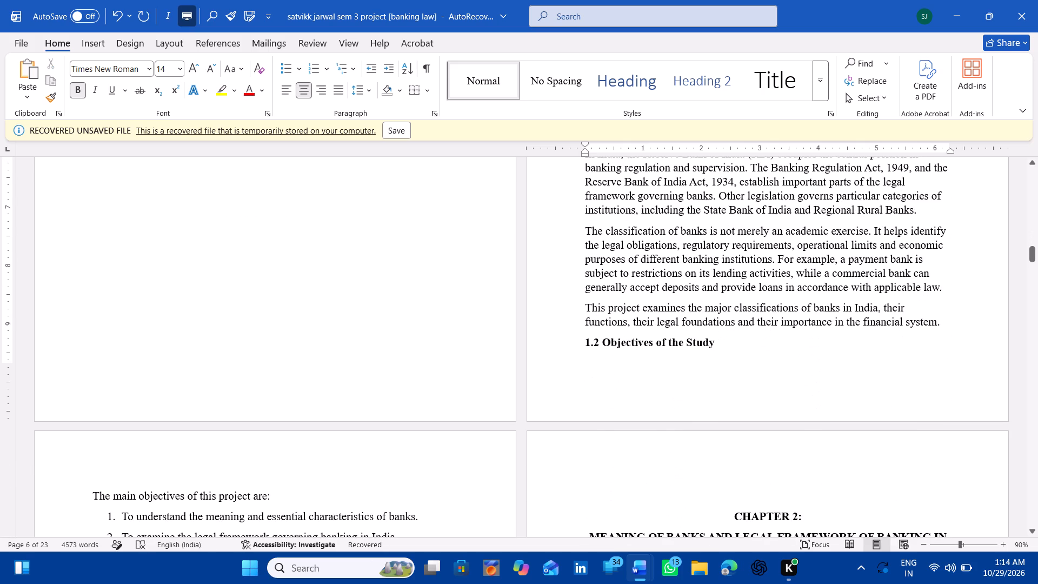
left_click(603, 343)
key("BackSpace")
key("BackSpace")
key("BackSpace")
key("BackSpace")
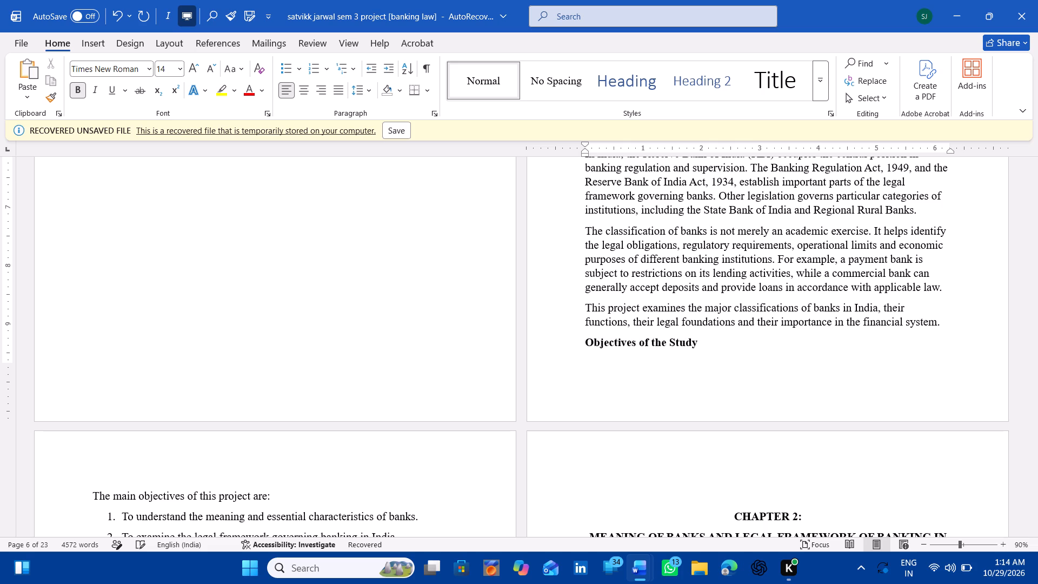
left_click(950, 328)
key("Return")
Change the Objectives of the Study heading to uppercase.
scroll(950, 328, "down", 2)
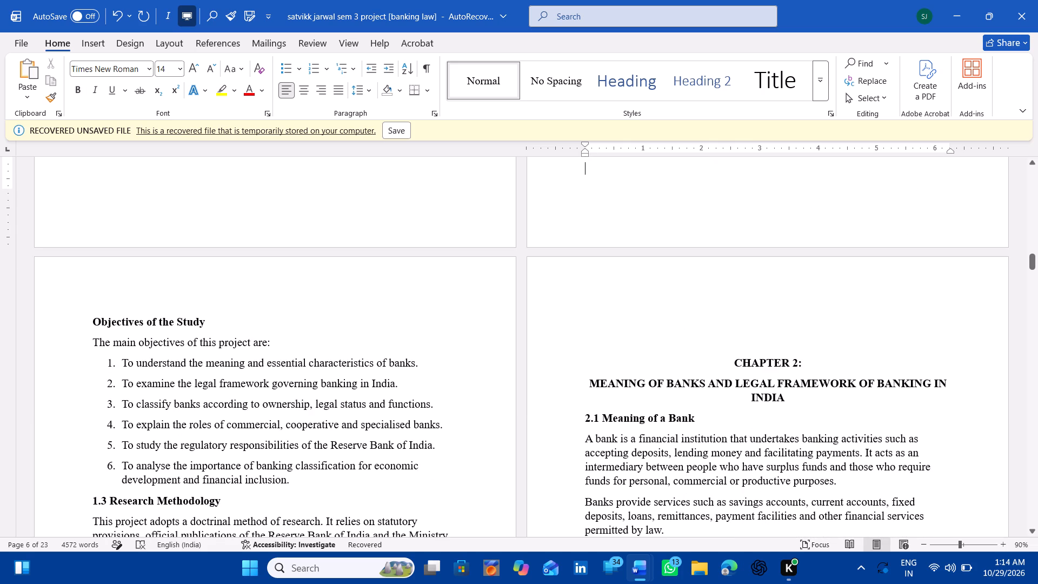
left_click(60, 321)
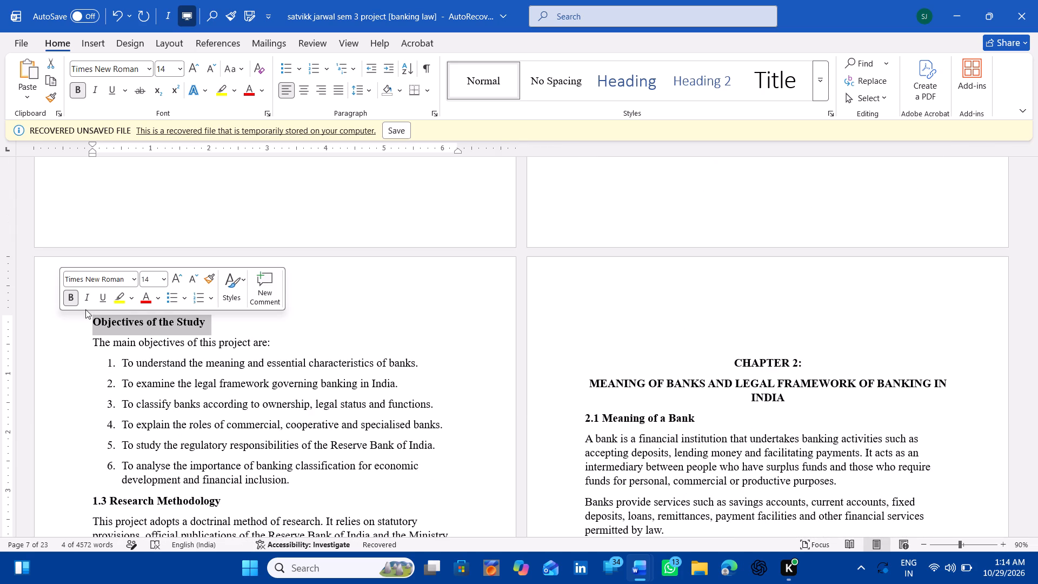
left_click_drag(237, 66, 258, 120)
left_click(258, 120)
Remove the 1.3 numbering from the Research Methodology heading and change the heading to uppercase.
scroll(275, 336, "down", 2)
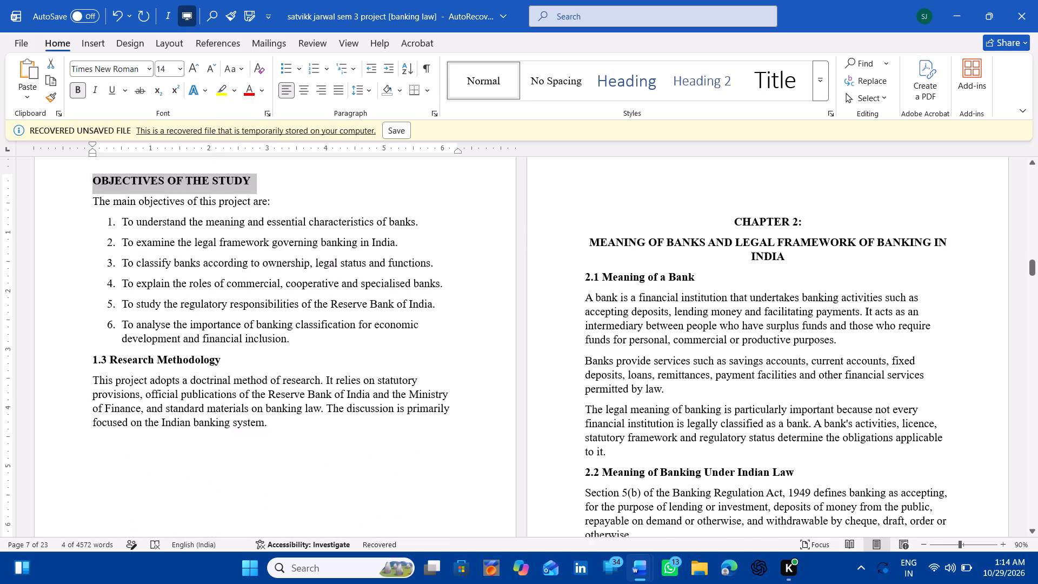
scroll(275, 336, "down", 1)
left_click(109, 338)
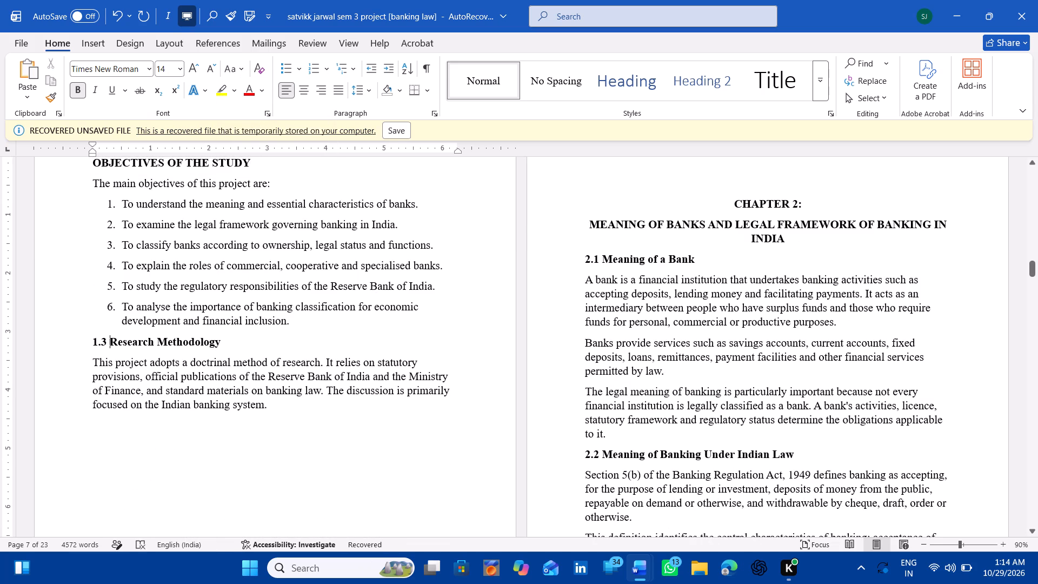
key("BackSpace")
key("BackSpace")
key("BackSpace")
key("BackSpace")
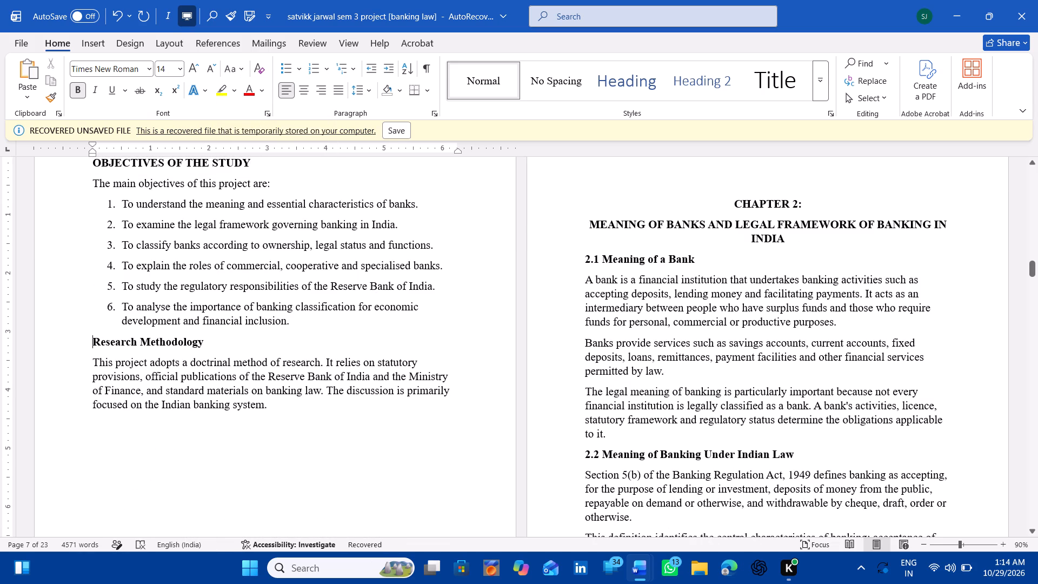
left_click(52, 340)
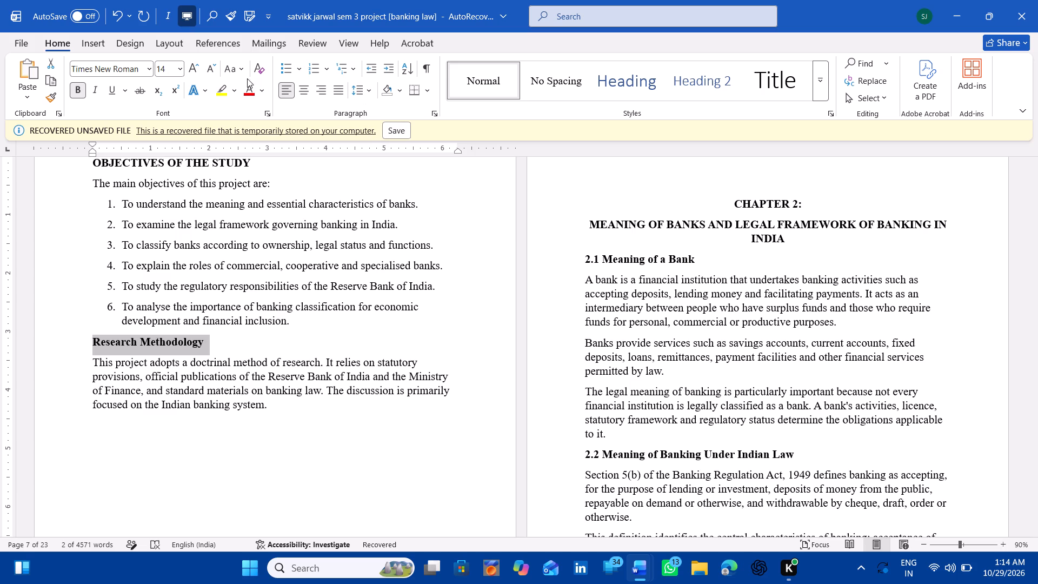
left_click(235, 70)
left_click(262, 118)
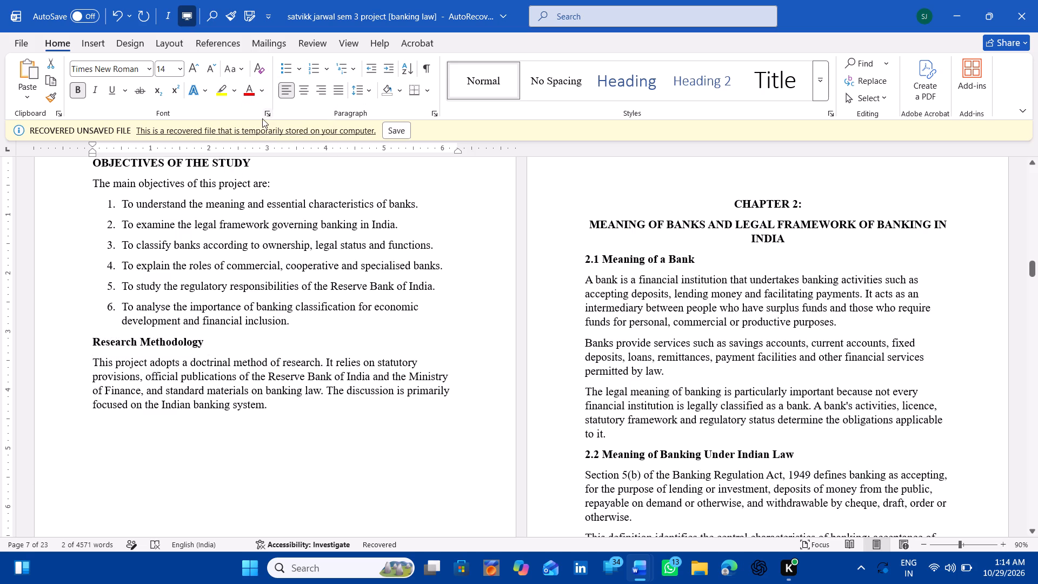
Remove the 2.1 numbering from the Meaning of a Bank heading, keeping it a separate left-aligned line below the chapter title.
left_click(350, 342)
scroll(350, 342, "right", 1)
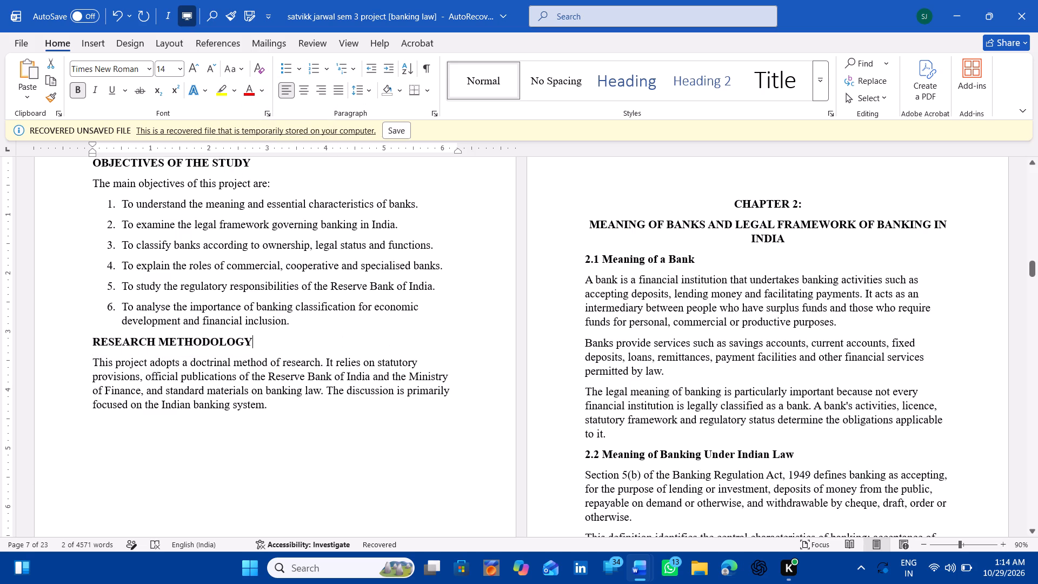
scroll(350, 342, "right", 1)
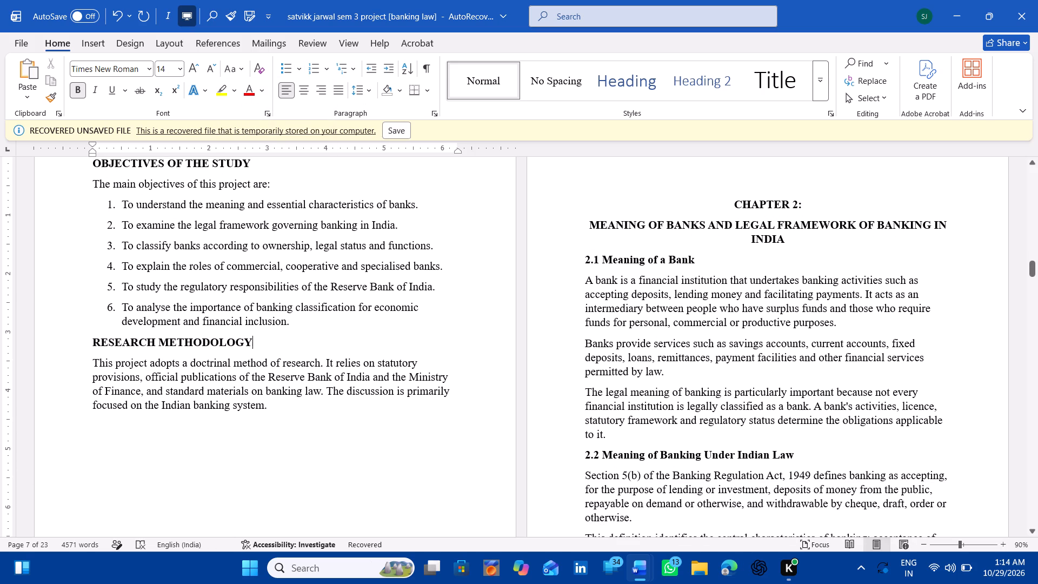
left_click(603, 259)
key("BackSpace")
key("BackSpace")
key("BackSpace")
key("BackSpace")
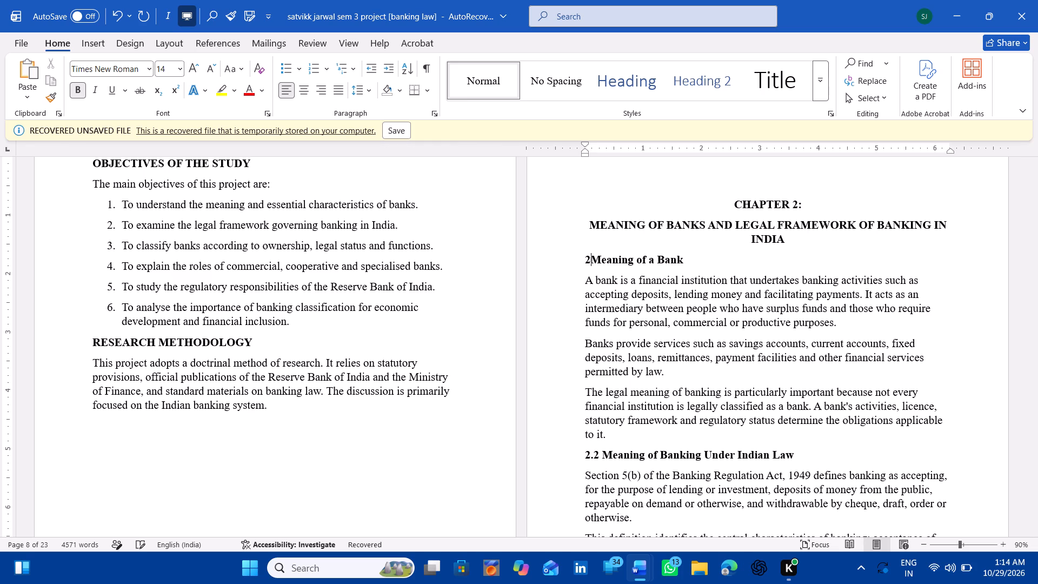
key("BackSpace")
key("Return")
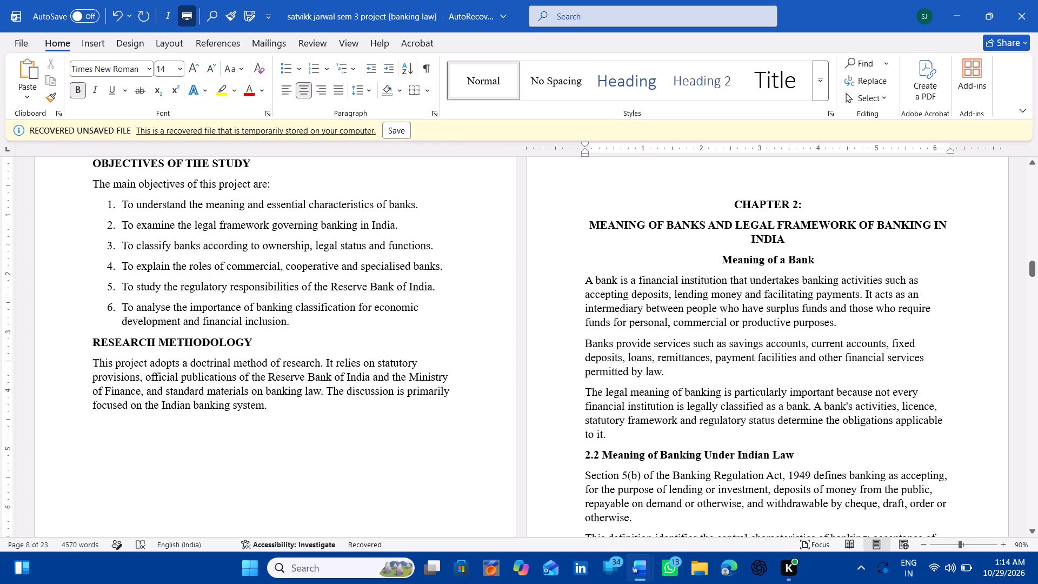
left_click(282, 88)
Change the Meaning of a Bank heading to uppercase.
left_click(543, 262)
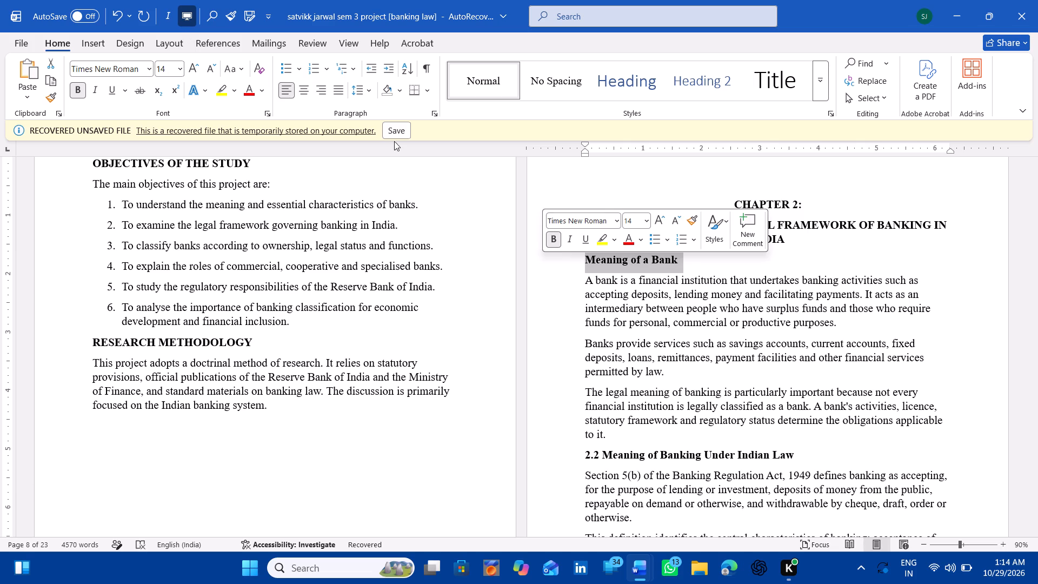
left_click(237, 68)
left_click(261, 121)
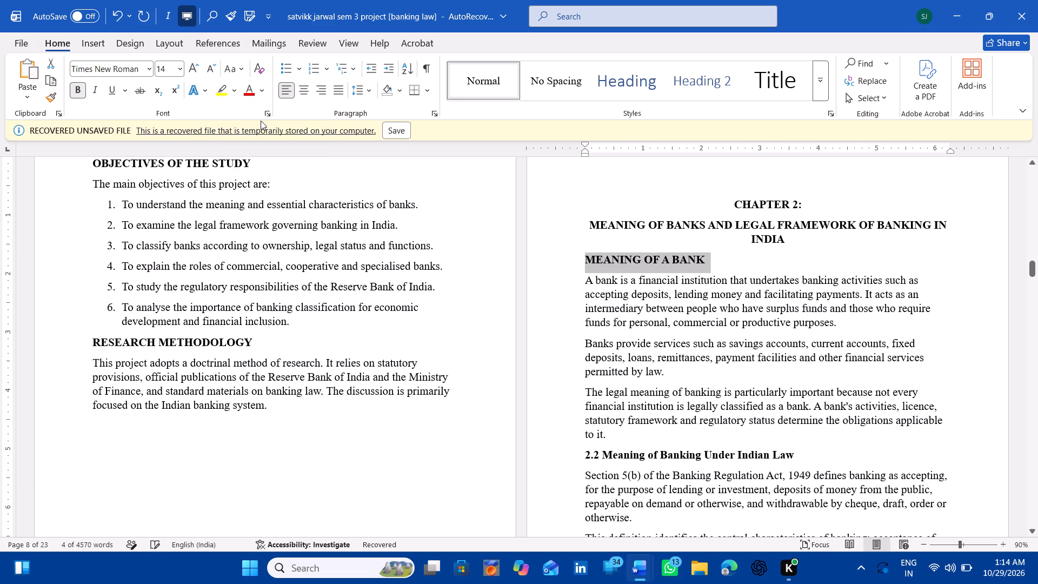
Add a blank line below the Chapter 2 title, above the MEANING OF A BANK heading.
scroll(495, 336, "down", 1)
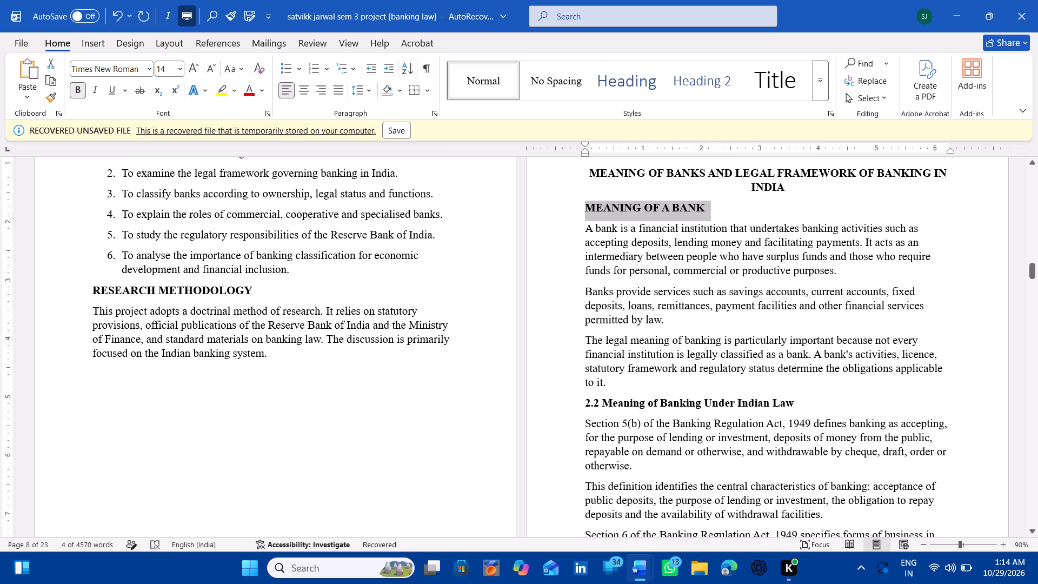
left_click(794, 190)
key("Return")
Underline the CHAPTER 2: line above the chapter title.
scroll(794, 190, "up", 1)
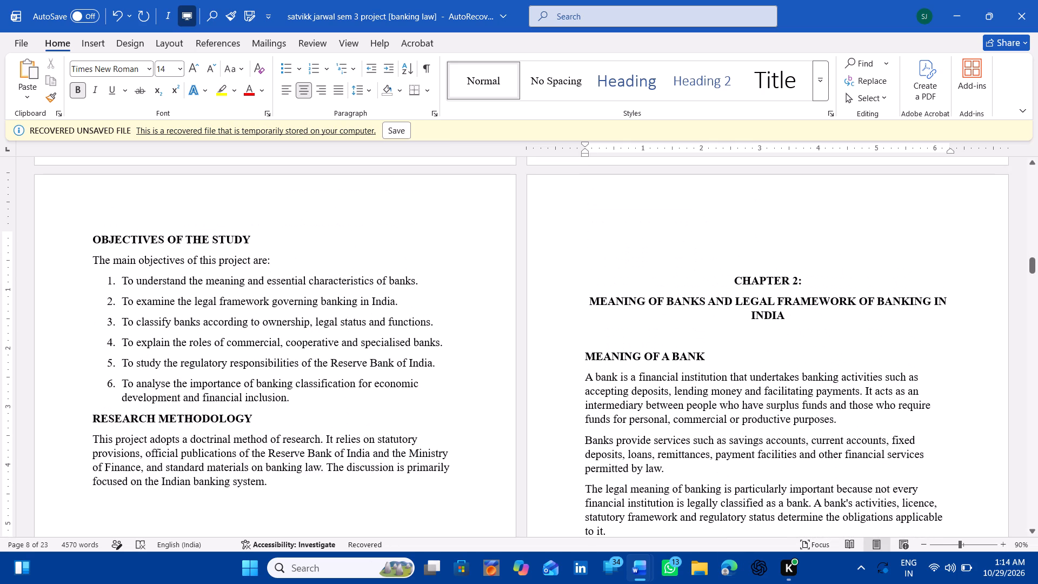
scroll(794, 190, "up", 1)
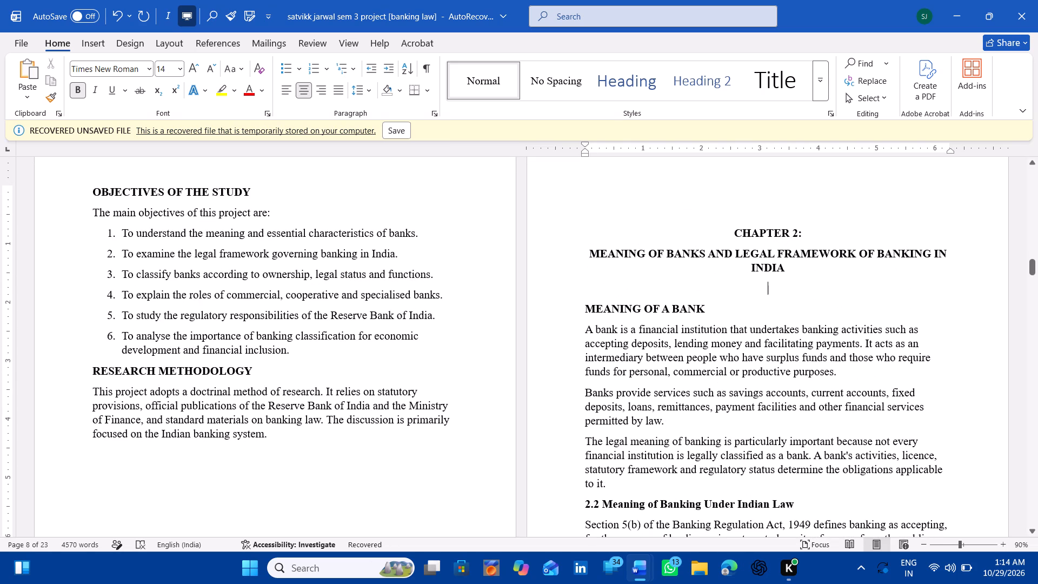
left_click(549, 231)
left_click(596, 206)
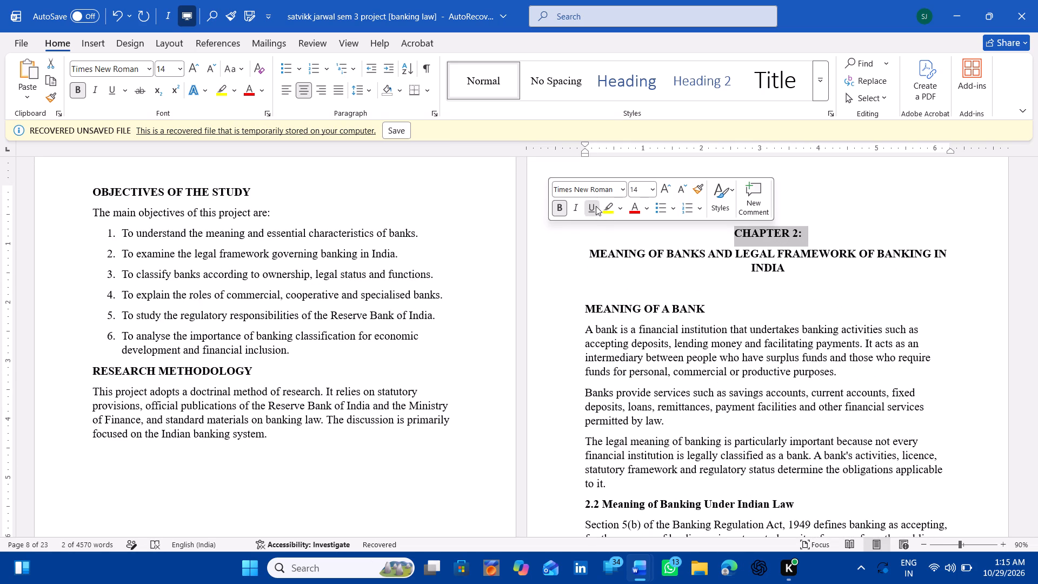
Underline the CHAPTER 1: line above the INTRODUCTION title.
scroll(602, 255, "up", 13)
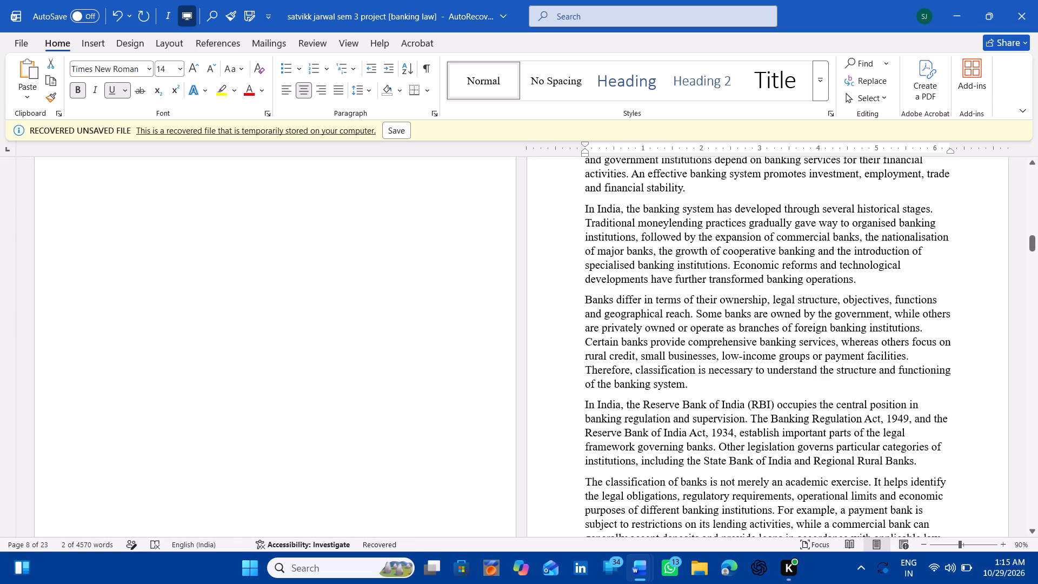
scroll(602, 255, "up", 7)
left_click(531, 267)
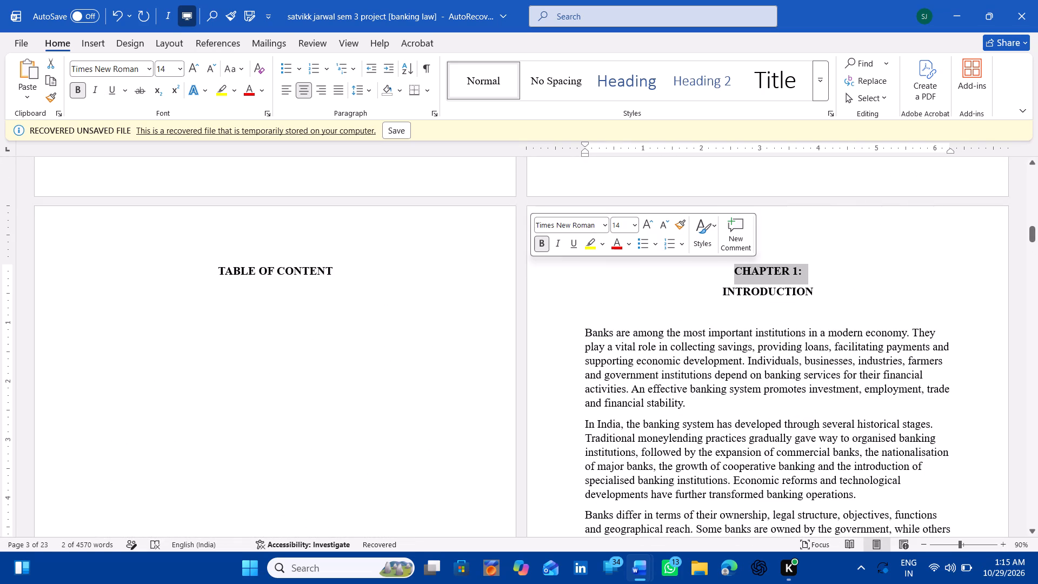
left_click(571, 247)
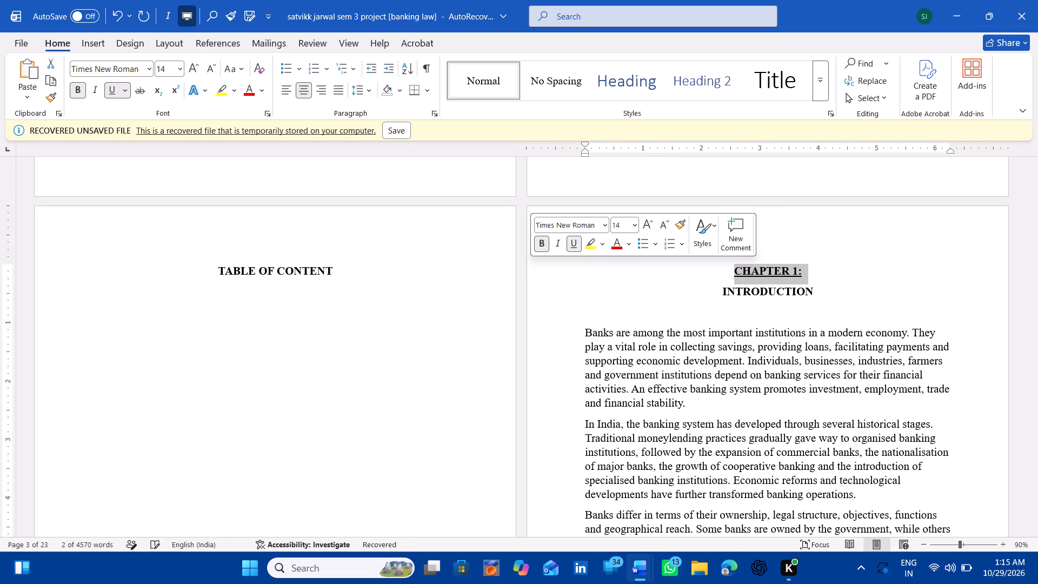
Remove the 2.2 numbering from the Meaning of Banking Under Indian Law heading and change the heading to uppercase.
scroll(600, 314, "down", 13)
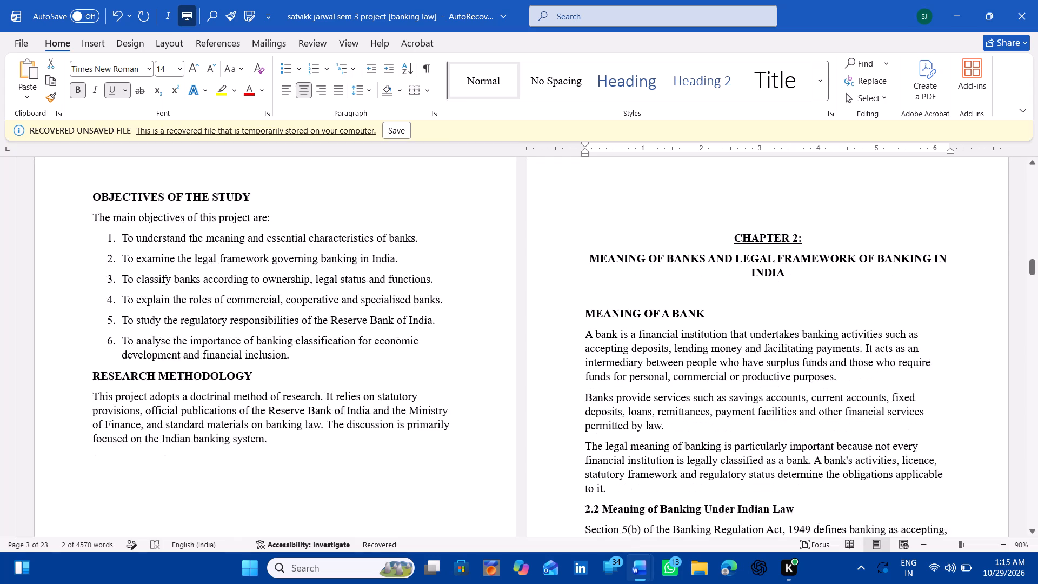
scroll(600, 314, "down", 4)
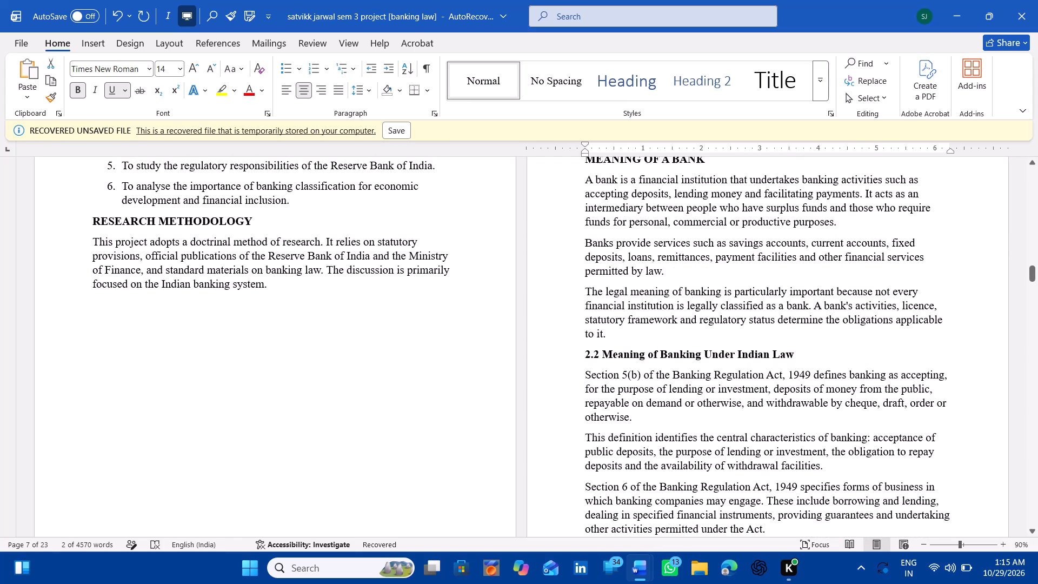
left_click(600, 356)
key("BackSpace")
key("BackSpace")
key("BackSpace")
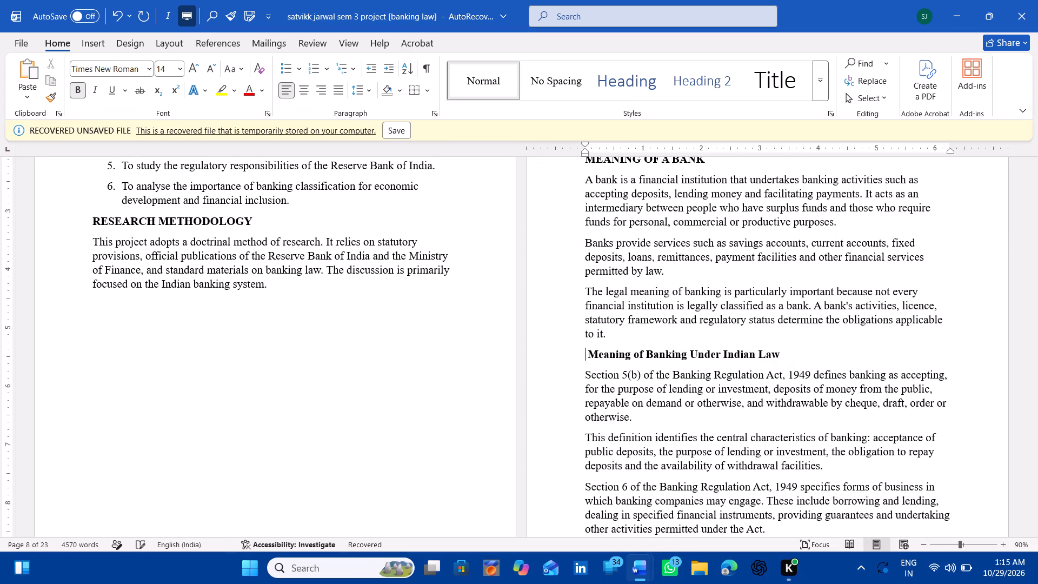
left_click(541, 354)
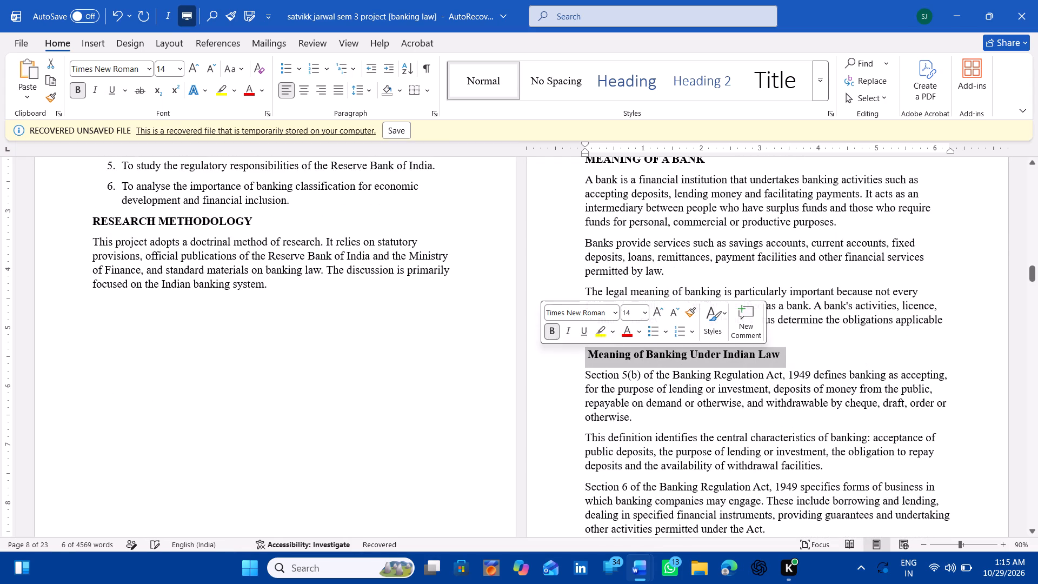
left_click(230, 62)
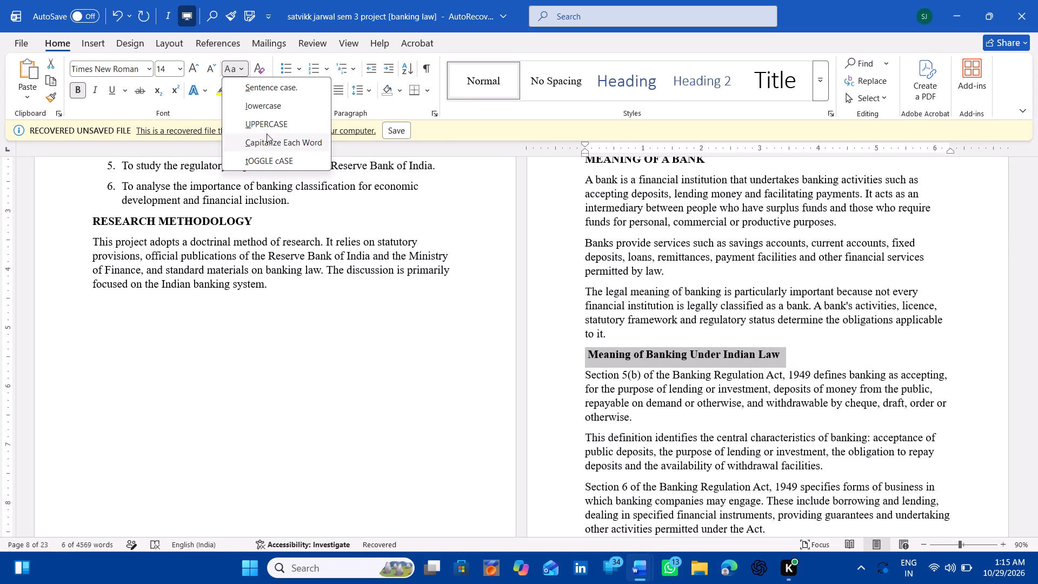
left_click(265, 126)
Remove the 2.3 numbering from the Historical Development of Banking in India heading and change the heading to uppercase.
scroll(550, 350, "down", 5)
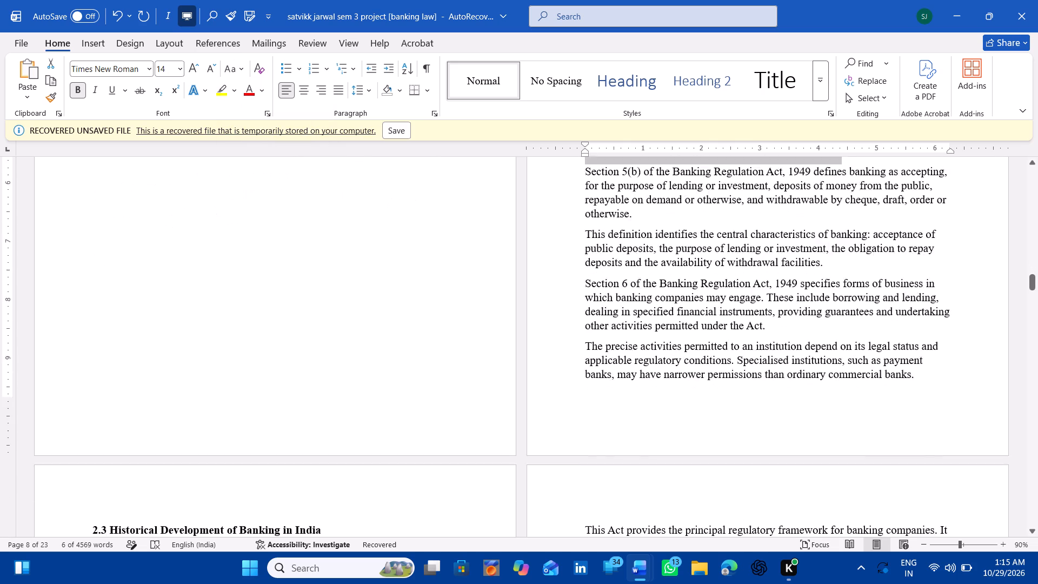
scroll(550, 350, "down", 5)
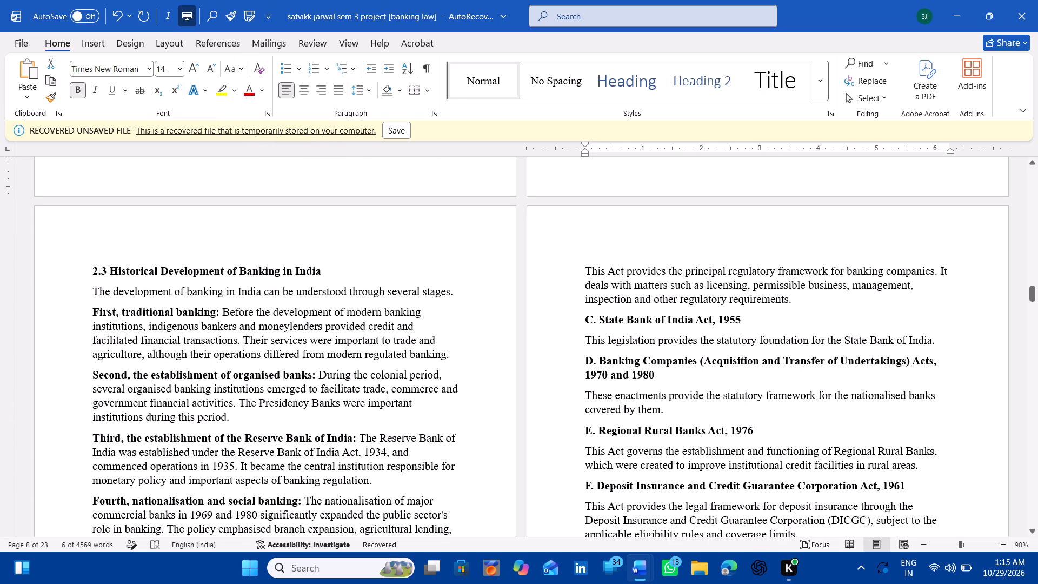
left_click(107, 269)
key("BackSpace")
key("BackSpace")
key("BackSpace")
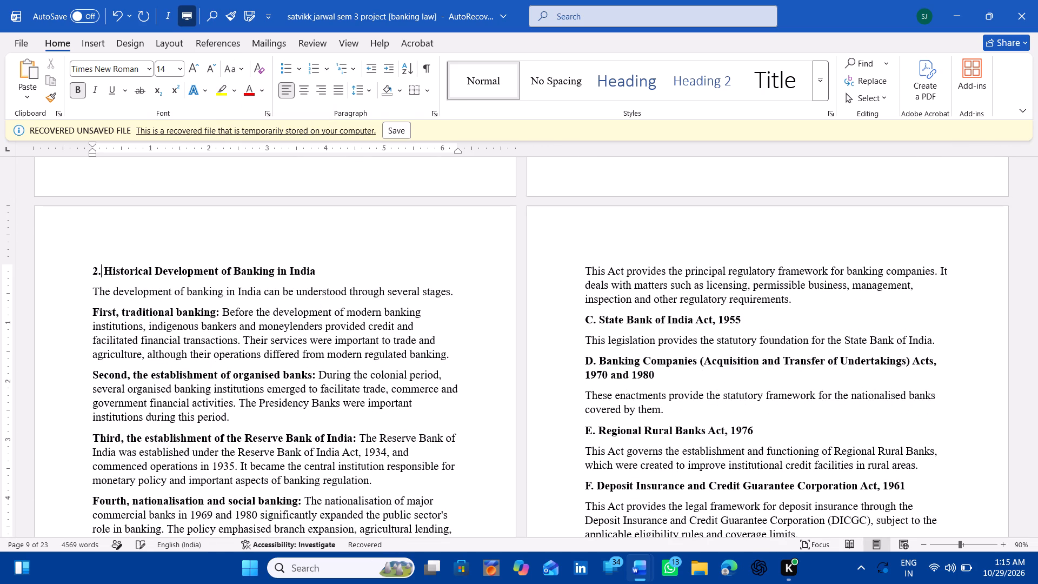
left_click(32, 269)
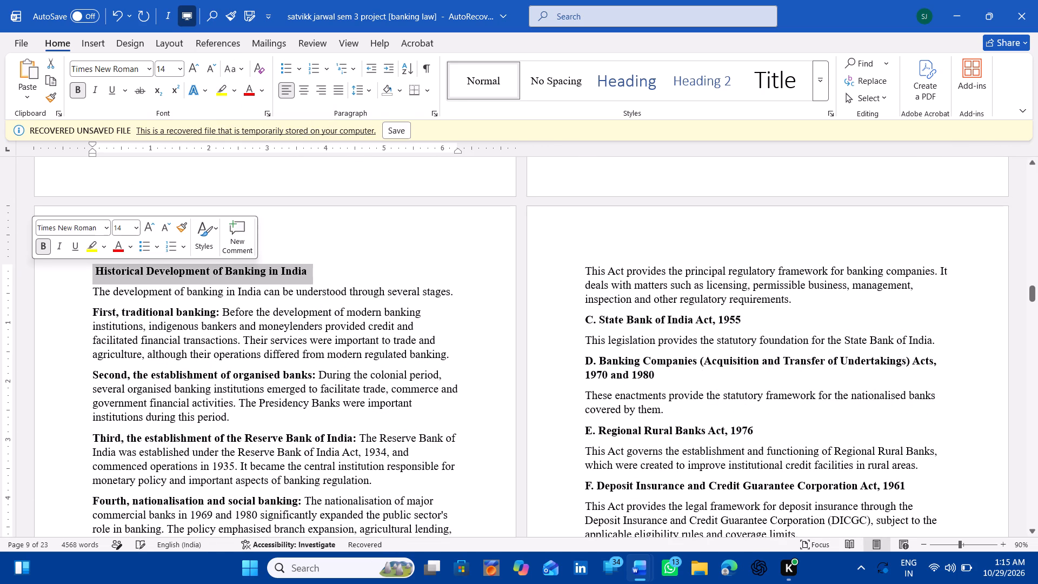
left_click_drag(238, 75, 257, 137)
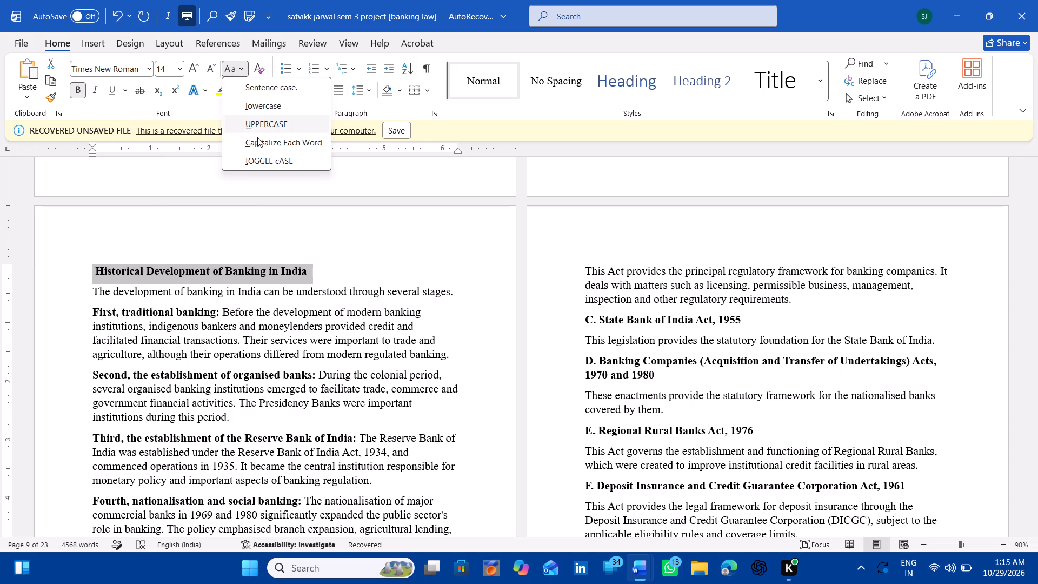
left_click_drag(257, 137, 257, 123)
left_click(257, 123)
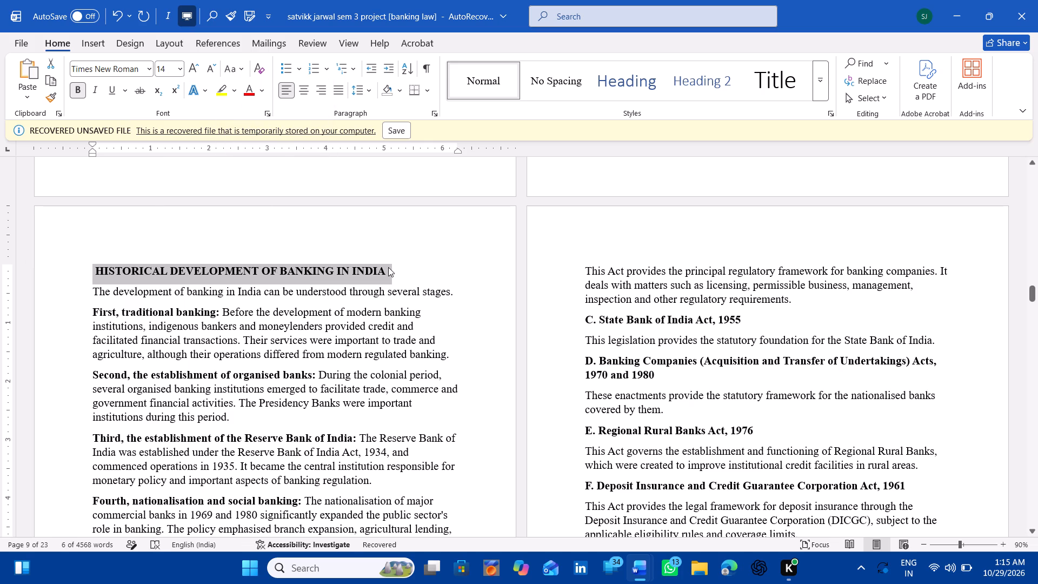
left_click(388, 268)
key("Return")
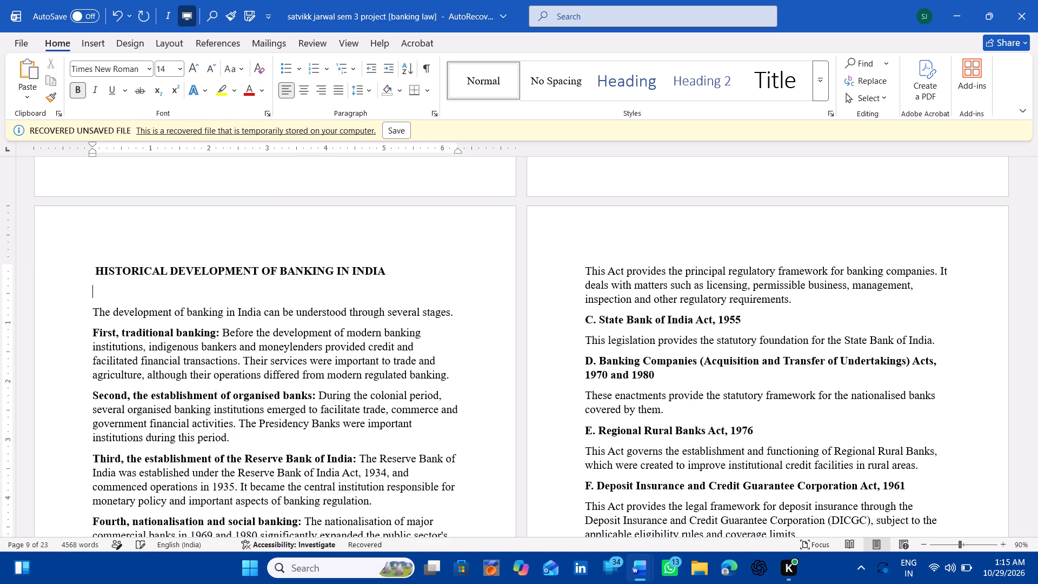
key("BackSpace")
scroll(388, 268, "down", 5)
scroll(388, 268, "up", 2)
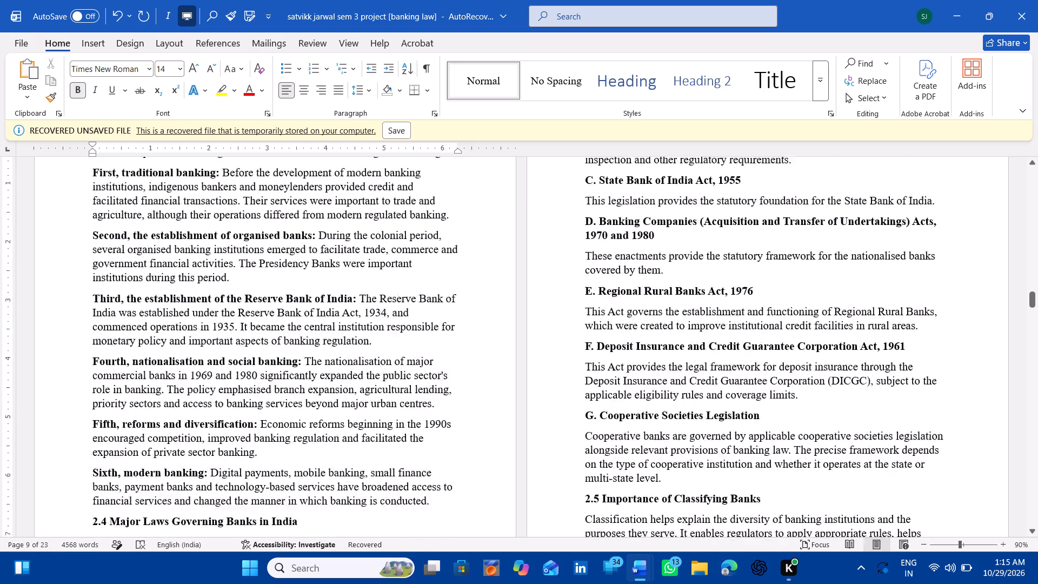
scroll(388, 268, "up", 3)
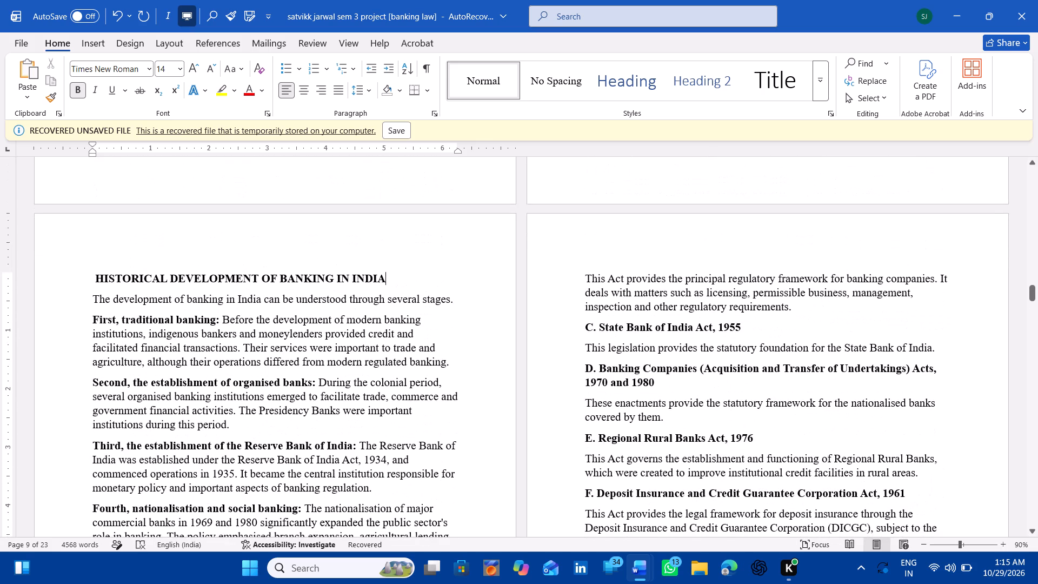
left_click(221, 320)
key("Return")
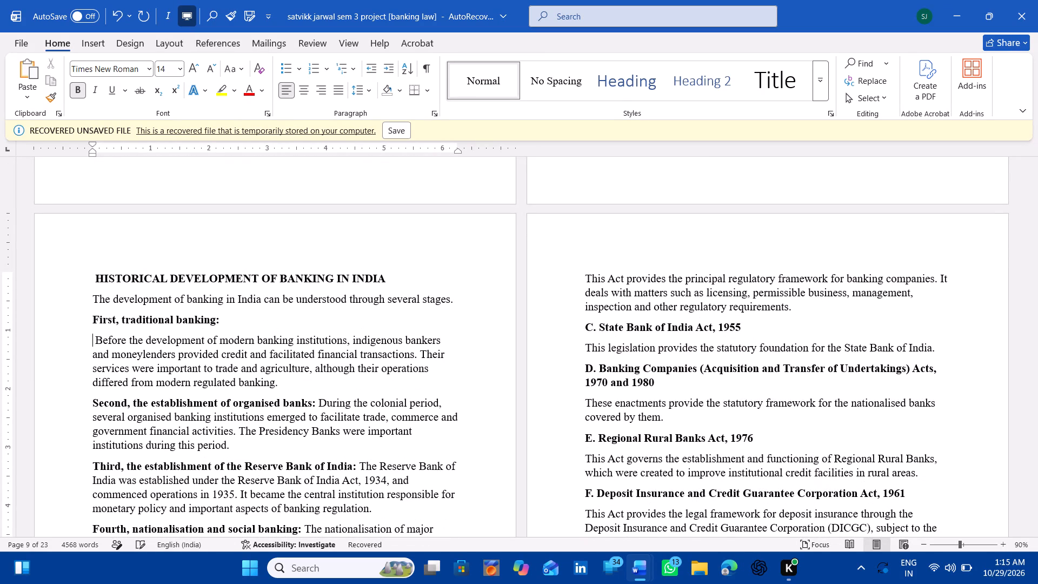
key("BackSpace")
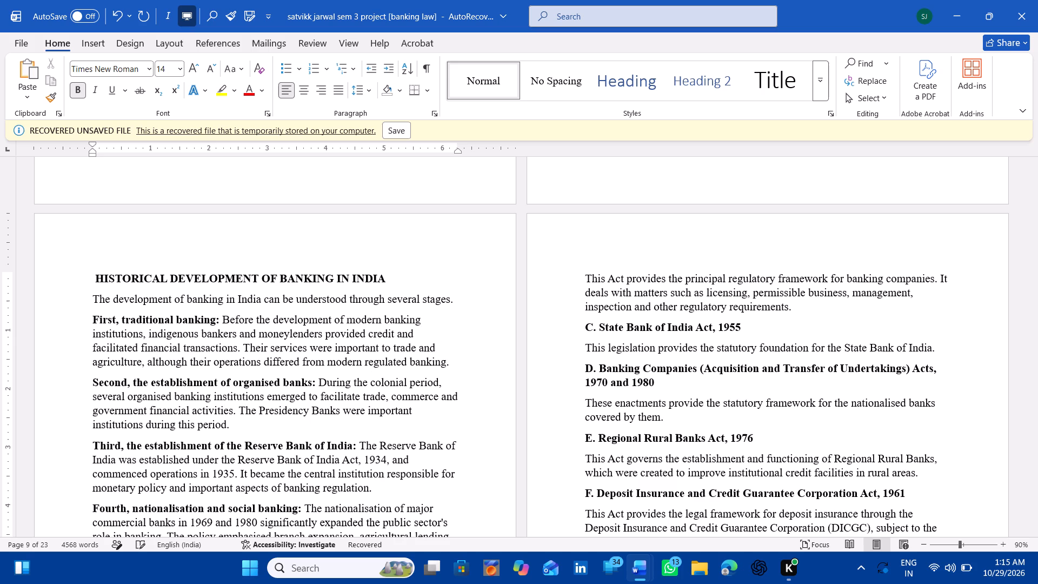
Replace the word First before traditional banking, under Historical Development of Banking in India, with the list number 1.
scroll(202, 363, "down", 5)
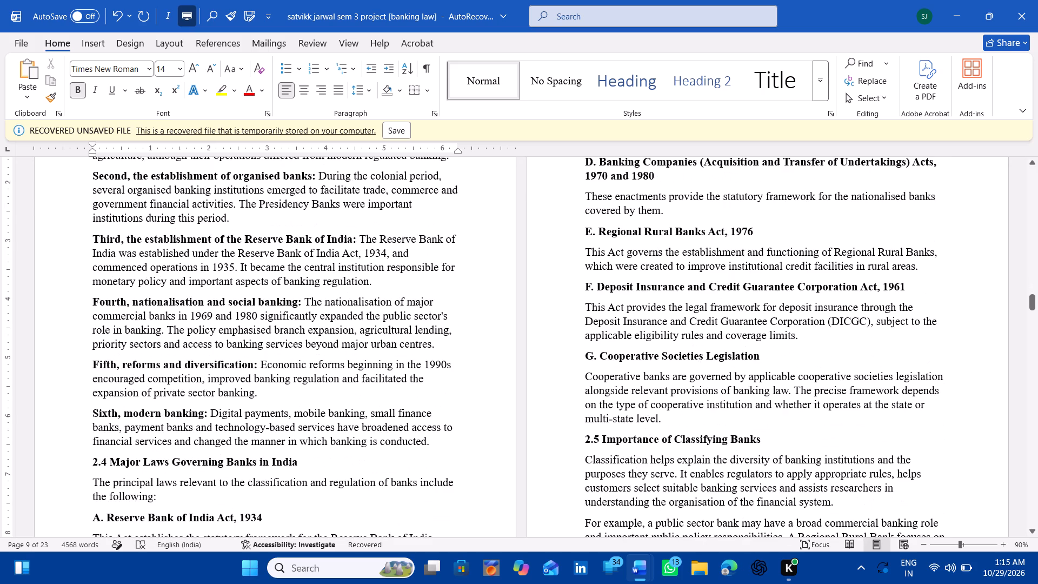
scroll(202, 363, "up", 4)
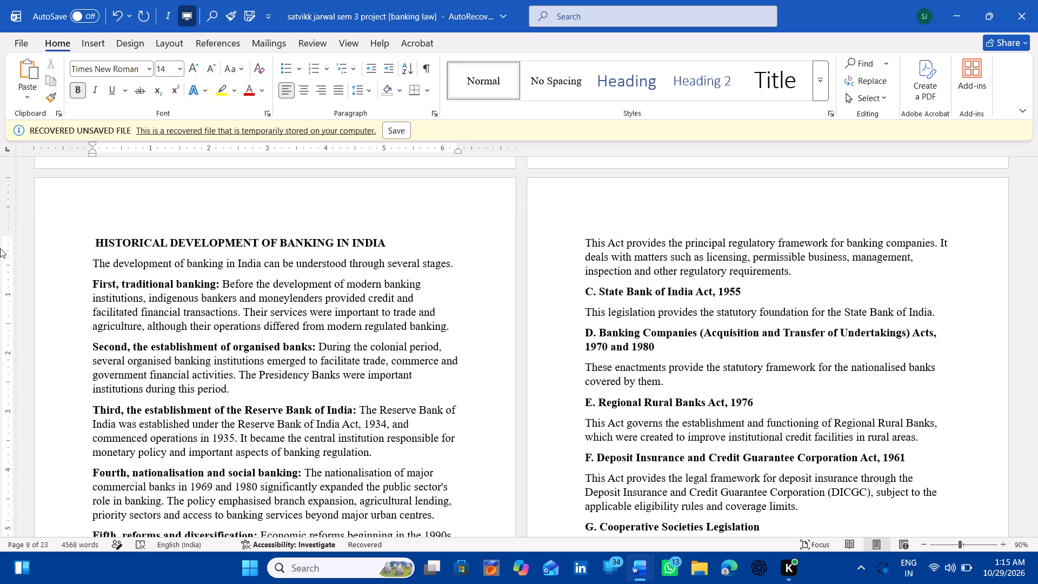
left_click(121, 284)
key("BackSpace")
key("BackSpace")
key("BackSpace")
key("BackSpace")
key("BackSpace")
key("BackSpace")
key("BackSpace")
key("BackSpace")
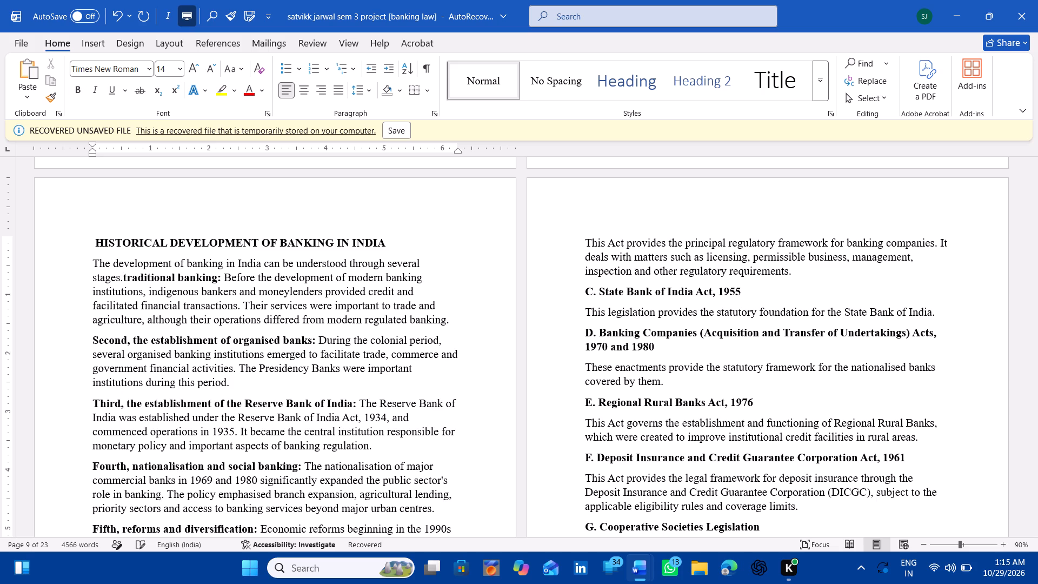
key("Return")
key("1")
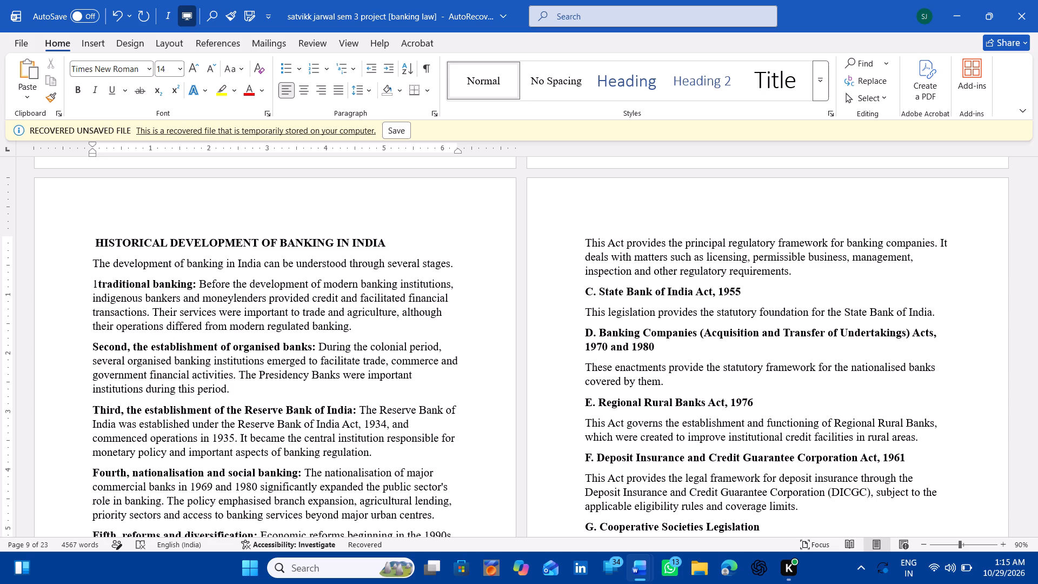
key("period")
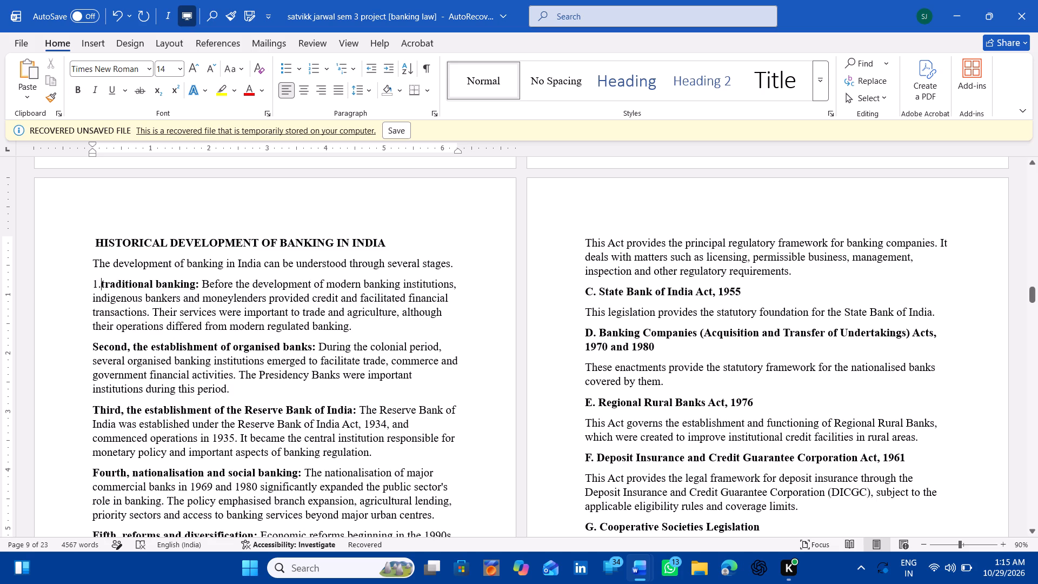
key("space")
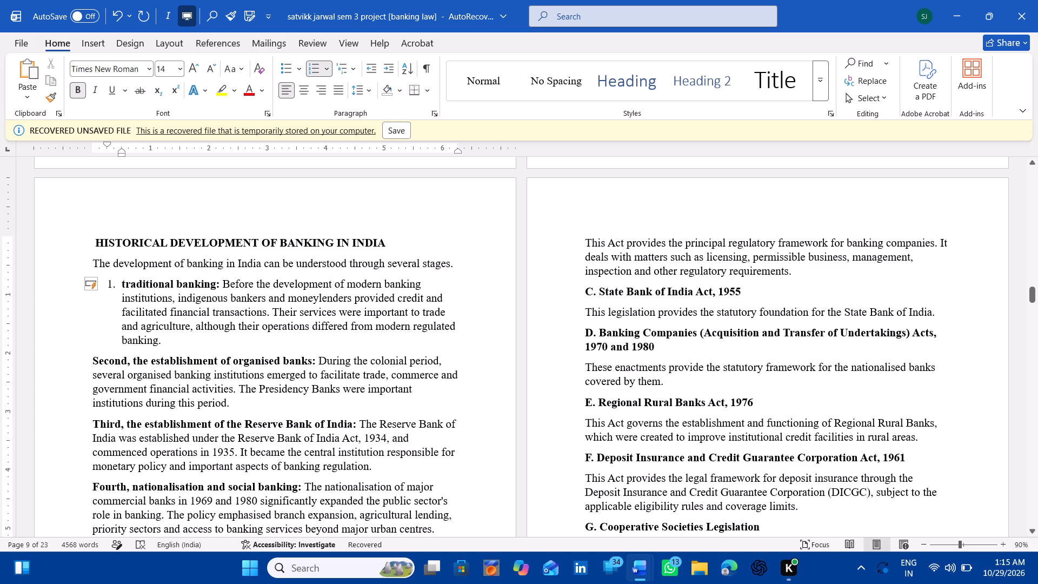
Replace the word Second before the establishment of organised banks with the list number 2.
left_click(131, 364)
key("BackSpace")
key("BackSpace")
key("BackSpace")
key("BackSpace")
key("BackSpace")
key("BackSpace")
key("BackSpace")
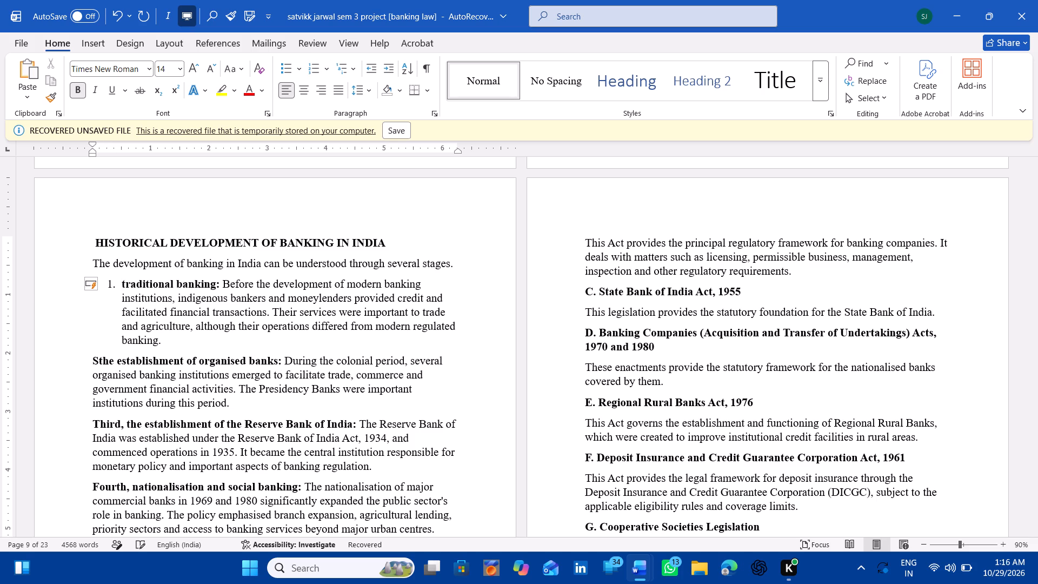
key("BackSpace")
key("2")
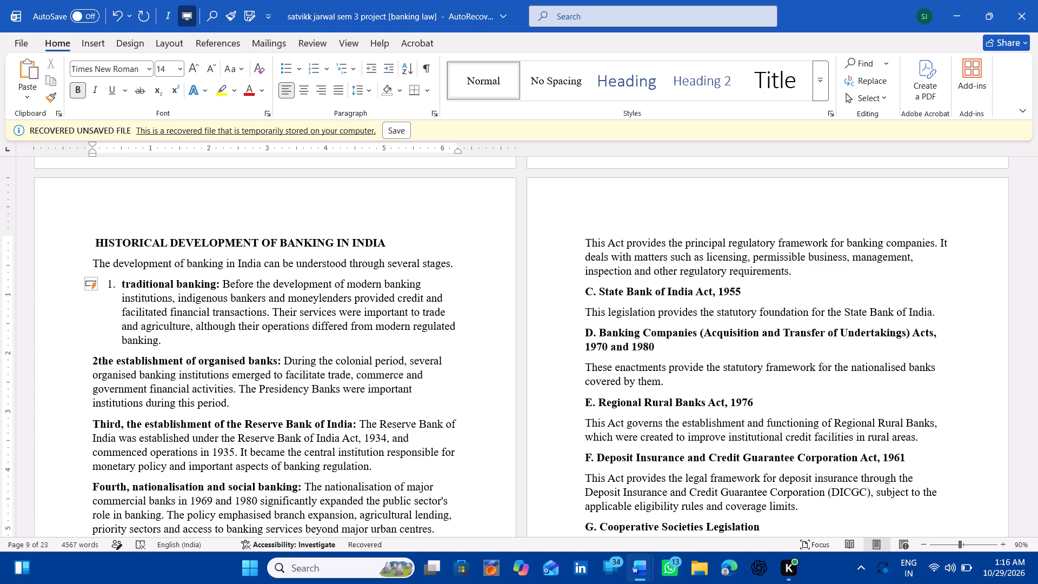
type(".")
key("space")
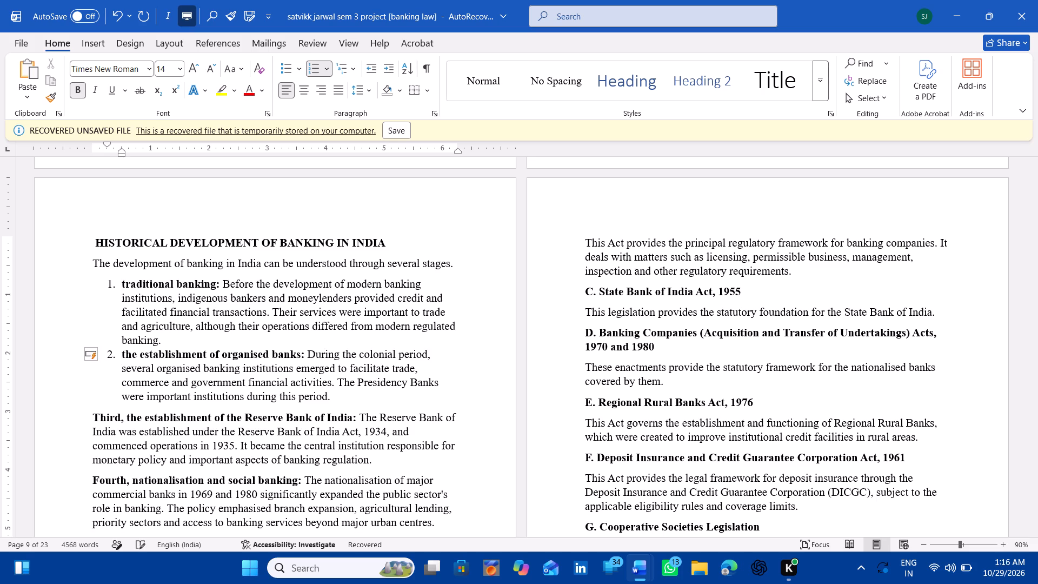
Replace the word Third before the establishment of the Reserve Bank of India with the list number 3.
left_click(124, 416)
key("BackSpace")
key("BackSpace")
key("BackSpace")
key("BackSpace")
key("BackSpace")
key("BackSpace")
type("3.")
key("space")
Replace the word Fourth before nationalisation and social banking with the list number 4.
scroll(129, 439, "down", 2)
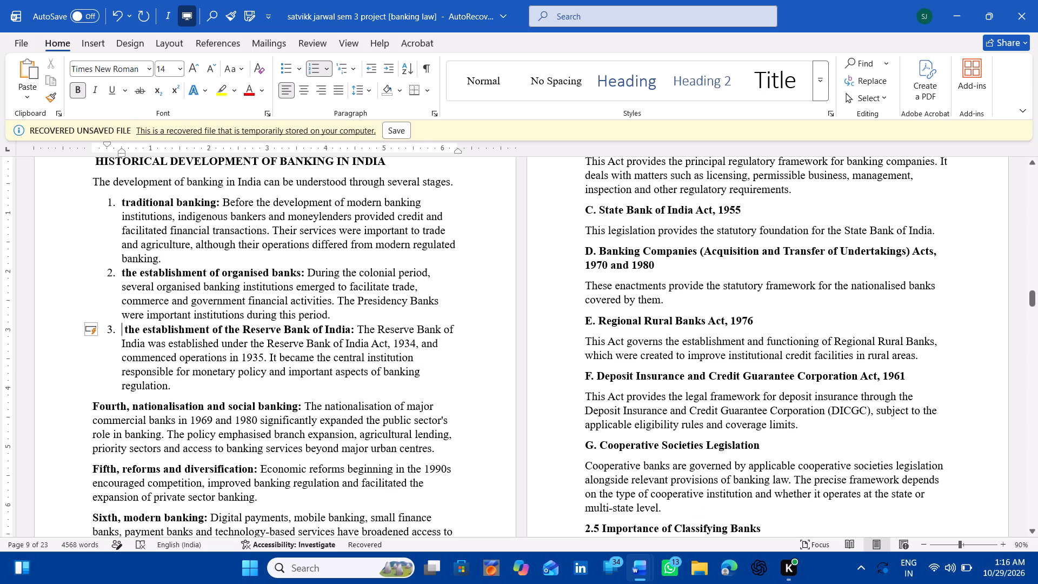
left_click(127, 404)
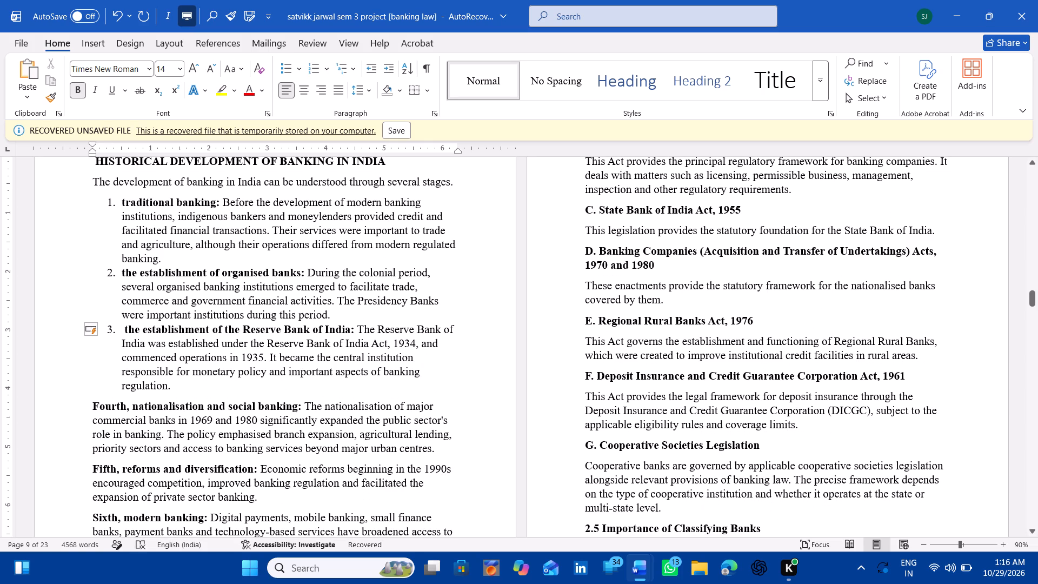
key("Right")
key("BackSpace")
key("BackSpace")
key("BackSpace")
key("BackSpace")
key("BackSpace")
key("BackSpace")
key("BackSpace")
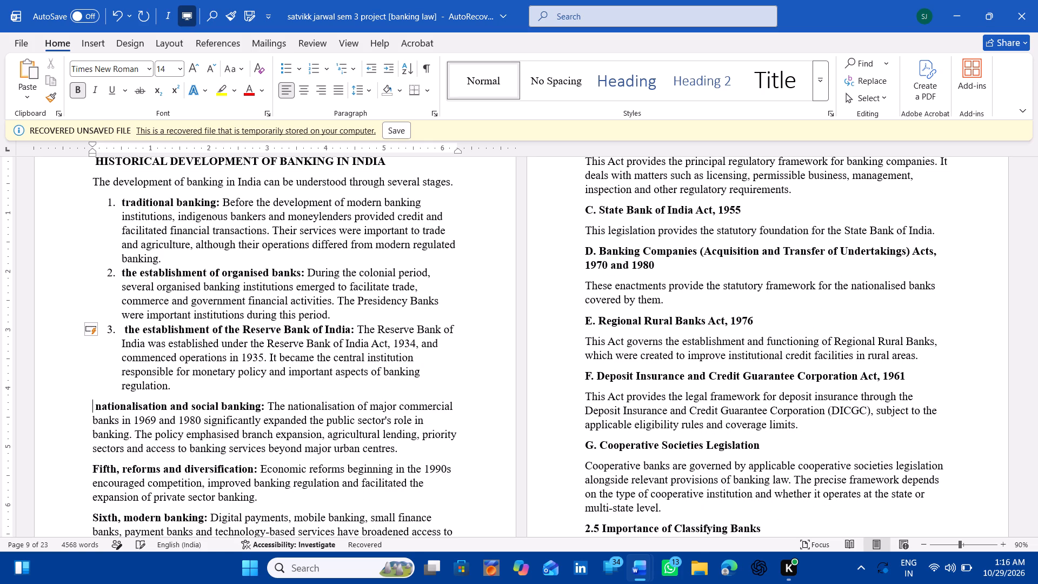
type("4.")
key("space")
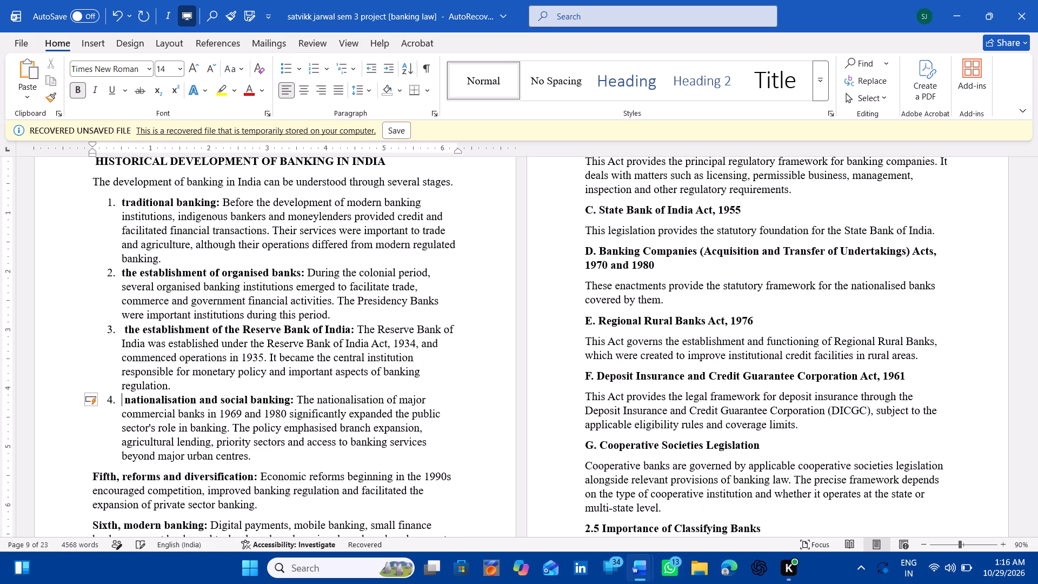
Replace the word Fifth before reforms and diversification with the list number 5.
scroll(127, 404, "down", 2)
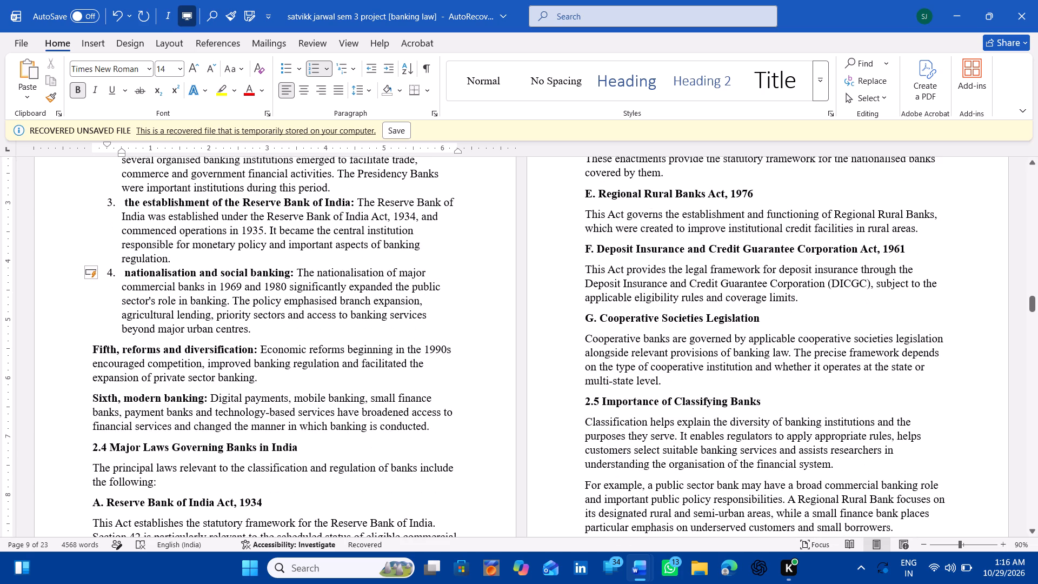
left_click(121, 349)
key("BackSpace")
key("BackSpace")
key("BackSpace")
key("BackSpace")
key("BackSpace")
key("BackSpace")
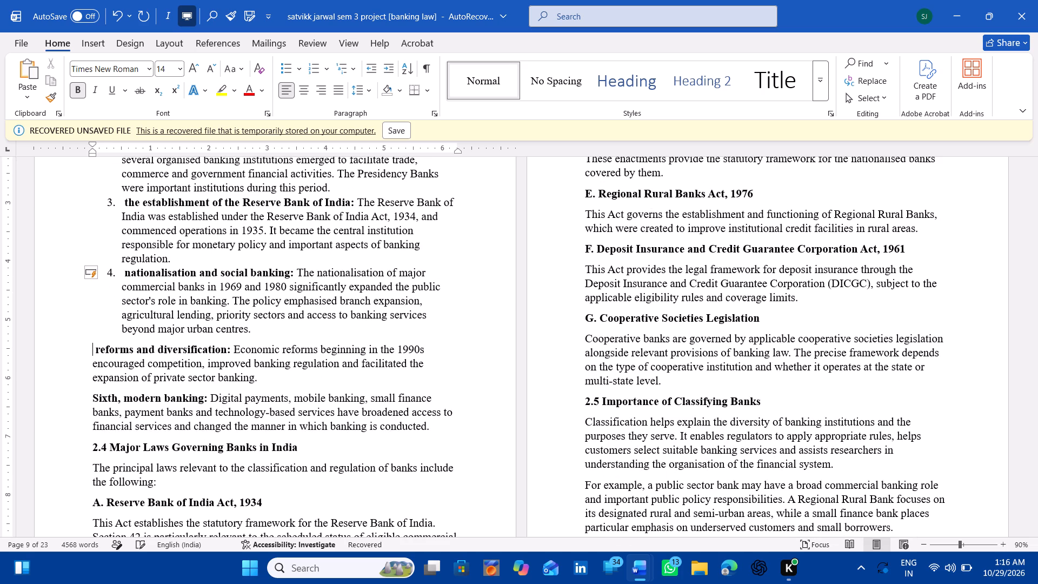
key("space")
type("5")
type(".")
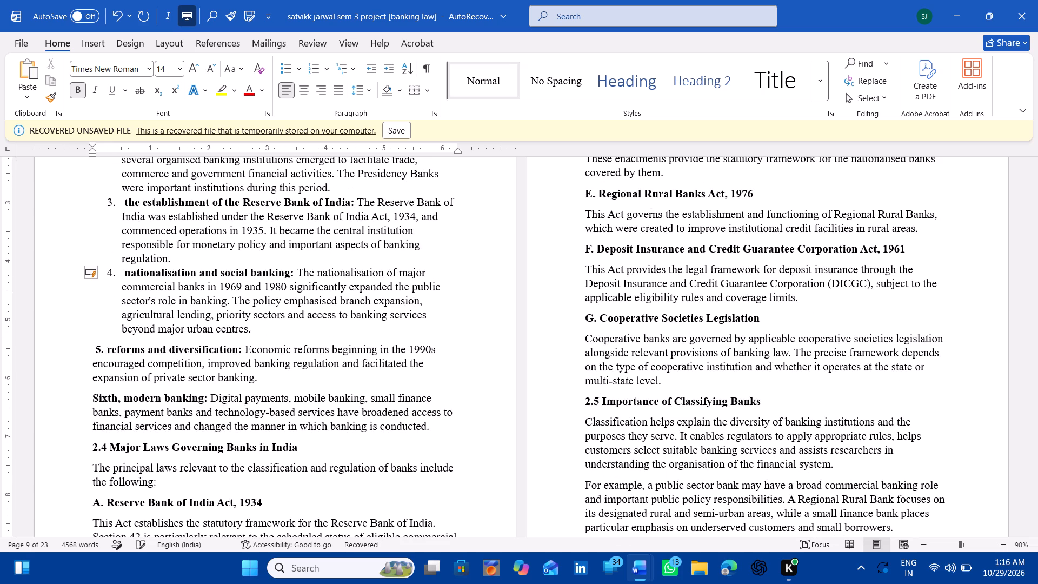
key("space")
Replace the word Sixth before modern banking with the number 6 and a period.
scroll(121, 349, "down", 1)
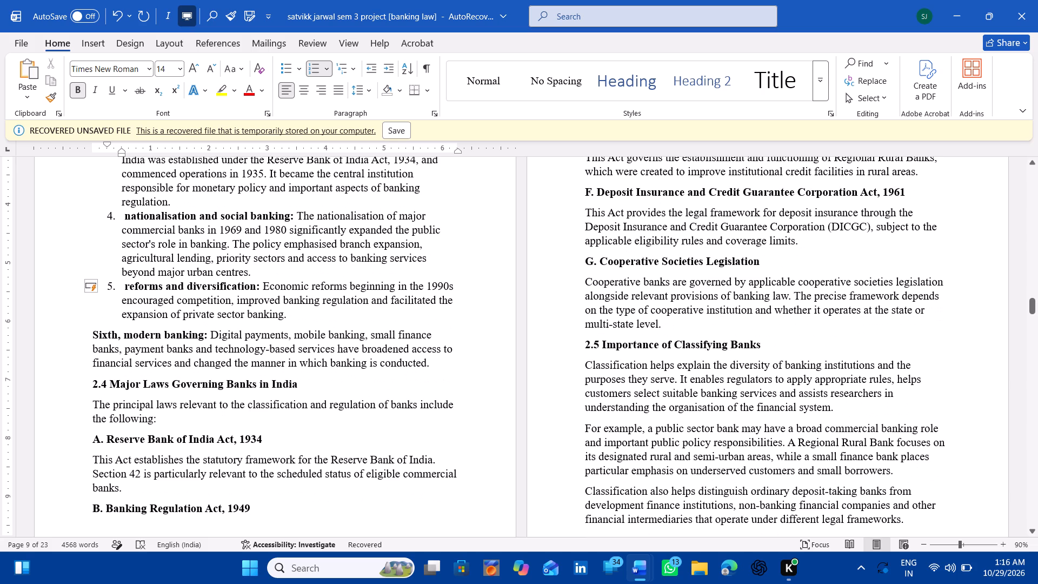
left_click(121, 336)
key("BackSpace")
key("BackSpace")
key("BackSpace")
key("BackSpace")
key("BackSpace")
key("BackSpace")
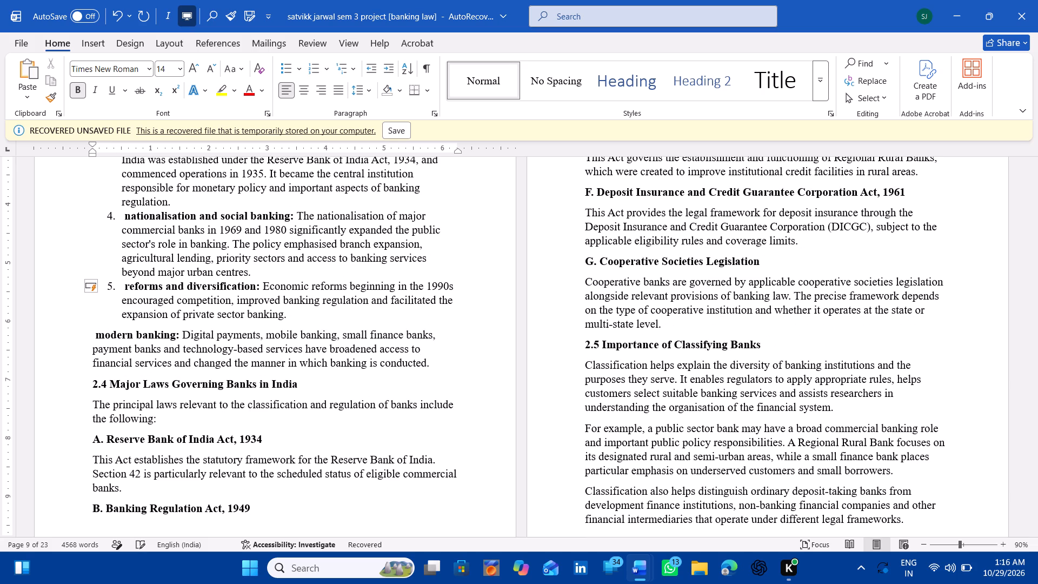
key("6")
type(".")
key("space")
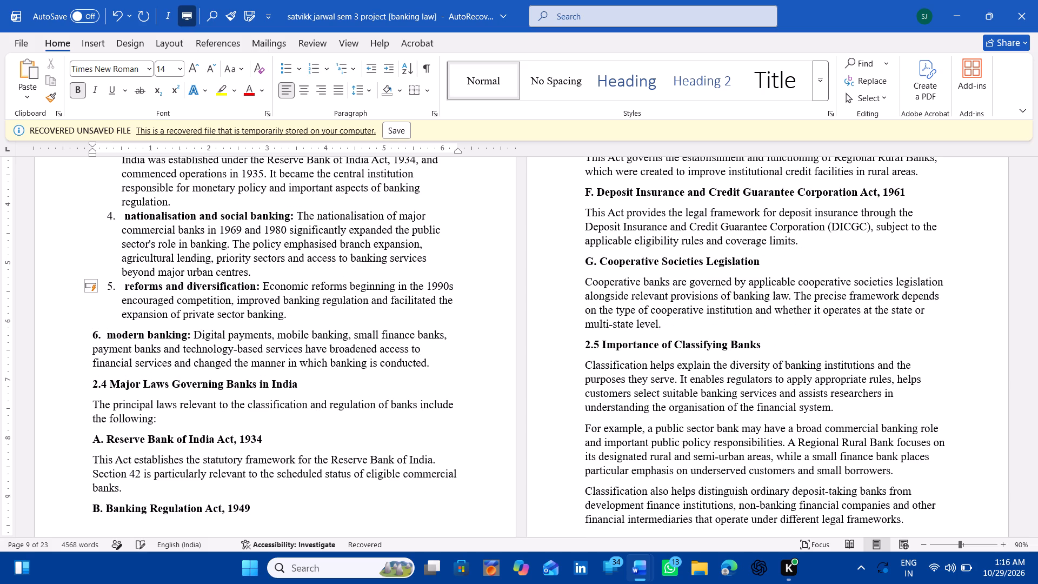
key("space")
key("BackSpace")
key("BackSpace")
key("BackSpace")
key("BackSpace")
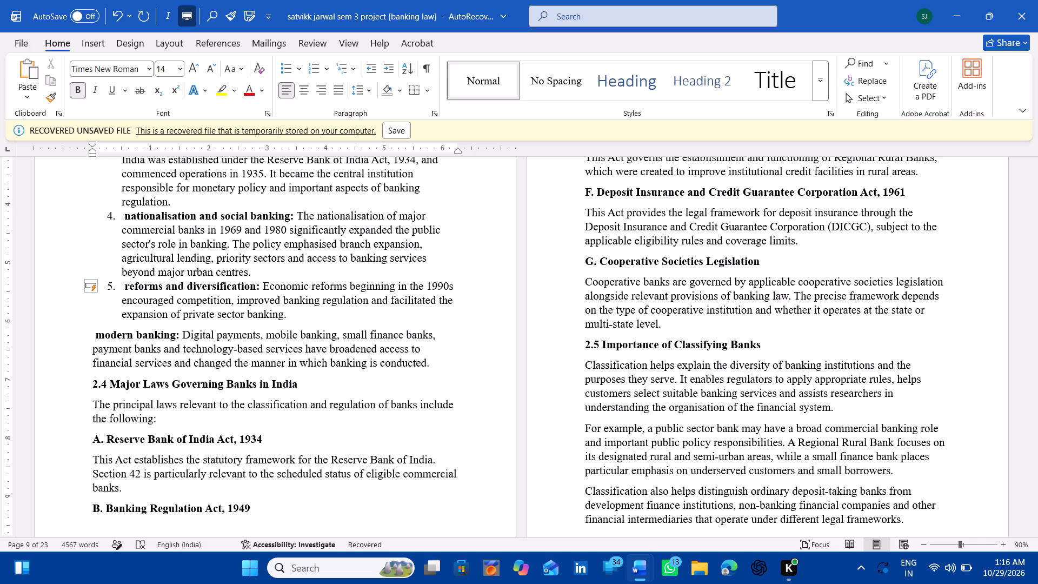
type("6.")
key("space")
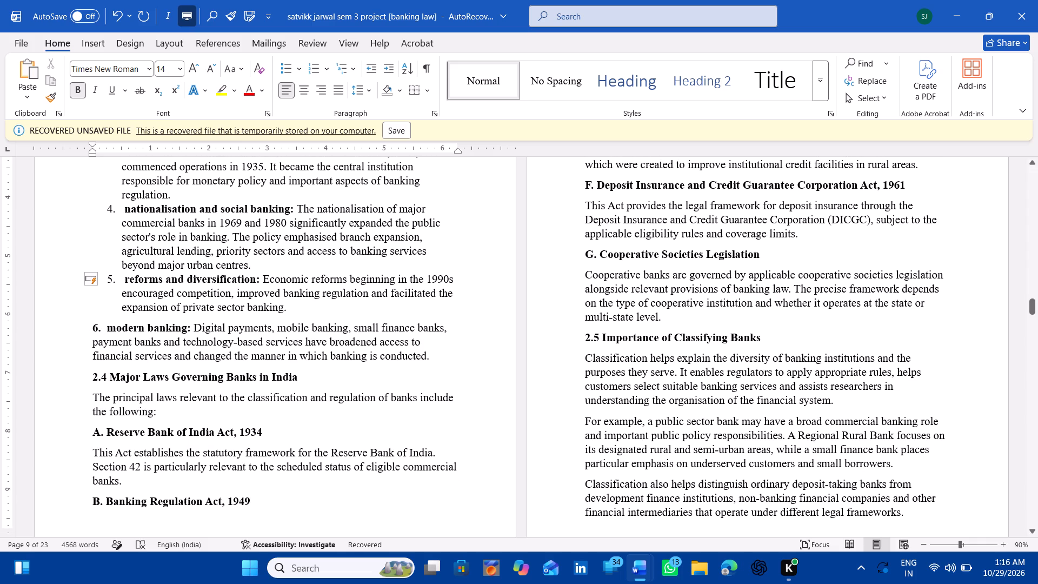
Pad the modern banking item with spaces before and after its number 6 to match the indent of the list above.
key("space")
key("space")
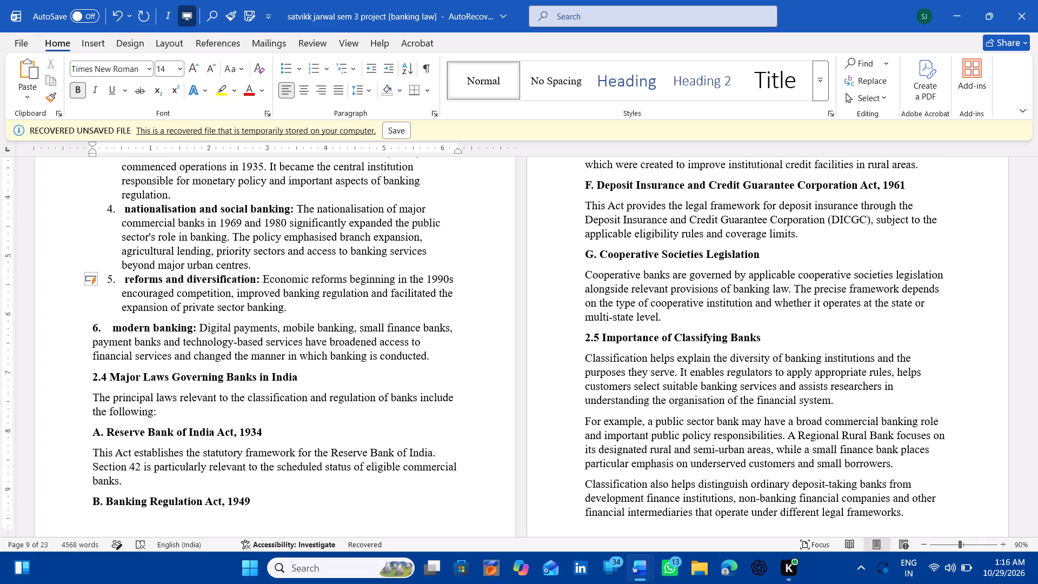
key("space")
key("space")
key("space")
key("space")
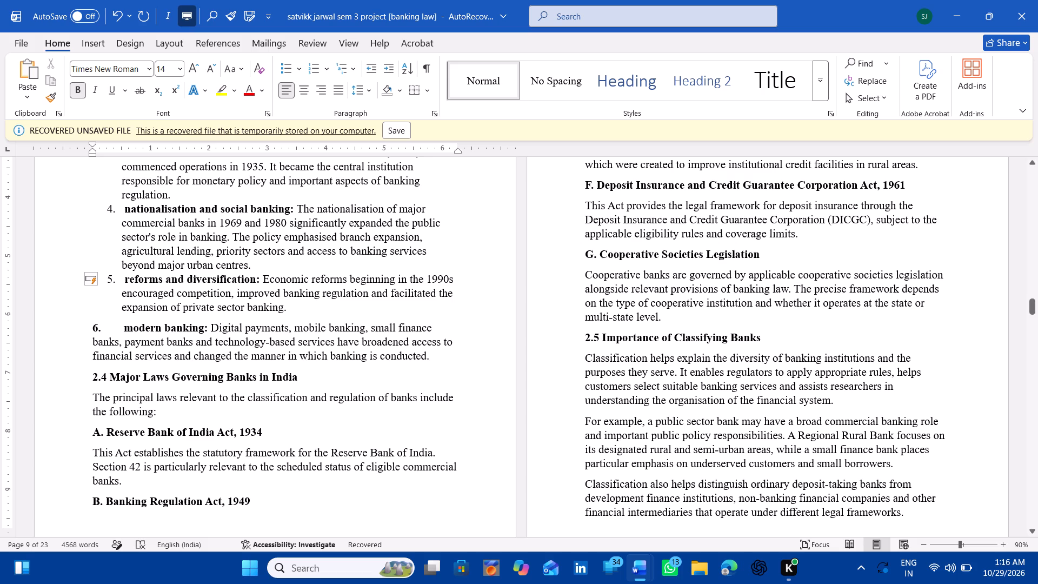
left_click(89, 325)
key("space")
key("space")
key("space")
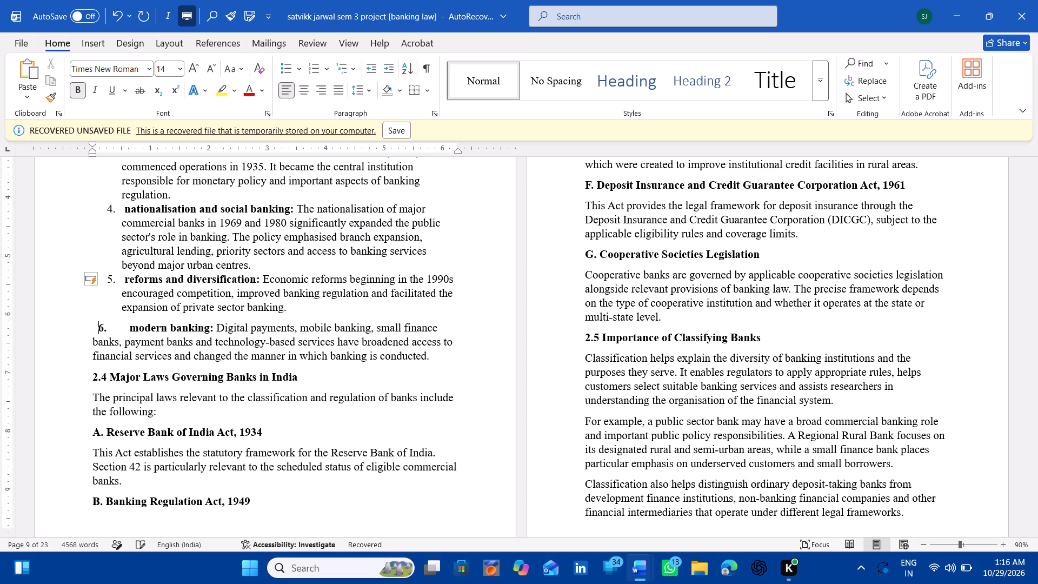
key("space")
key("space")
key("space")
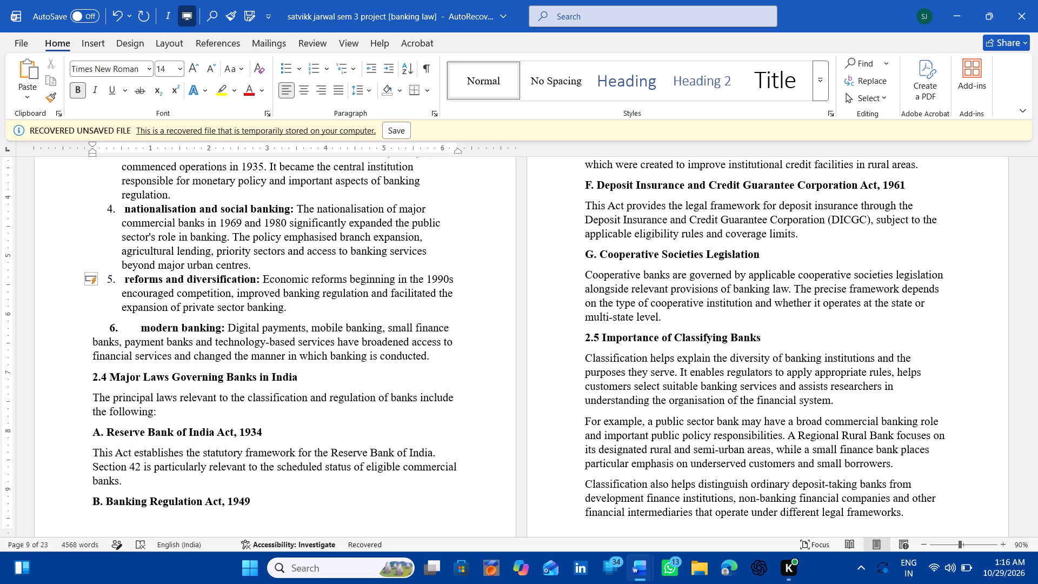
key("BackSpace")
Tighten the gap between the number 6 and modern banking so its title lines up with the list items above.
left_click_drag(89, 325, 130, 327)
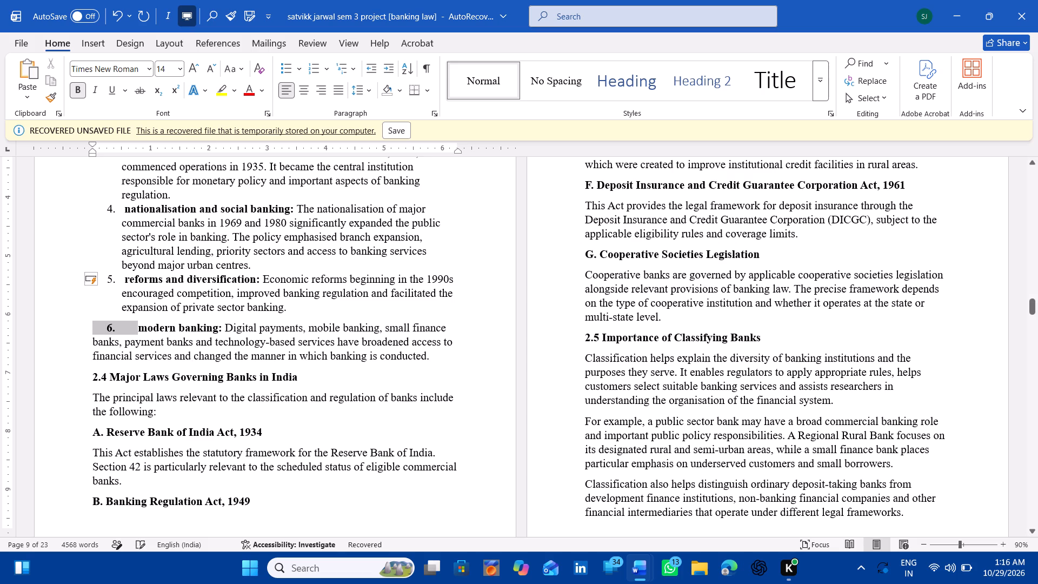
left_click_drag(130, 327, 51, 303)
left_click(51, 303)
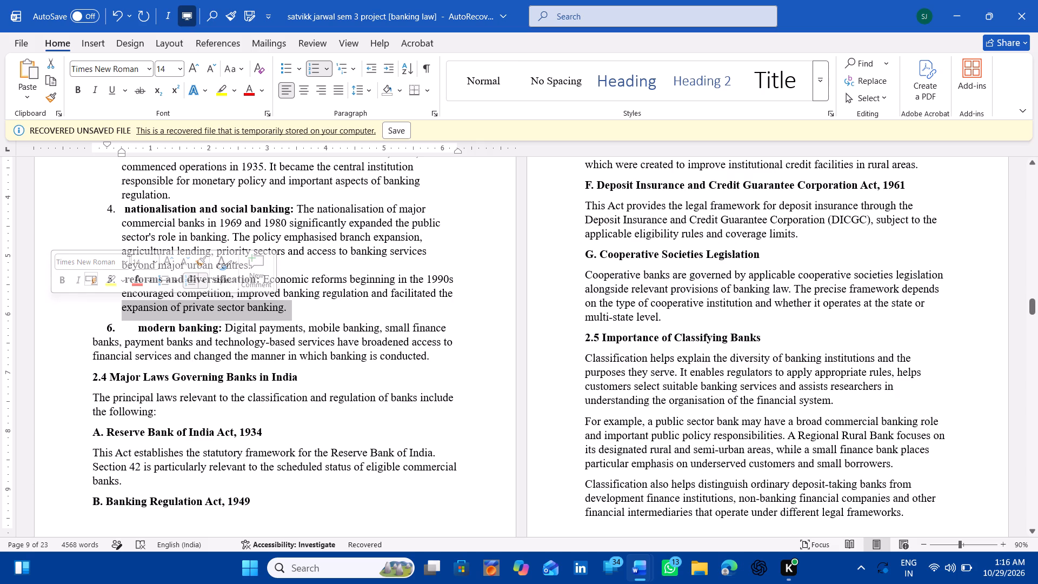
left_click(123, 326)
left_click(139, 326)
key("BackSpace")
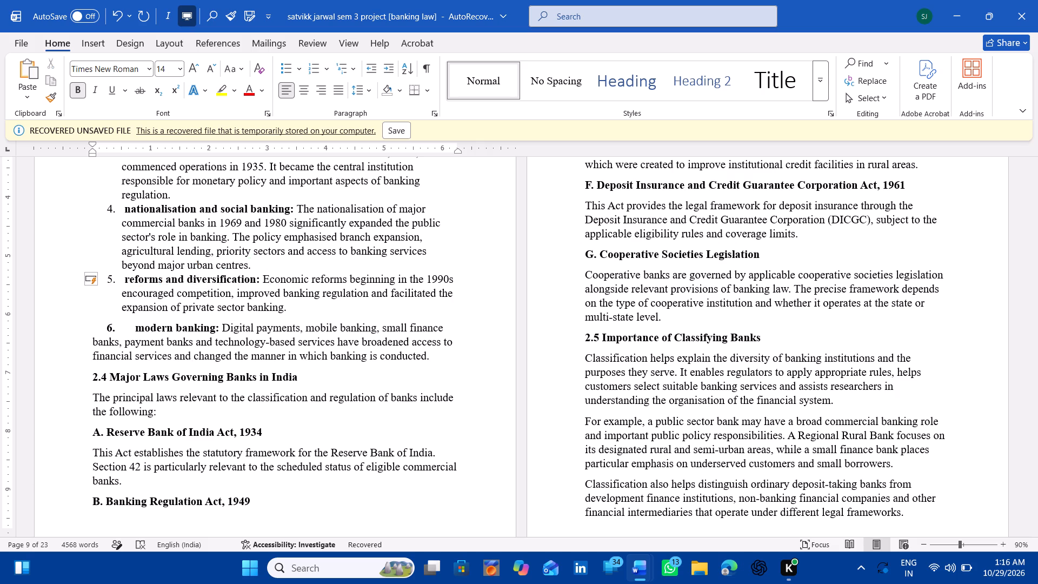
key("BackSpace")
key("BackSpace")
key("BackSpace")
key("BackSpace")
key("BackSpace")
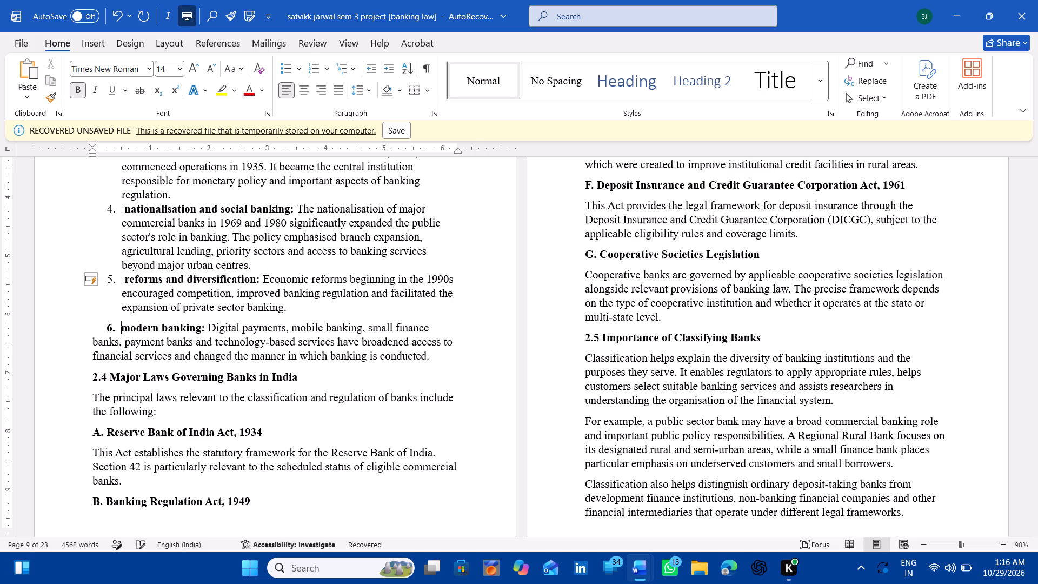
key("Return")
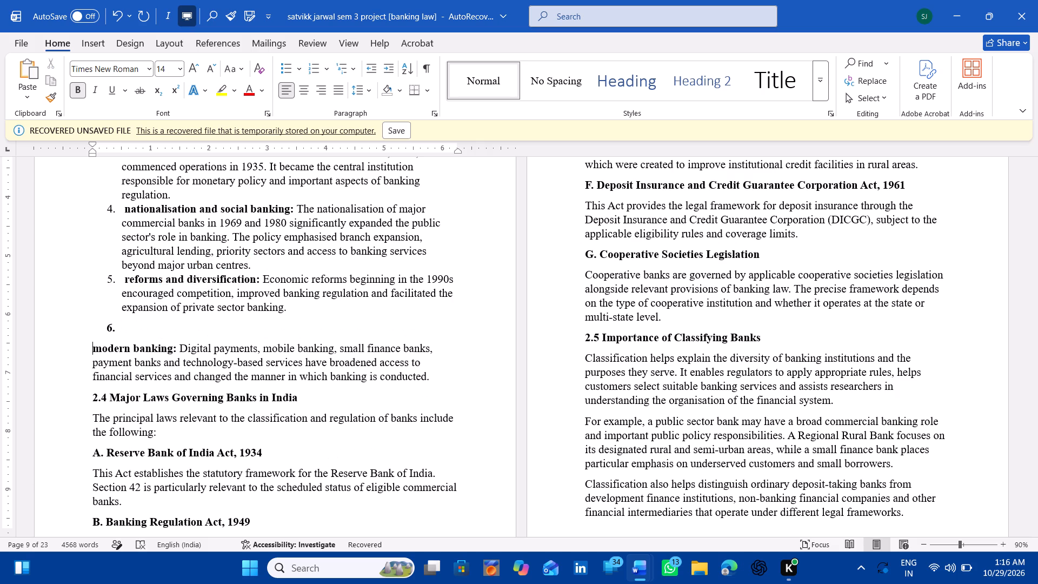
key("BackSpace")
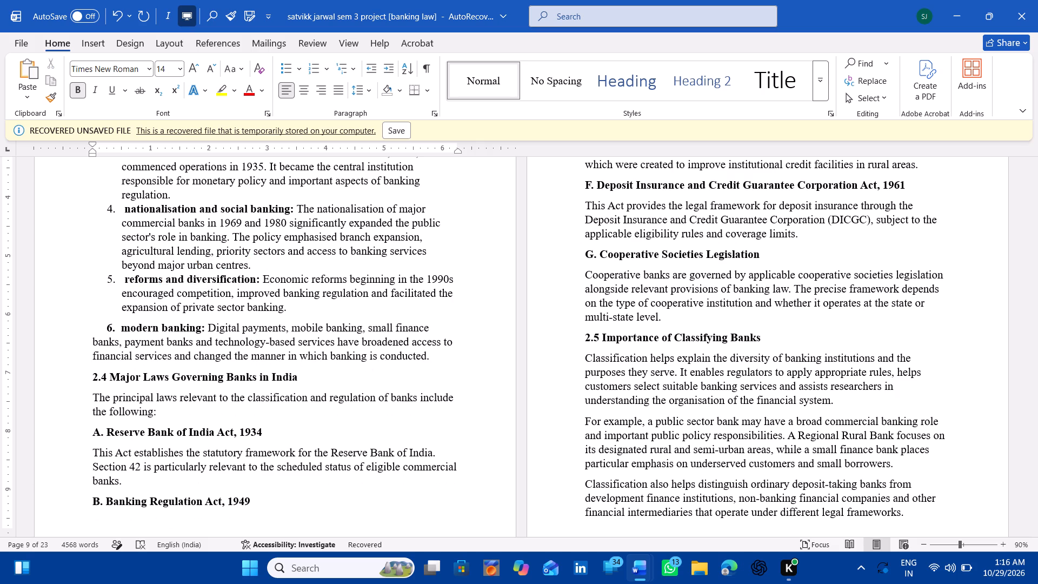
key("space")
scroll(139, 326, "up", 1)
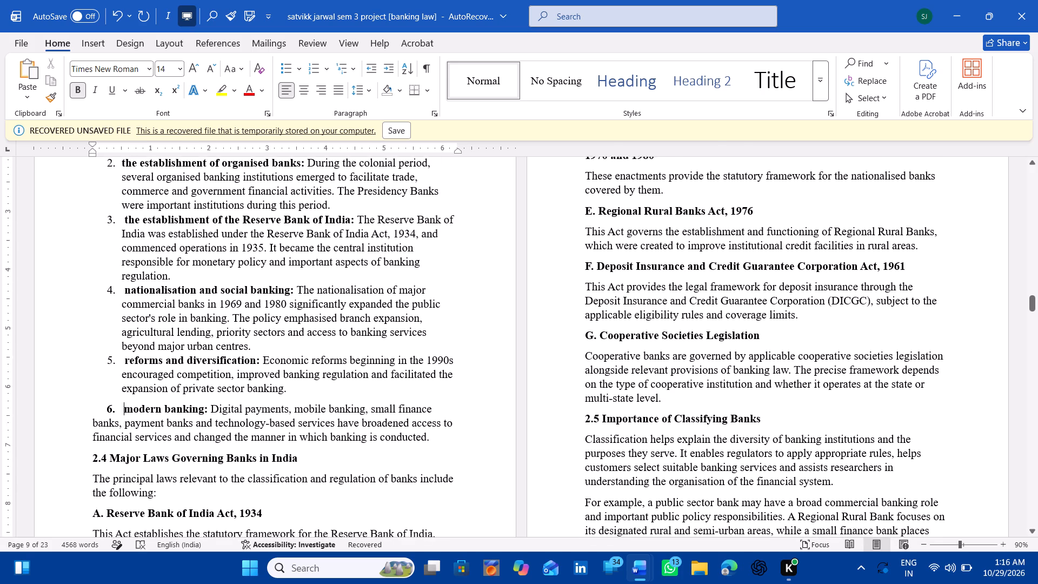
Try to indent the wrapped lines of the modern banking item with spaces before banks, and shift its first-line indent slightly inward.
scroll(139, 326, "up", 2)
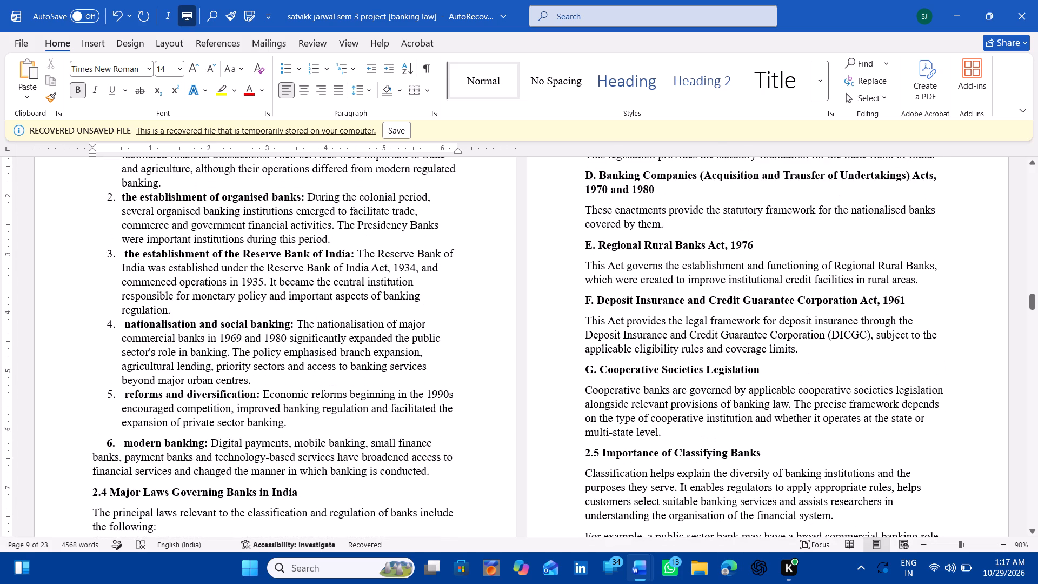
scroll(117, 335, "down", 2)
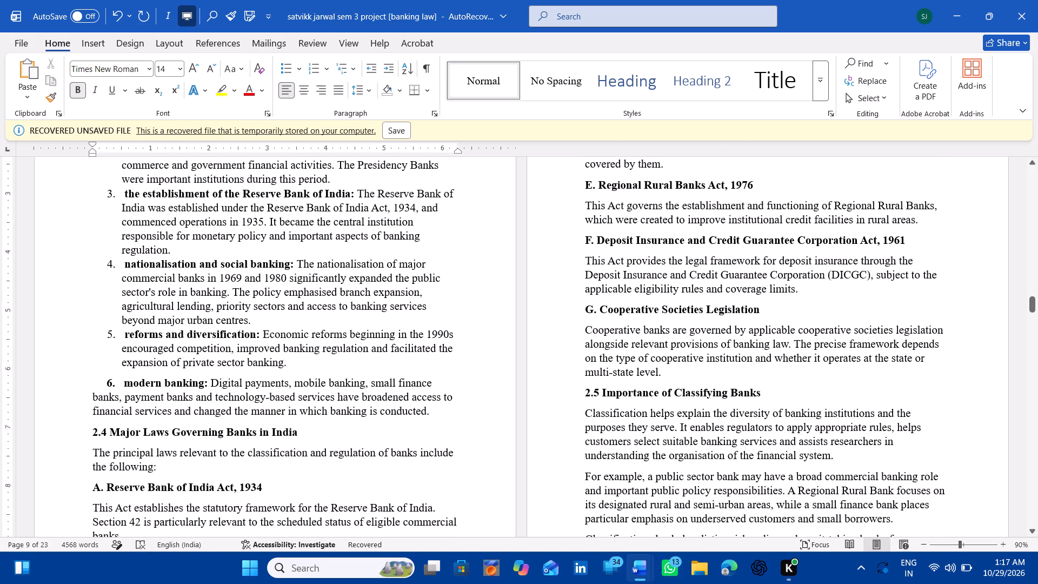
left_click(85, 396)
key("space")
key("space")
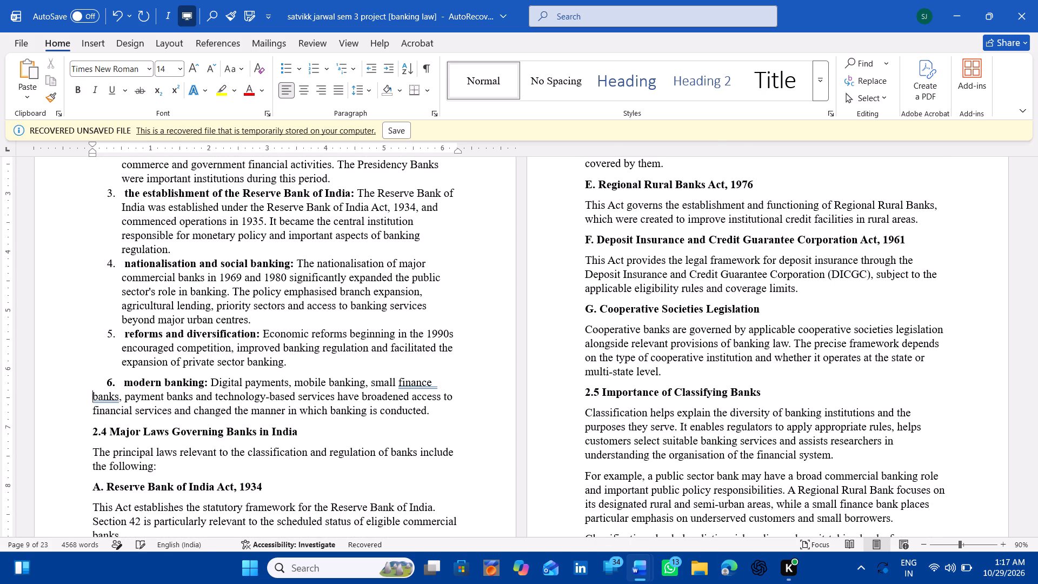
key("space")
key("space")
left_click(90, 142)
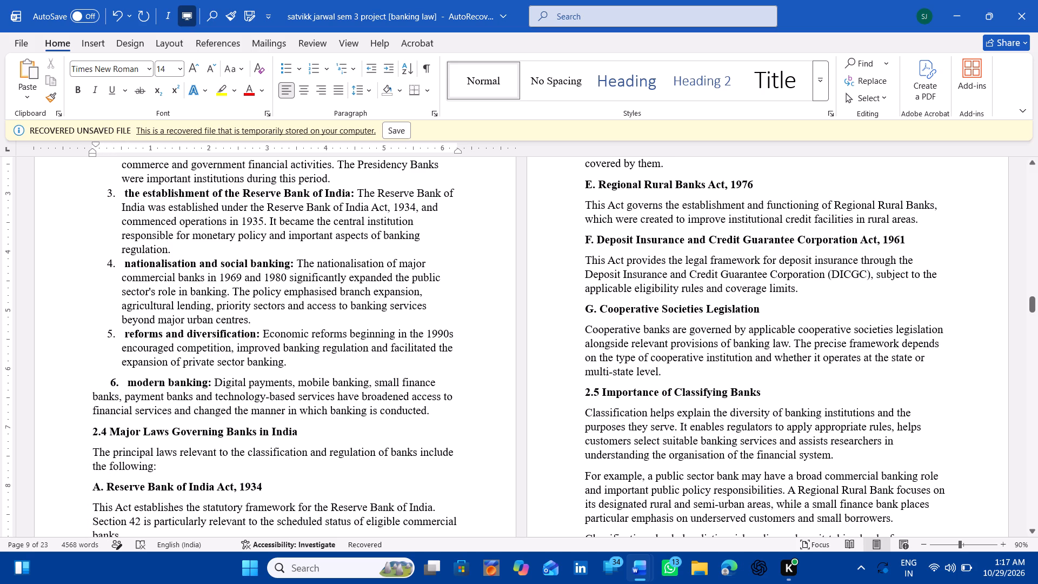
Remove the number 2.4 from the Major Laws Governing Banks in India heading and change the heading to uppercase.
left_click(110, 432)
key("BackSpace")
key("BackSpace")
key("BackSpace")
key("BackSpace")
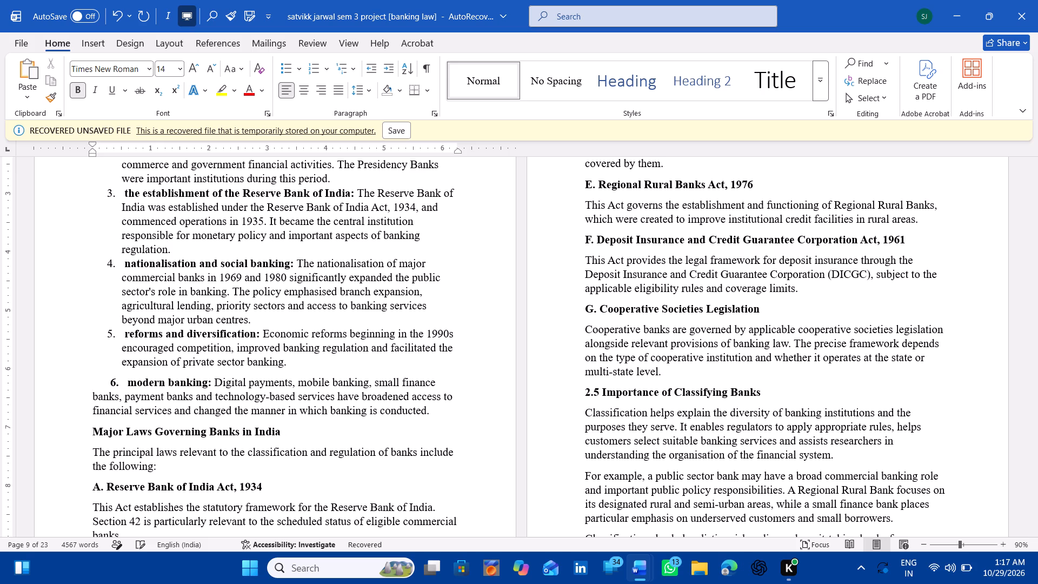
left_click(29, 435)
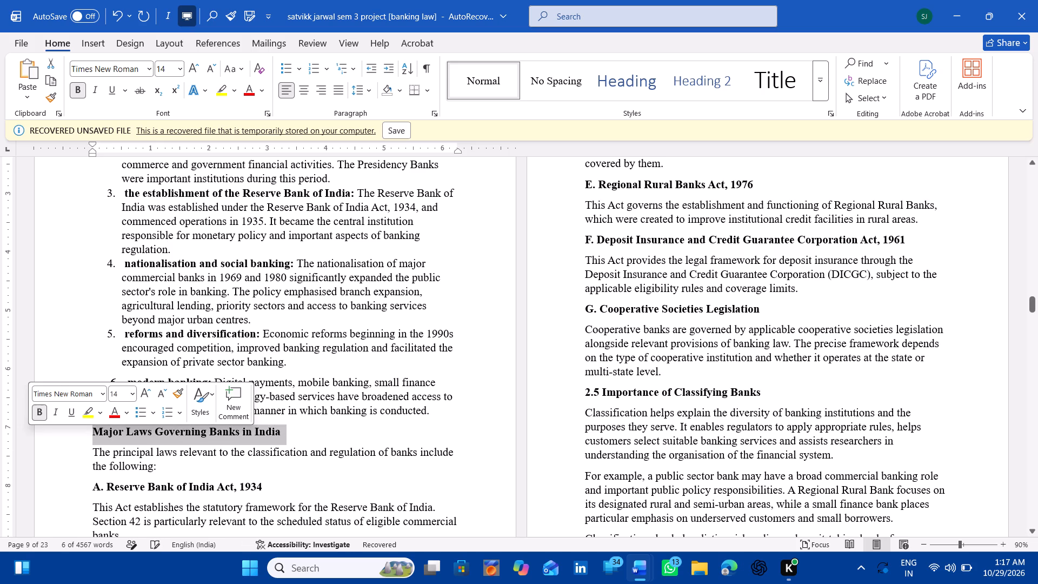
left_click_drag(228, 70, 247, 122)
left_click(247, 122)
Delete one space before the number 6 of the modern banking item to realign it with the list above.
scroll(267, 291, "up", 1)
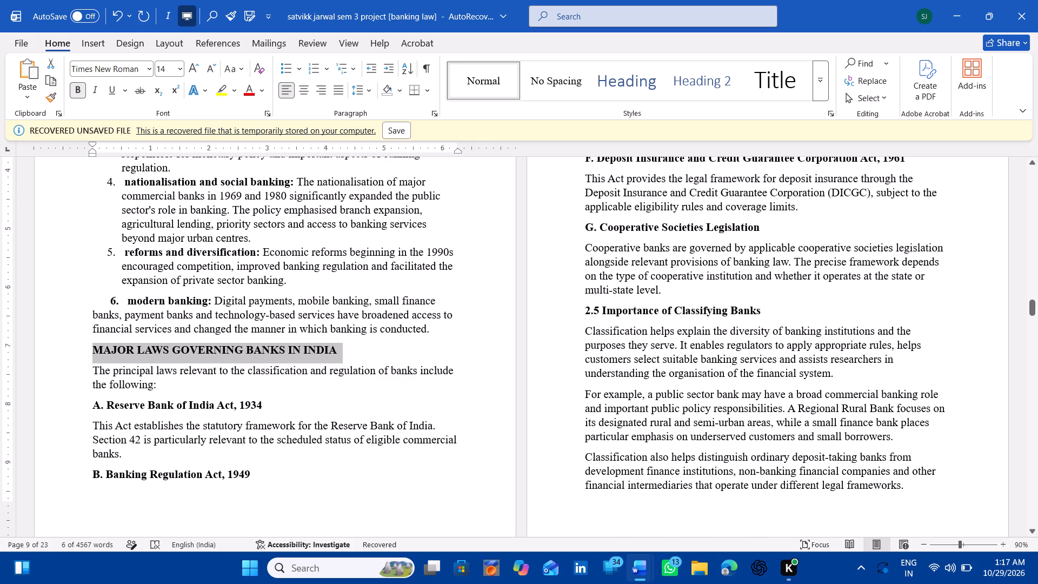
scroll(267, 291, "up", 3)
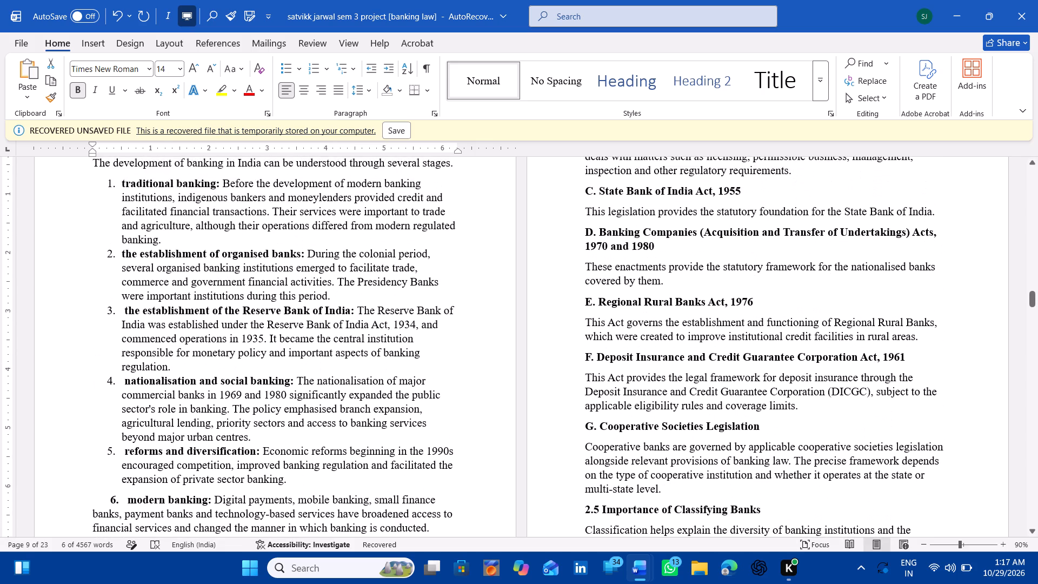
scroll(267, 291, "up", 1)
scroll(267, 291, "down", 2)
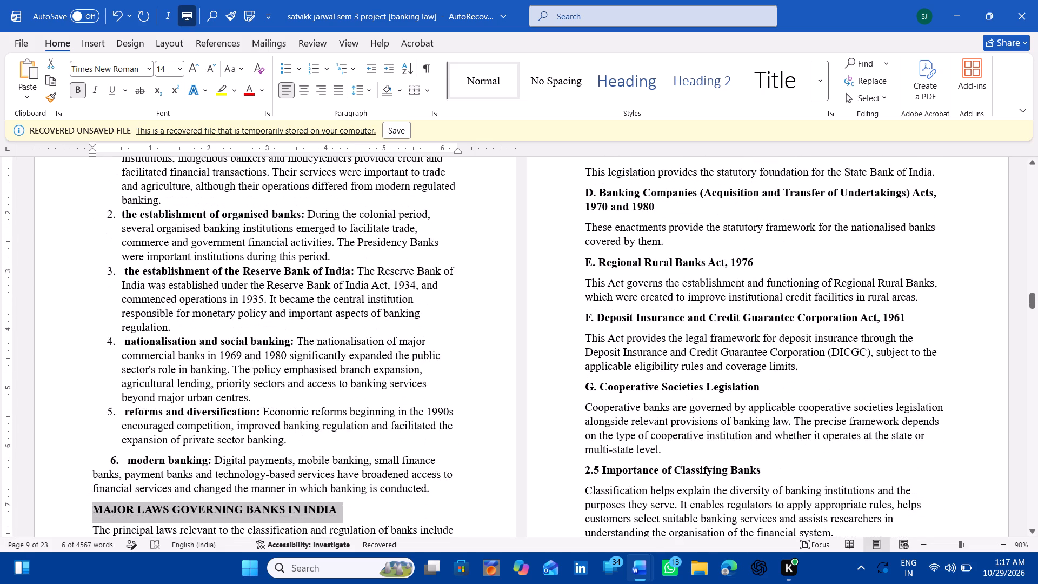
scroll(267, 291, "down", 2)
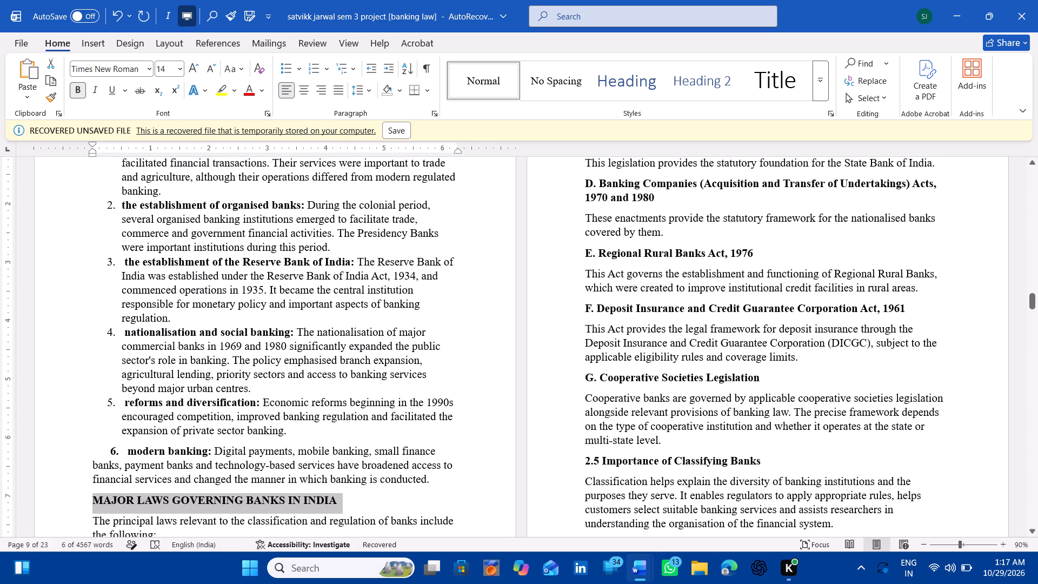
left_click(107, 450)
key("BackSpace")
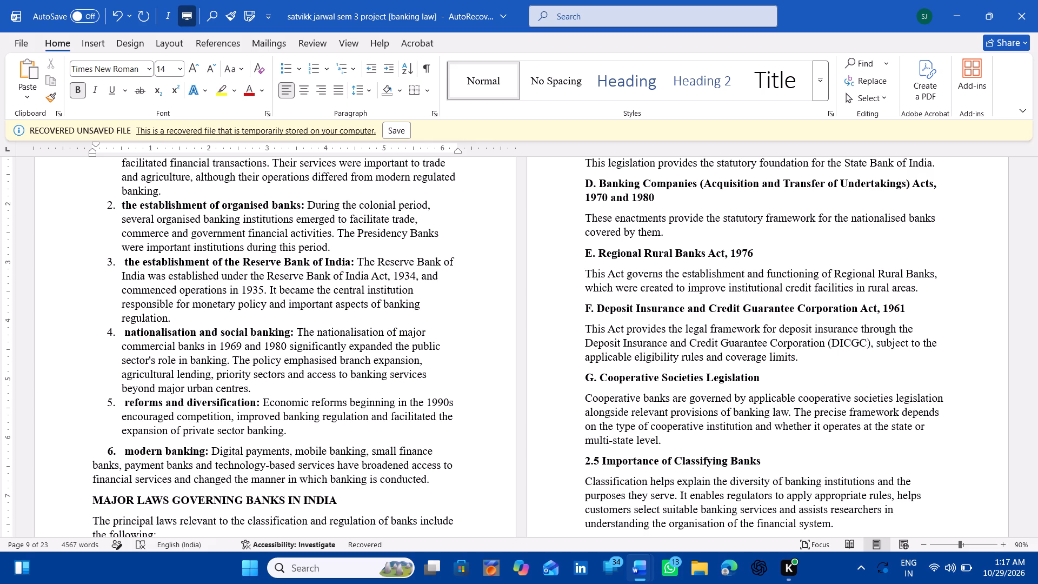
Remove the number 2.5 from the Importance of Classifying Banks heading and change the heading to uppercase.
scroll(202, 450, "up", 2)
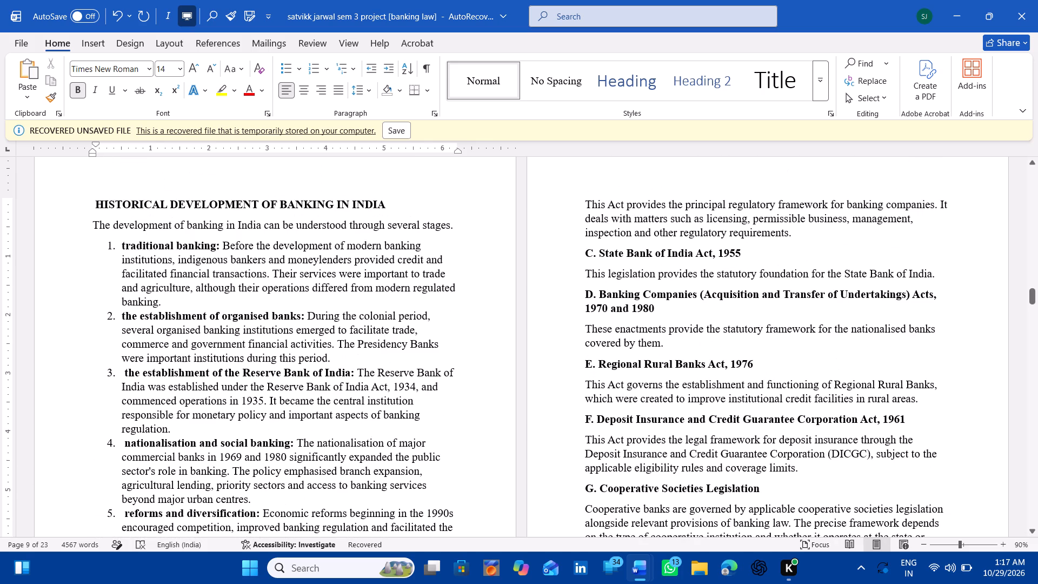
scroll(202, 450, "down", 9)
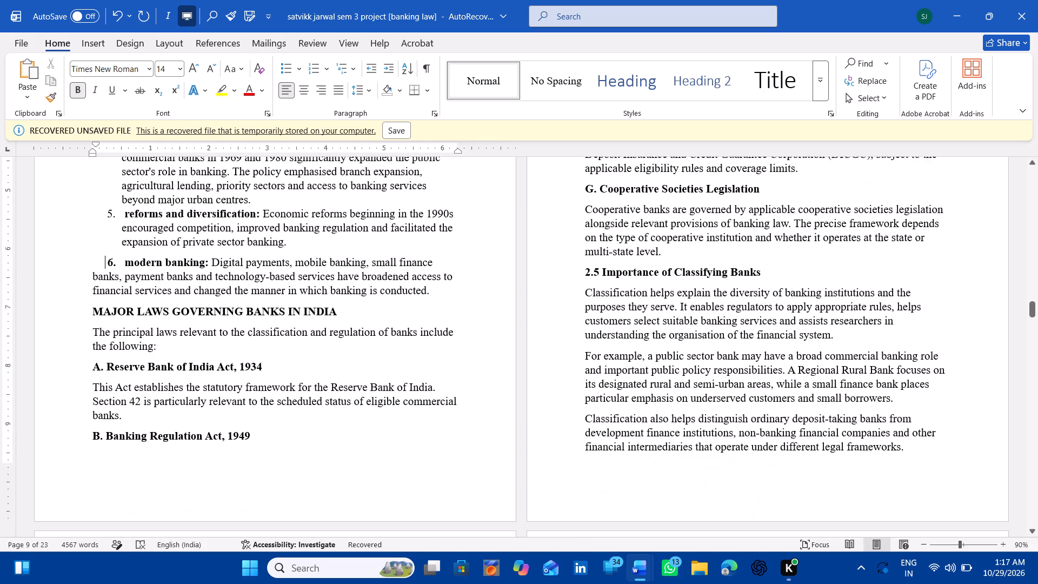
scroll(202, 450, "down", 1)
left_click(600, 262)
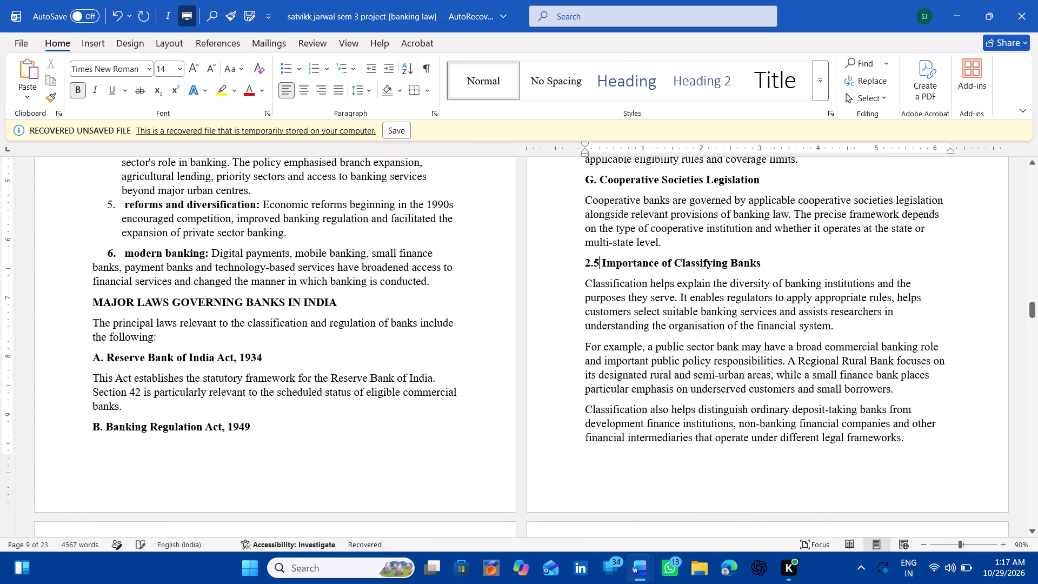
key("BackSpace")
key("BackSpace")
key("BackSpace")
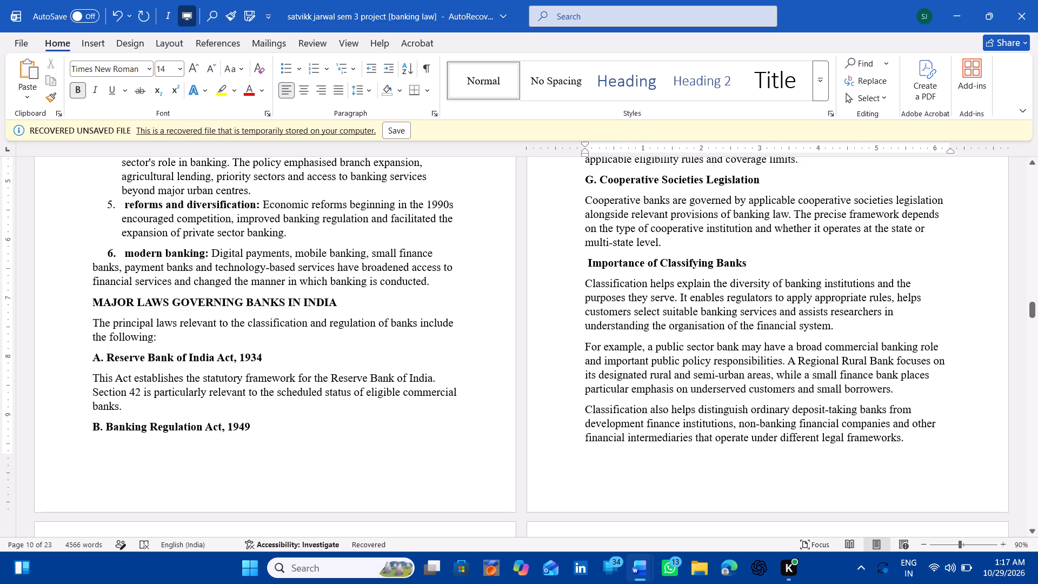
left_click(560, 263)
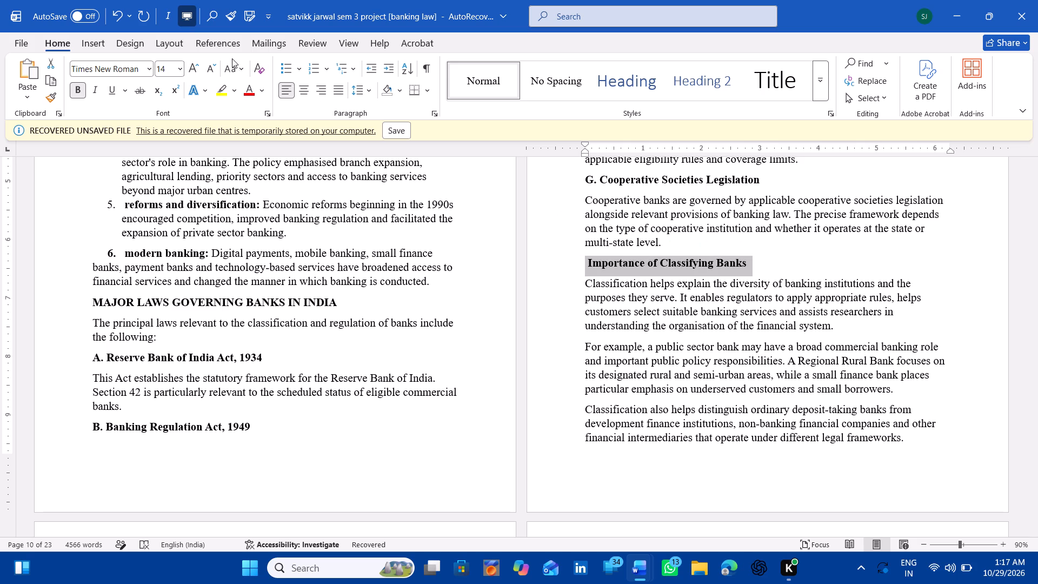
left_click_drag(236, 66, 258, 125)
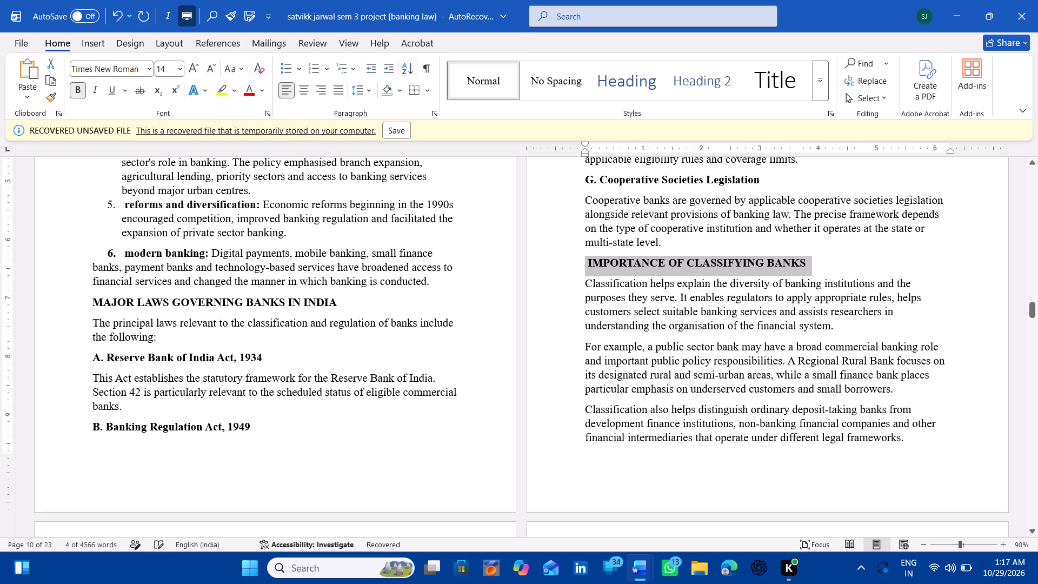
Delete the blank lines above the CHAPTER 3 label so it starts at the top of its page.
scroll(567, 321, "down", 7)
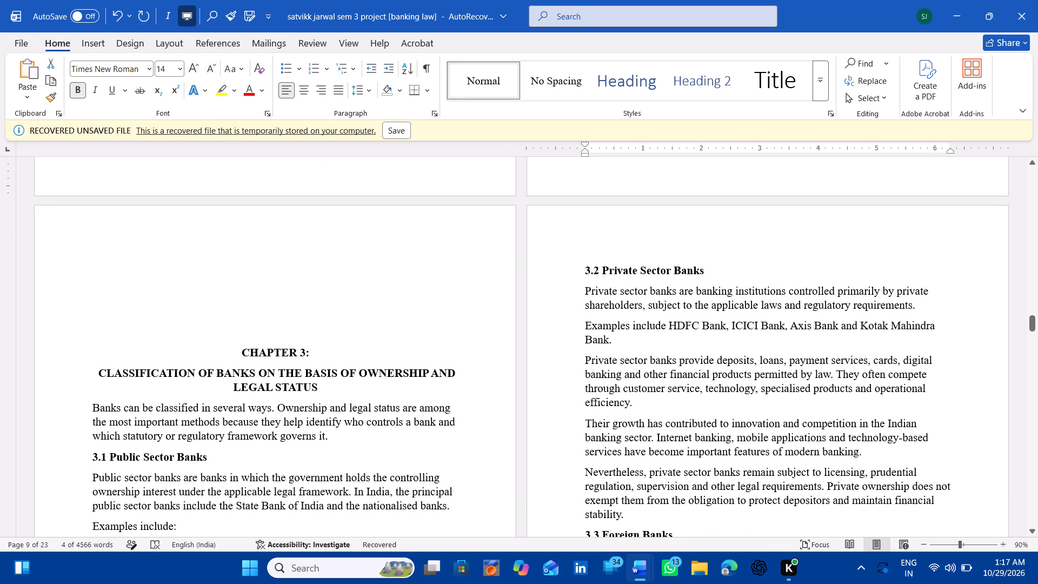
left_click(251, 327)
key("BackSpace")
key("BackSpace")
key("BackSpace")
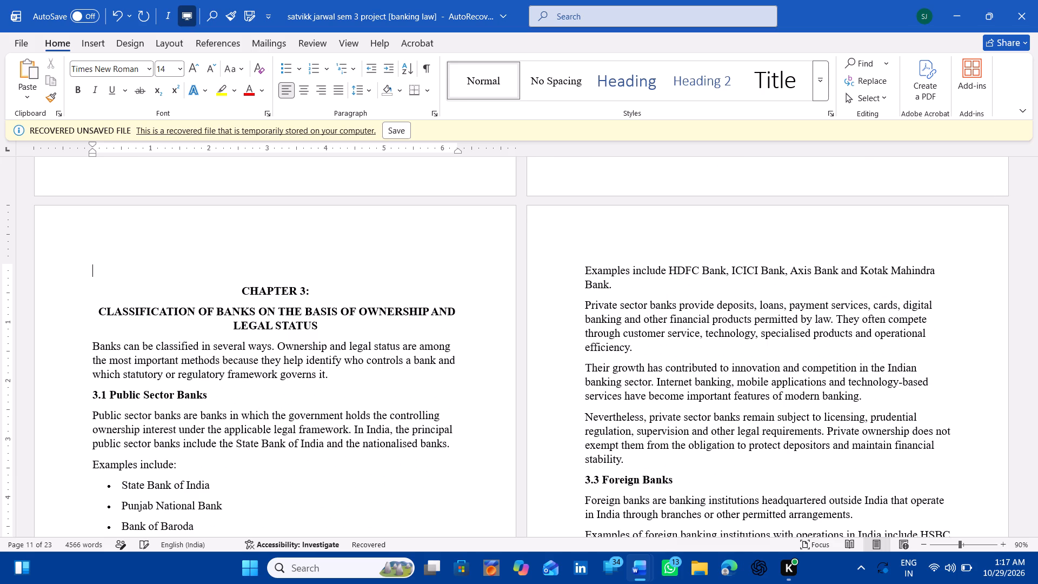
key("BackSpace")
Underline the CHAPTER 3: label.
scroll(251, 327, "down", 1)
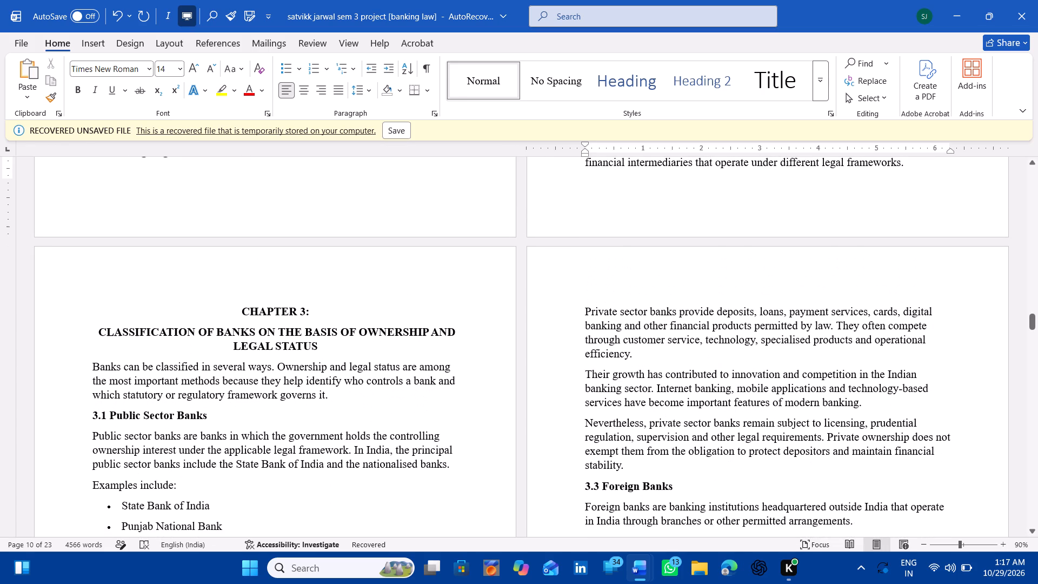
scroll(251, 327, "down", 1)
left_click(45, 313)
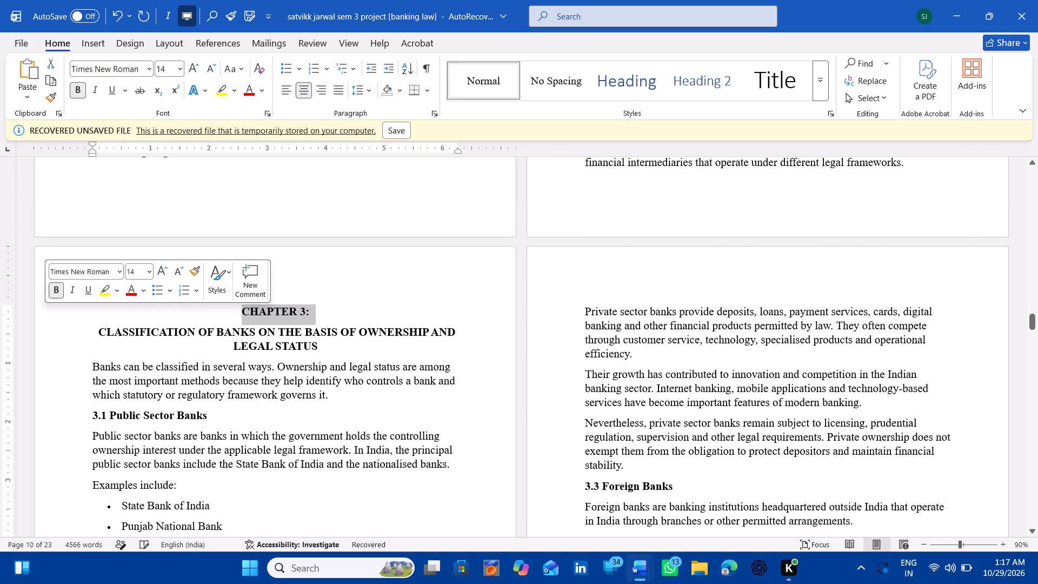
left_click(111, 91)
Change the Public Sector Banks heading to uppercase and remove its number 3.1.
scroll(167, 228, "down", 1)
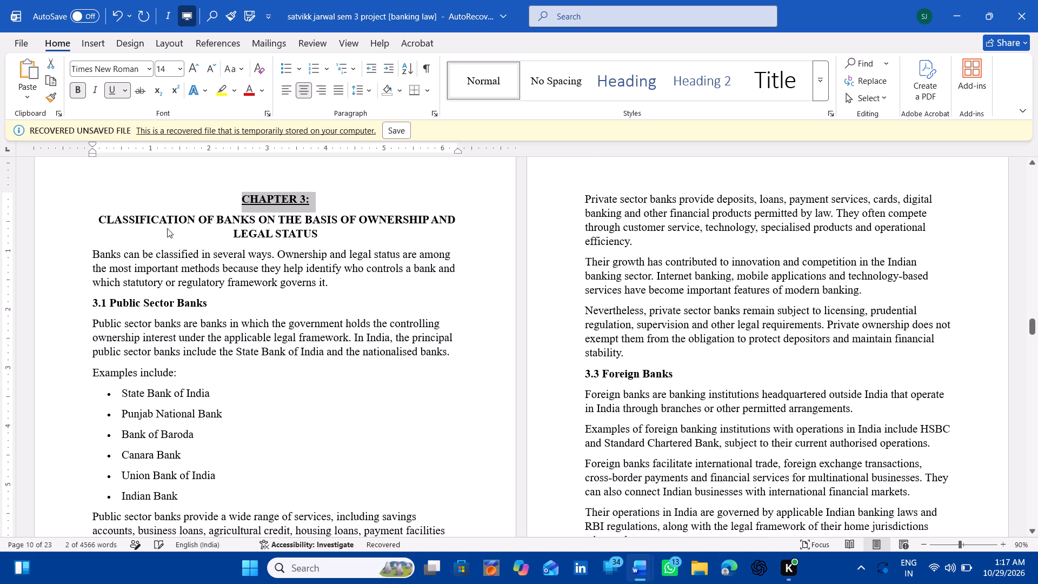
scroll(167, 228, "down", 1)
left_click(44, 303)
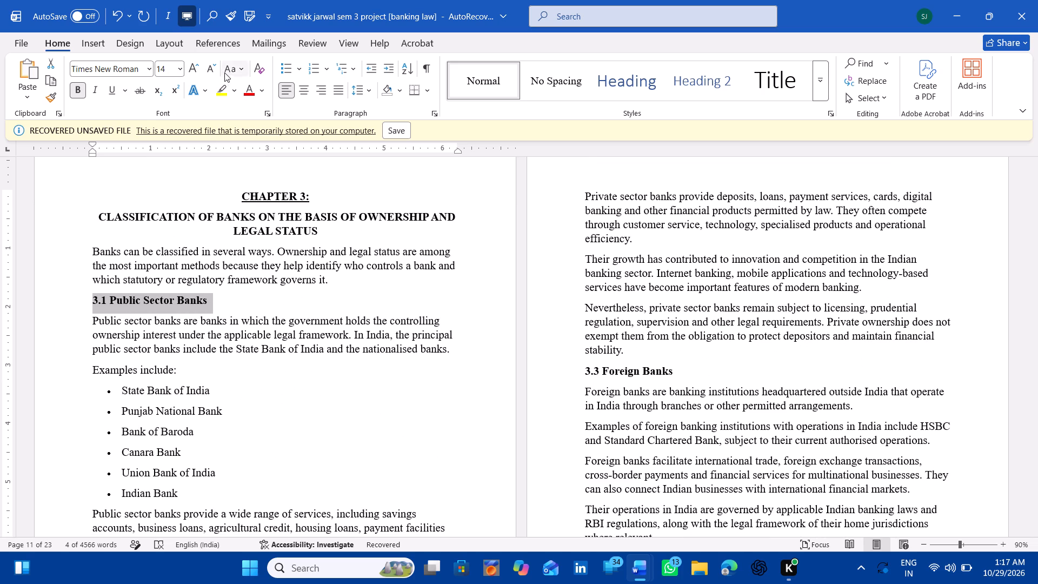
left_click_drag(237, 70, 257, 120)
left_click(257, 120)
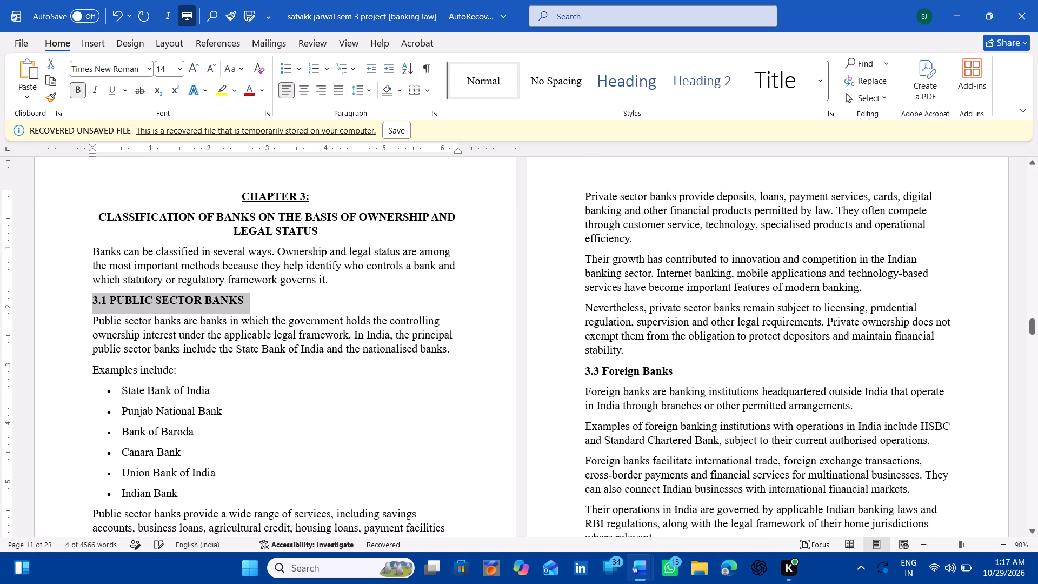
left_click(110, 297)
key("BackSpace")
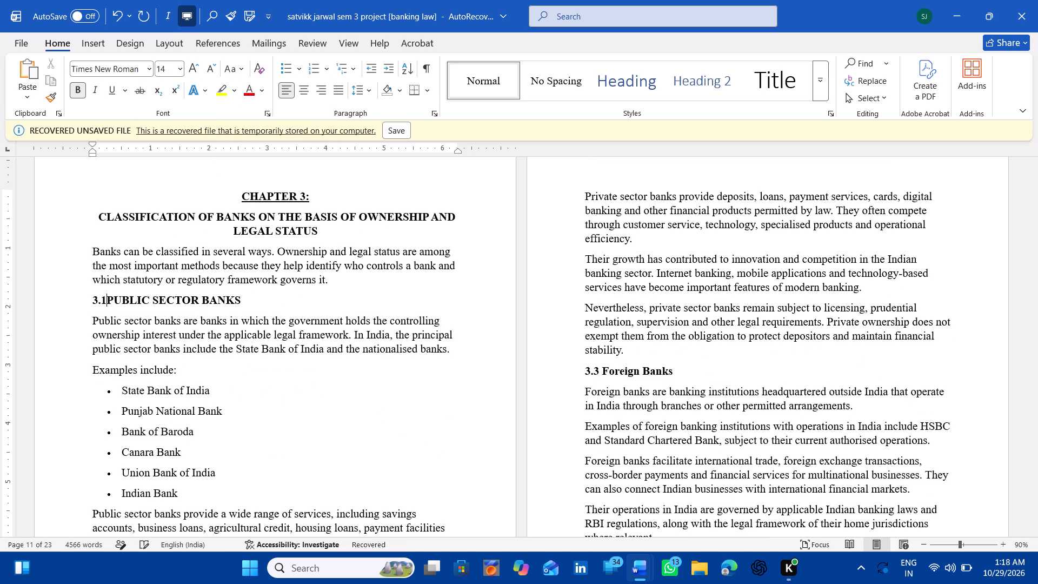
key("BackSpace")
key("BackSpace")
key("BackSpace")
Change the Private Sector Banks heading to uppercase and remove its number 3.2.
scroll(110, 297, "down", 3)
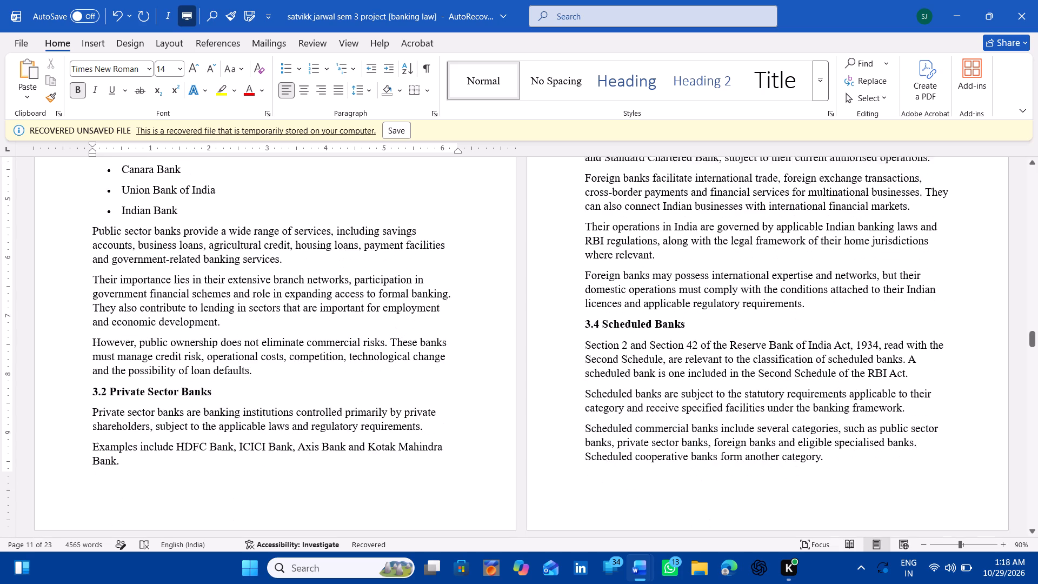
scroll(110, 297, "down", 1)
left_click(32, 387)
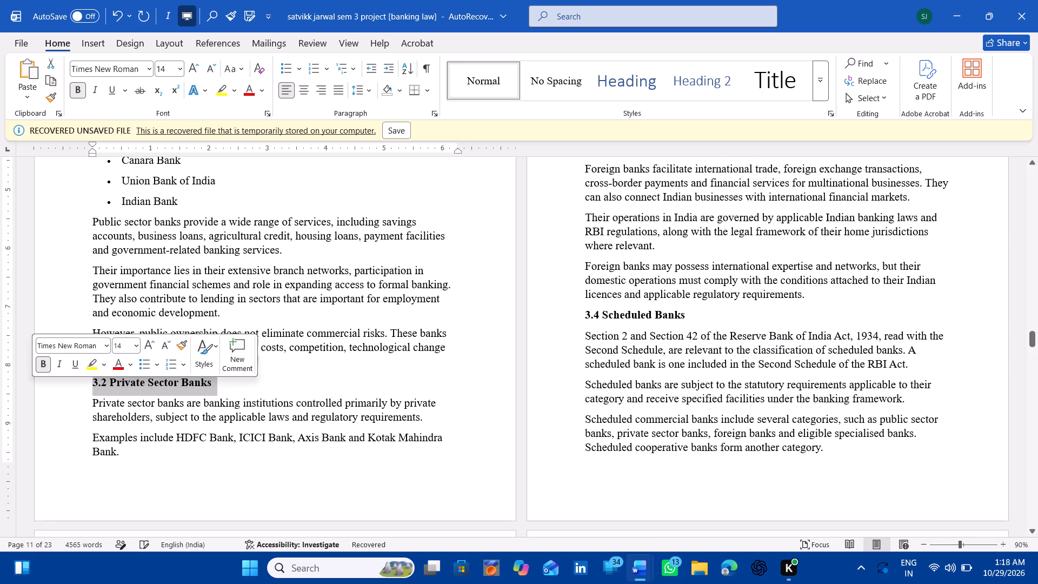
left_click_drag(237, 69, 255, 112)
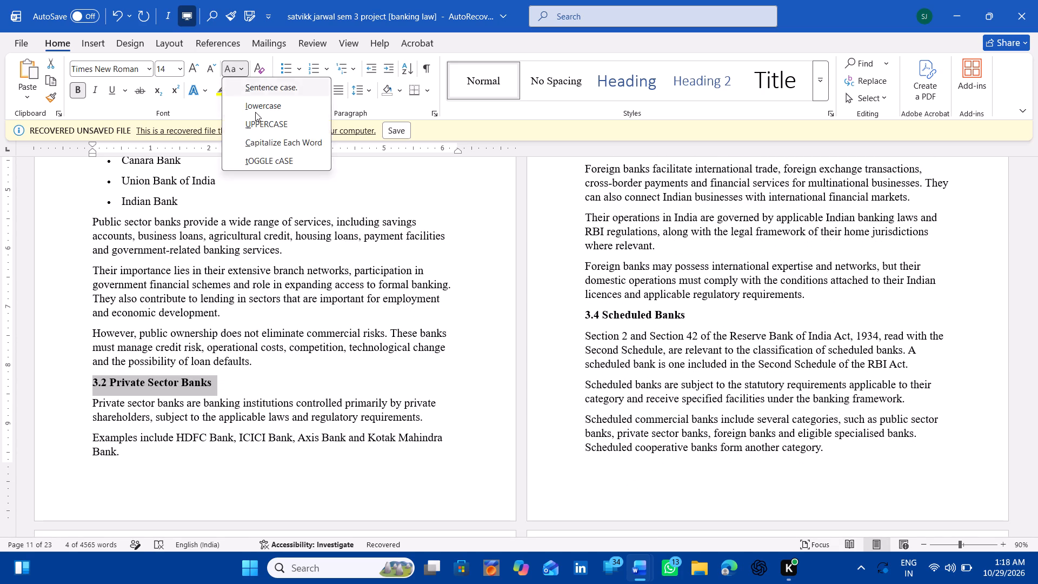
left_click_drag(255, 112, 259, 116)
left_click(259, 116)
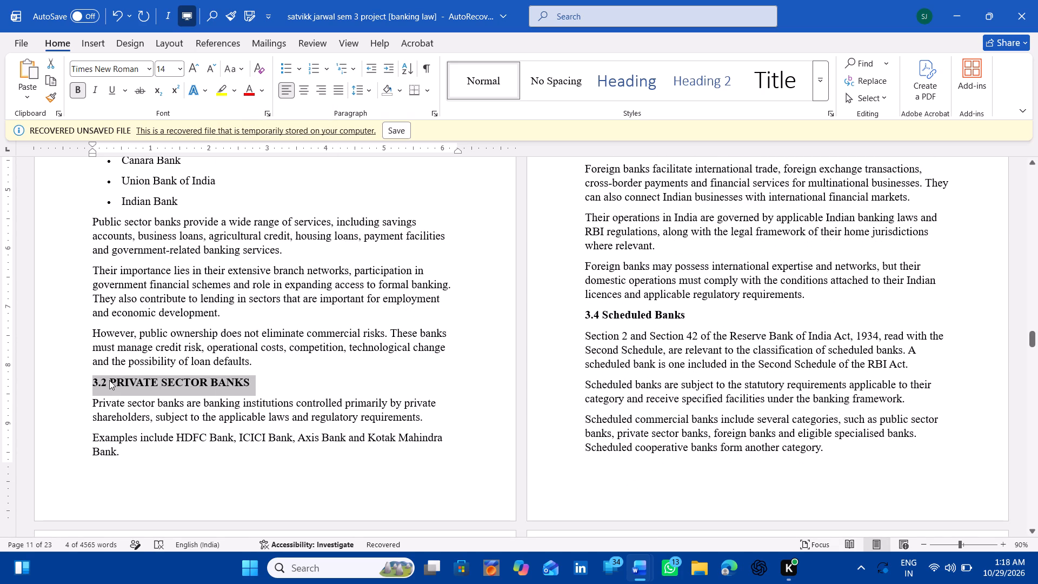
left_click(109, 380)
key("BackSpace")
key("BackSpace")
key("BackSpace")
key("BackSpace")
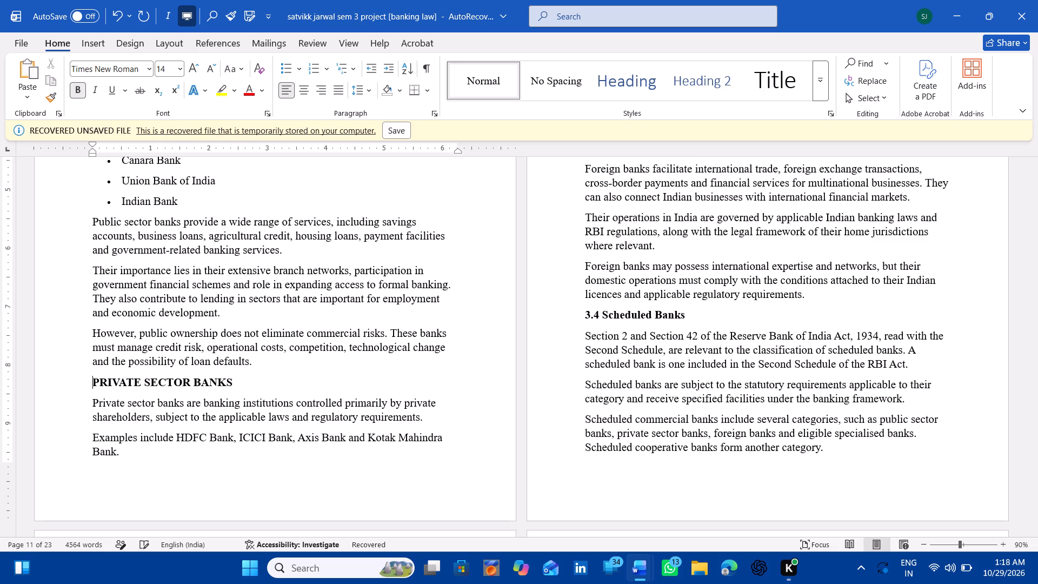
Remove the number 3.3 from the Foreign Banks heading and change the heading to uppercase.
scroll(109, 380, "up", 3)
scroll(341, 348, "up", 5)
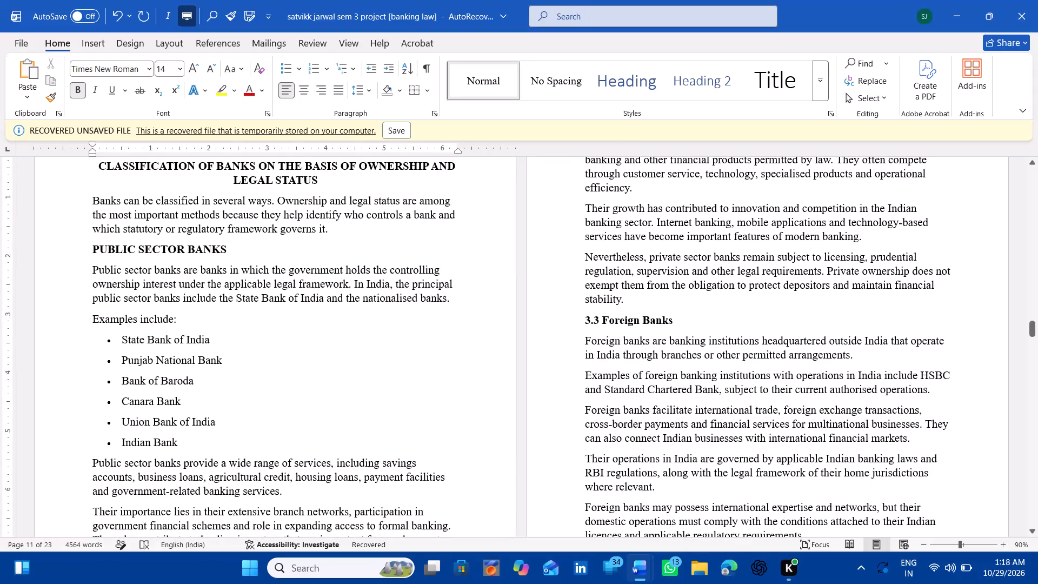
left_click(597, 320)
key("BackSpace")
key("BackSpace")
key("BackSpace")
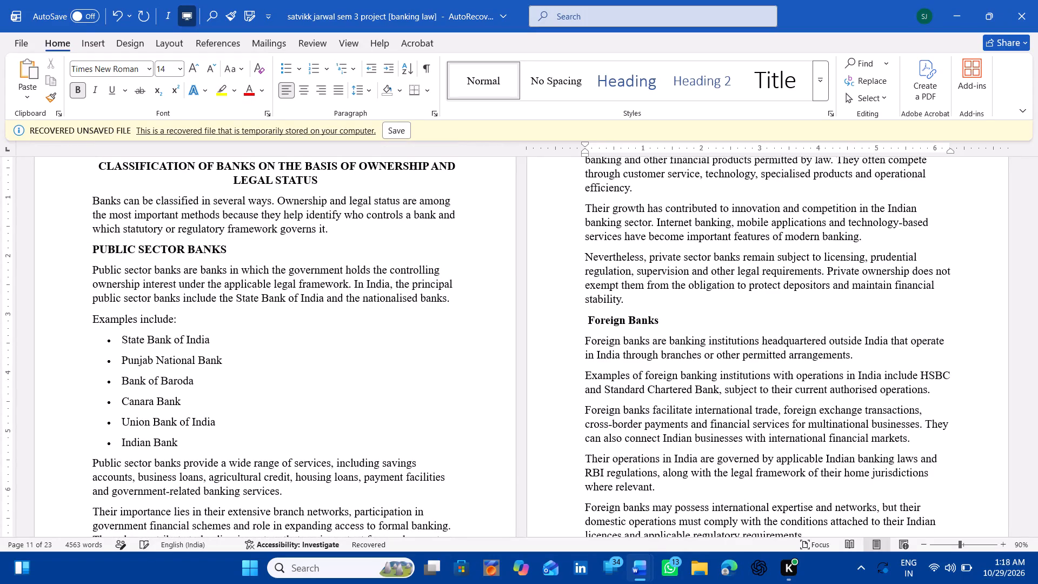
left_click(534, 321)
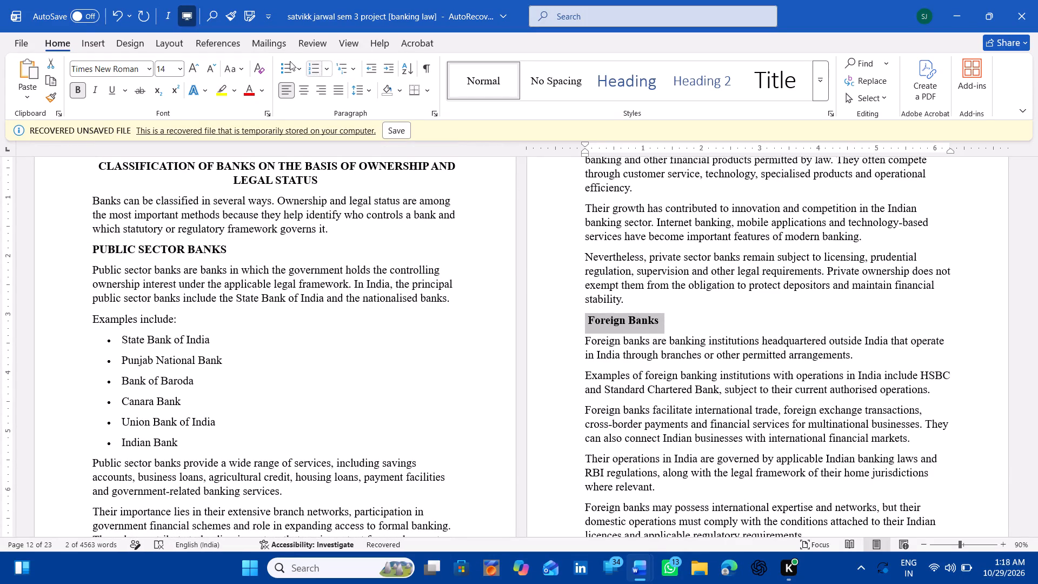
left_click_drag(232, 71, 271, 124)
left_click(271, 124)
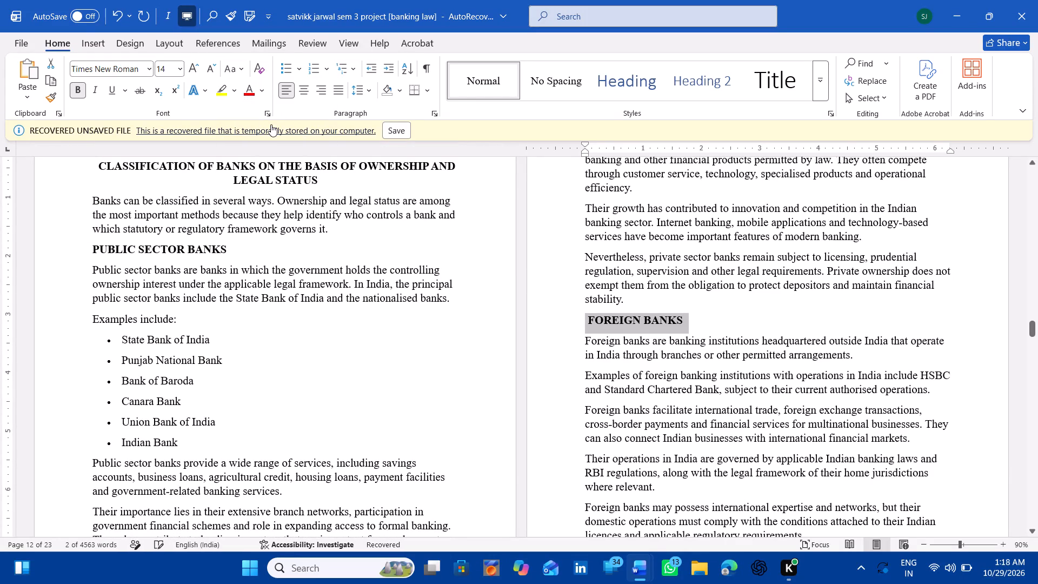
Remove the number 3.4 from the Scheduled Banks heading and change the heading to uppercase.
scroll(644, 347, "down", 4)
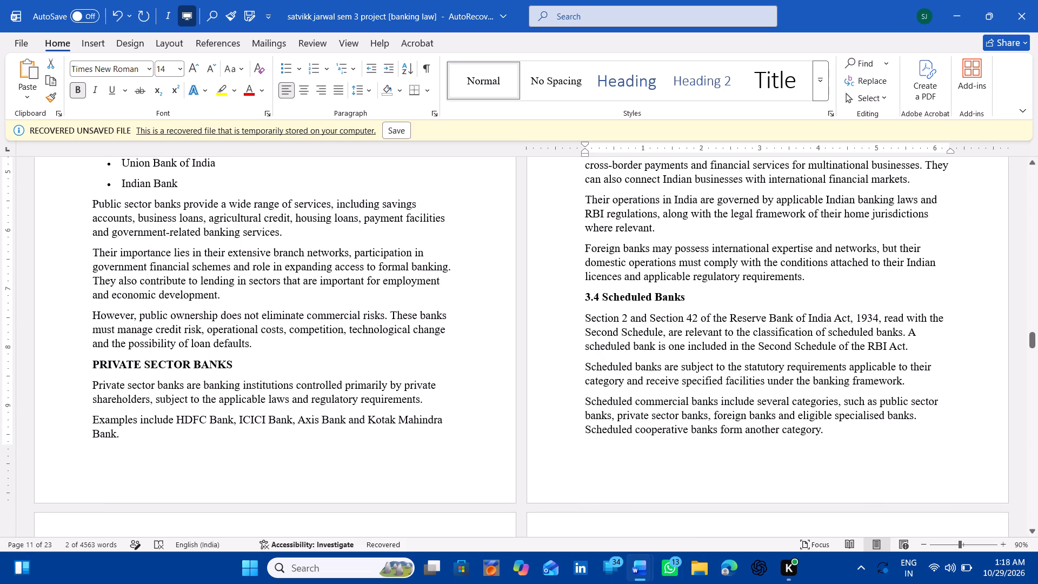
left_click(600, 296)
key("BackSpace")
key("BackSpace")
key("BackSpace")
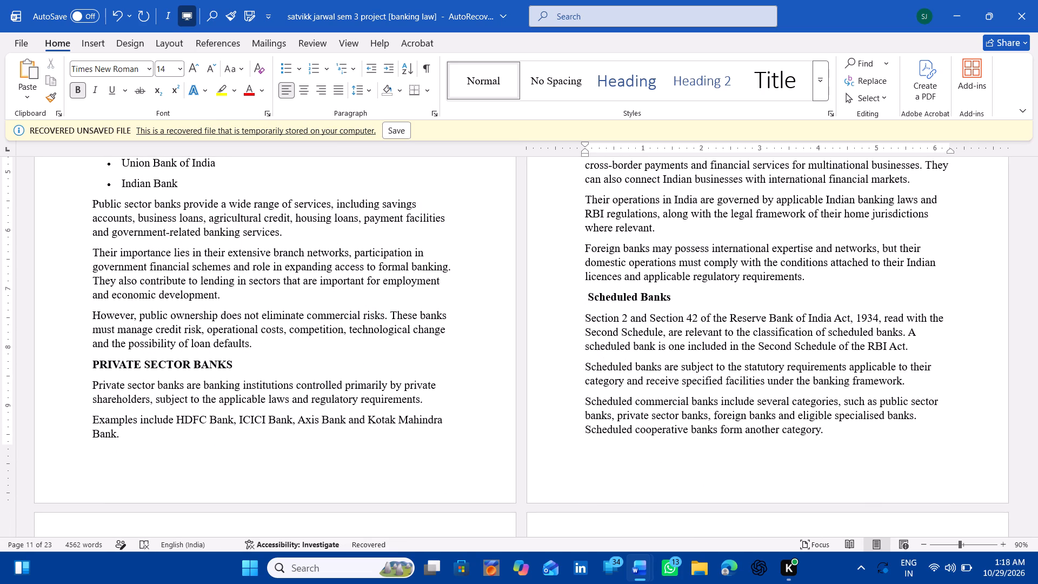
left_click(516, 298)
left_click(535, 300)
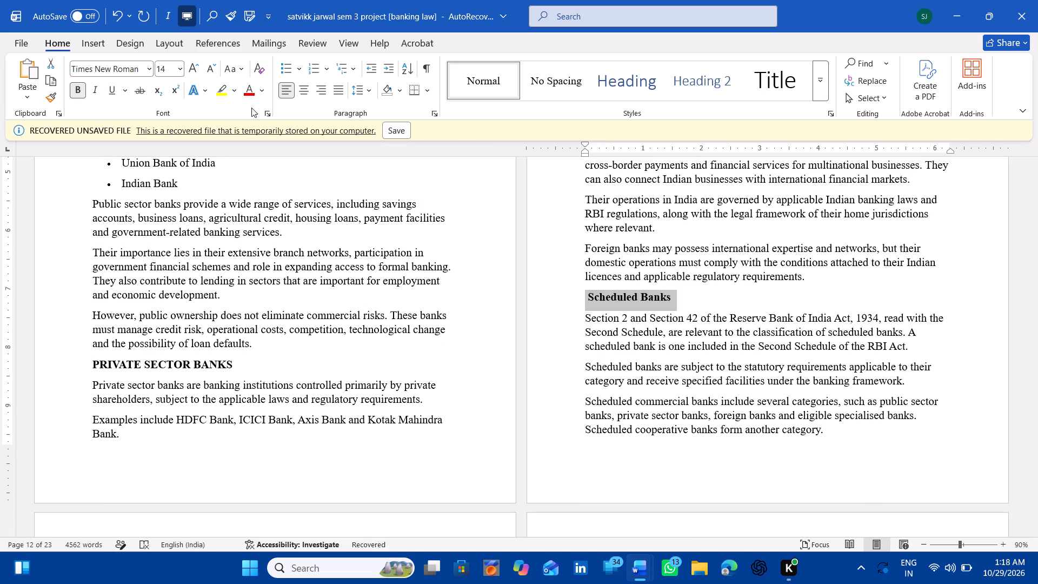
left_click_drag(232, 62, 271, 127)
left_click(271, 127)
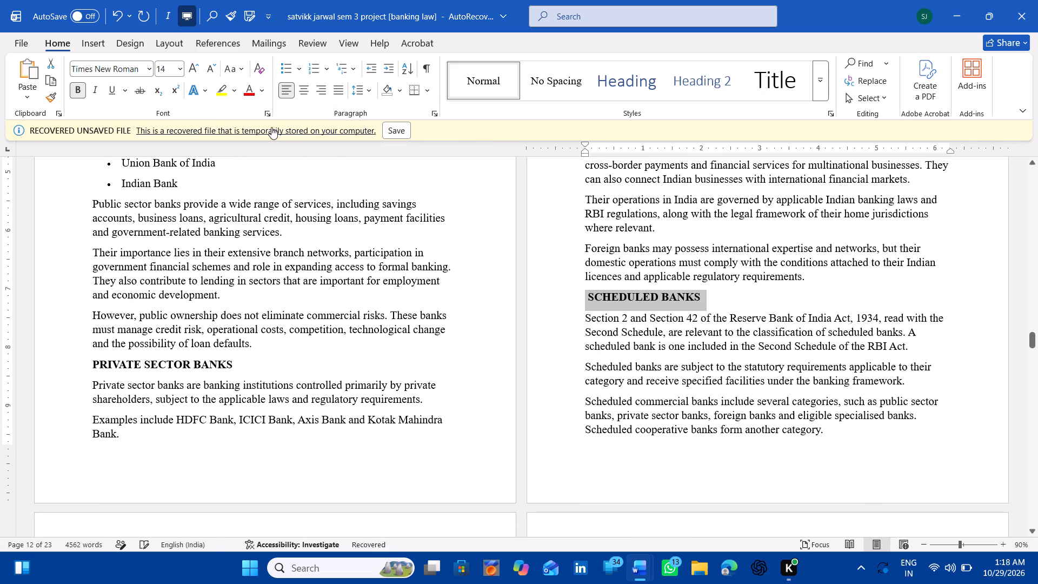
Remove the number 3.5 from the Non-Scheduled Banks heading and change the heading to uppercase.
scroll(620, 353, "down", 6)
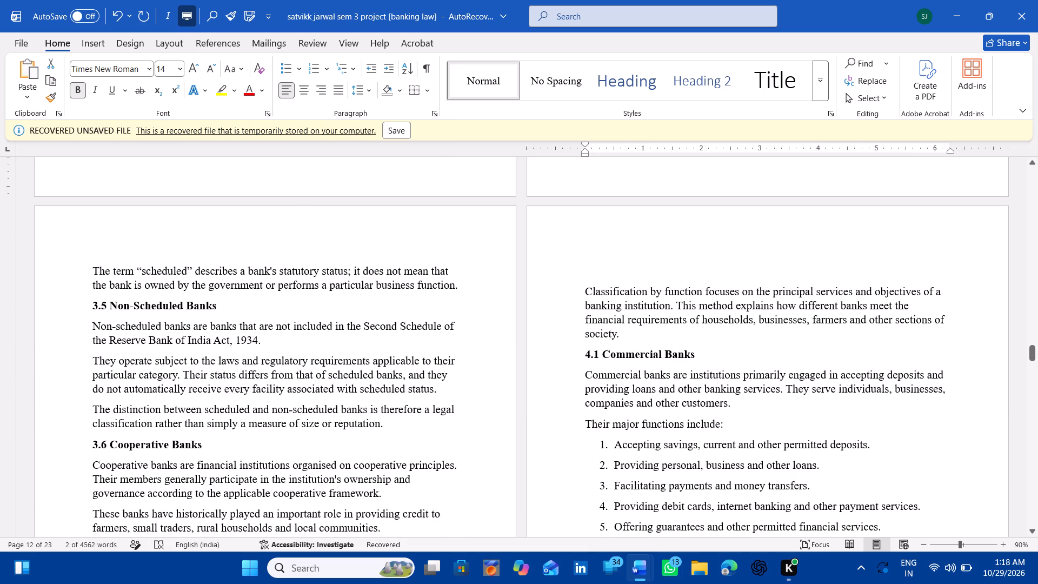
left_click(107, 310)
key("BackSpace")
key("BackSpace")
key("BackSpace")
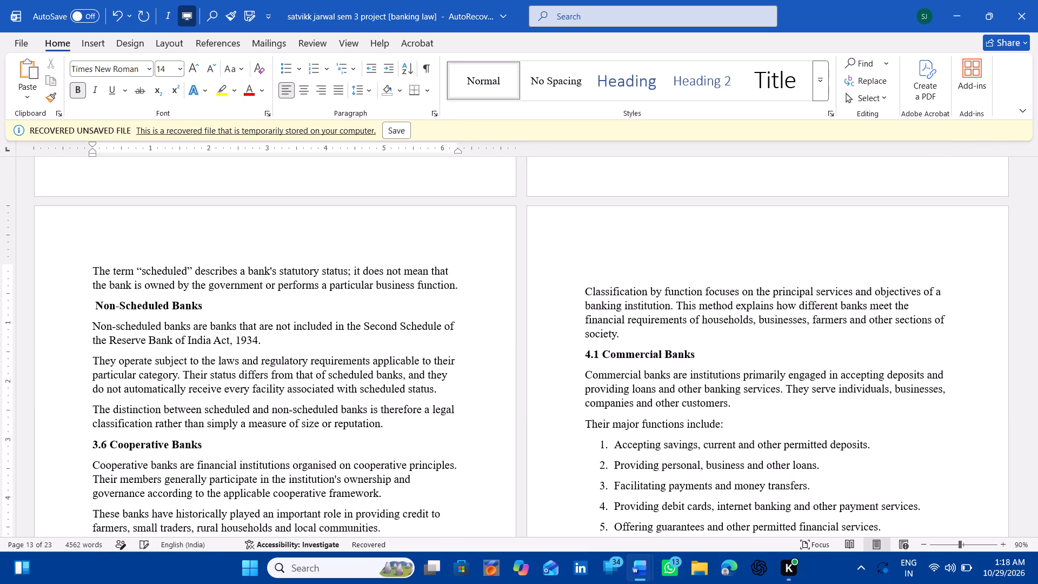
left_click(54, 308)
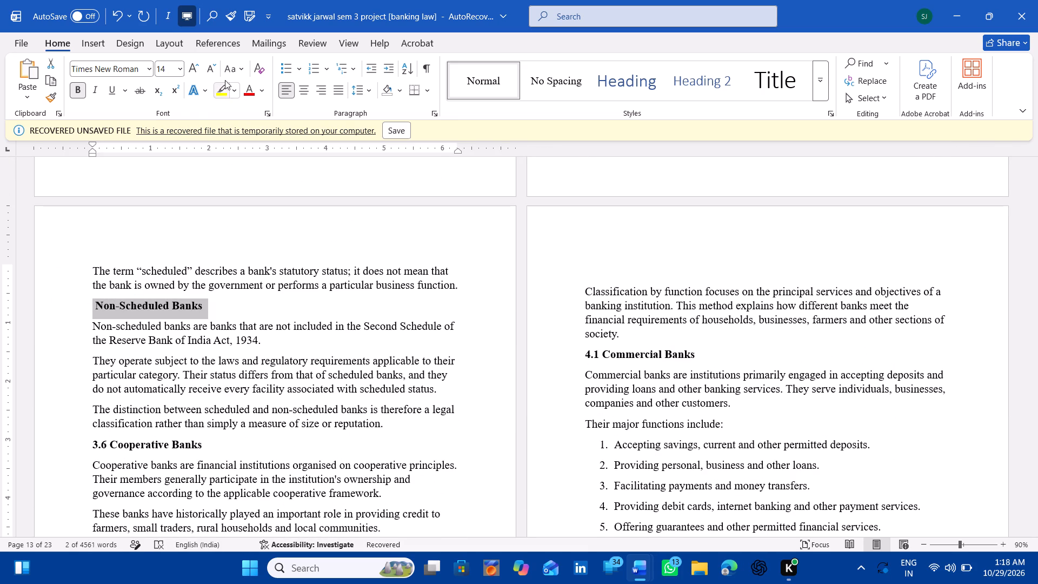
left_click_drag(225, 69, 249, 120)
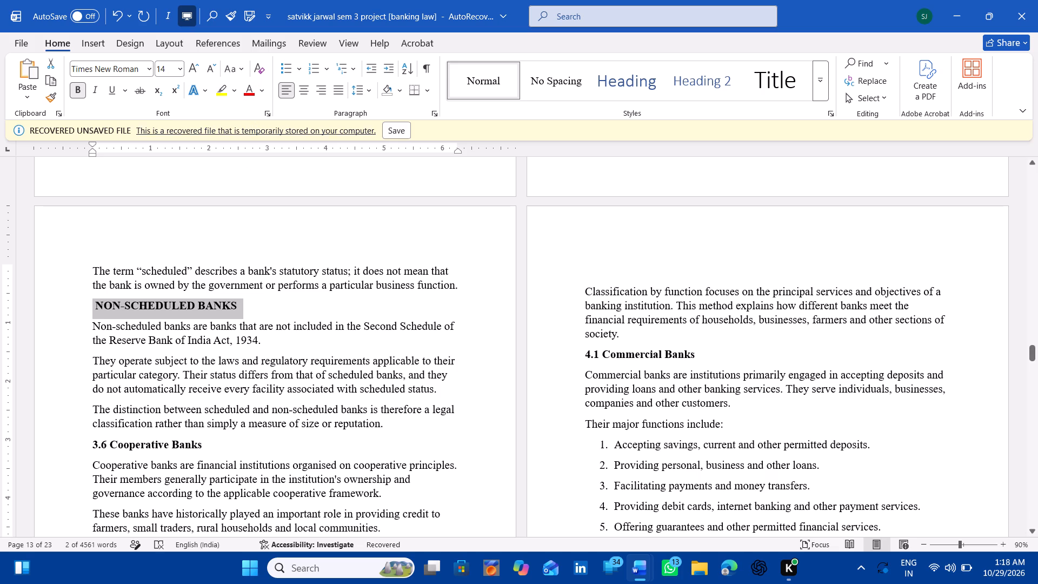
Remove the number 3.6 from the Cooperative Banks heading and change the heading to uppercase.
scroll(268, 279, "down", 3)
left_click(109, 315)
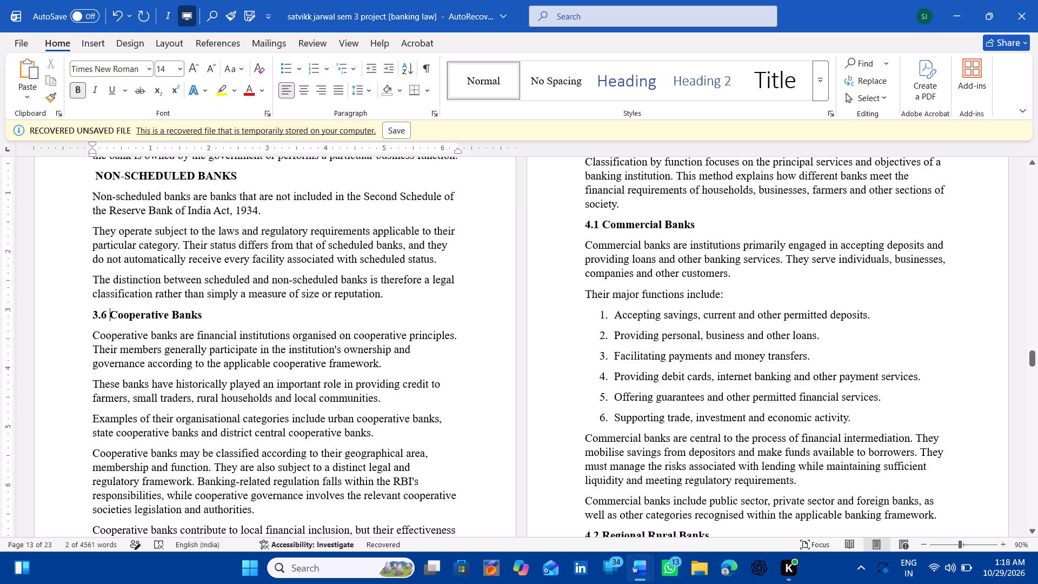
key("BackSpace")
key("BackSpace")
key("BackSpace")
key("BackSpace")
left_click(71, 313)
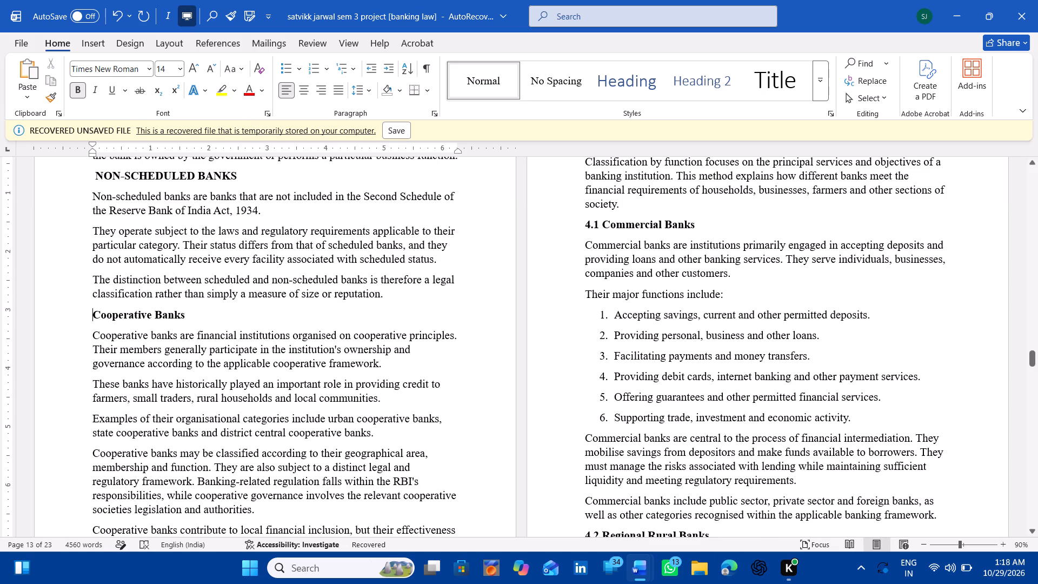
left_click_drag(239, 66, 258, 120)
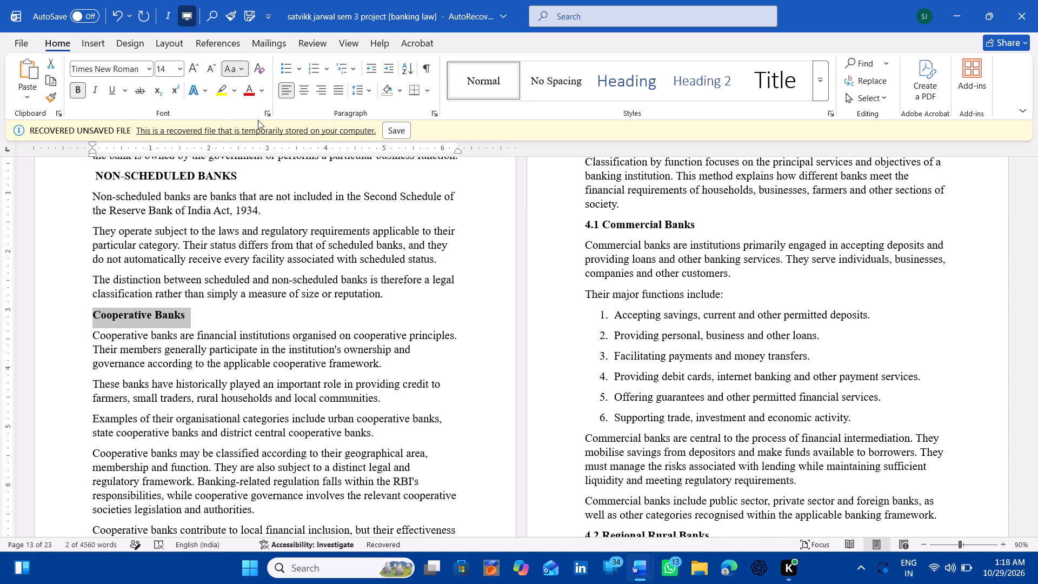
Insert two blank lines above the CHAPTER 4 label so the chapter title starts on a new page.
scroll(422, 254, "down", 4)
right_click(422, 254)
scroll(422, 254, "down", 2)
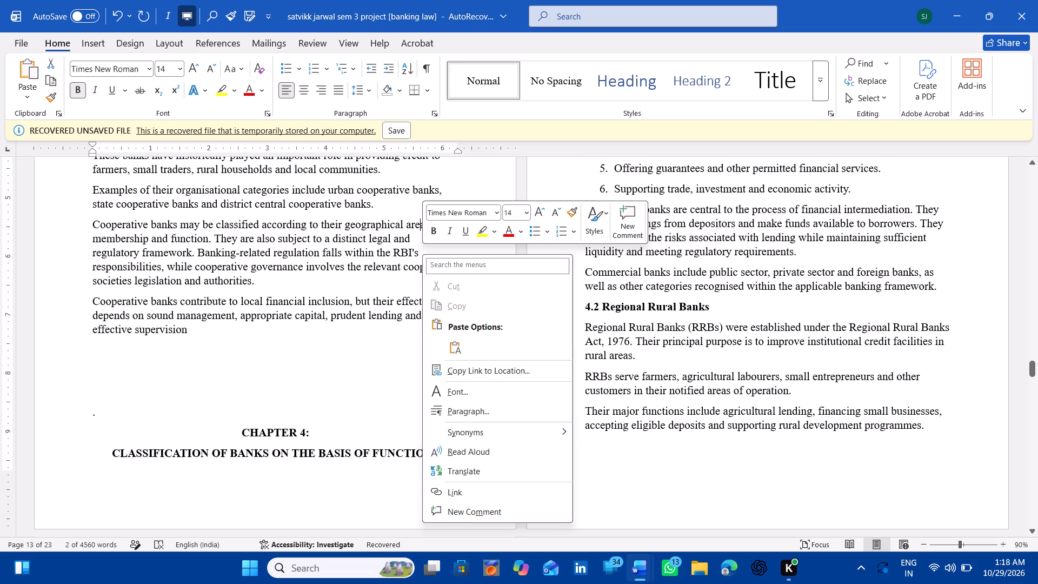
left_click(231, 413)
left_click(231, 413)
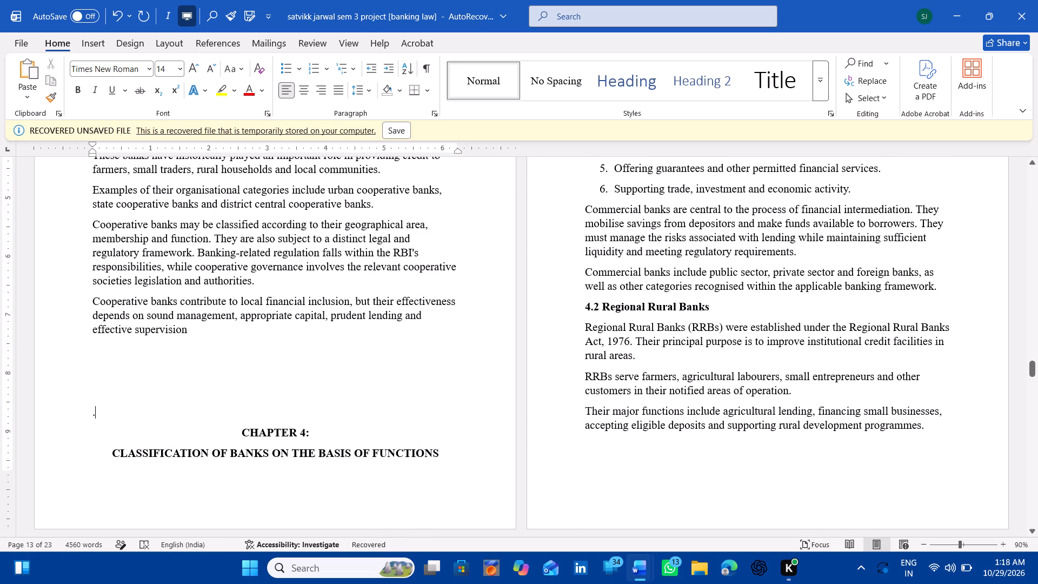
key("Return")
key("Return")
Underline the CHAPTER 4: label.
scroll(582, 376, "up", 6)
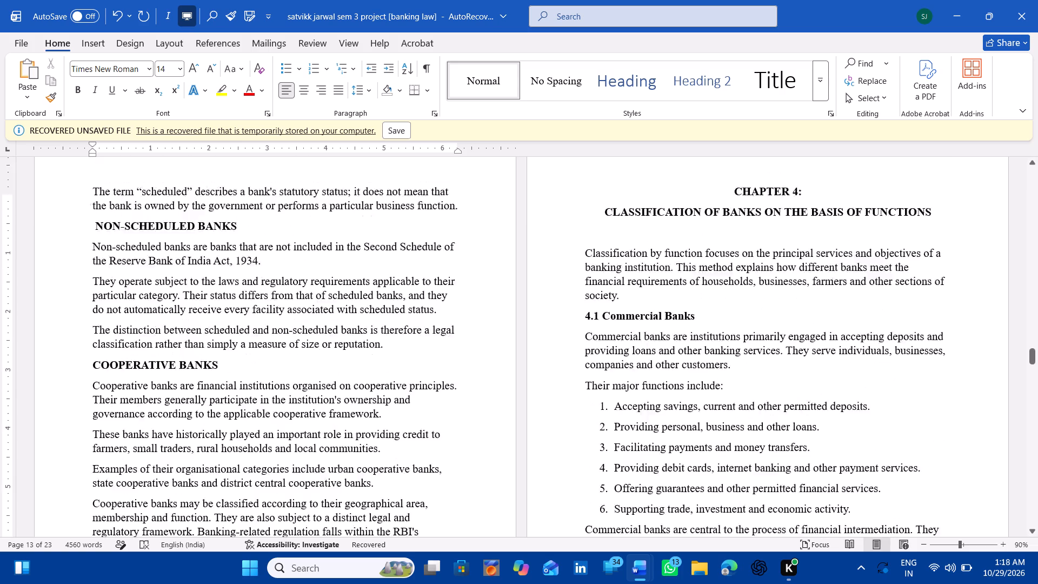
left_click(541, 287)
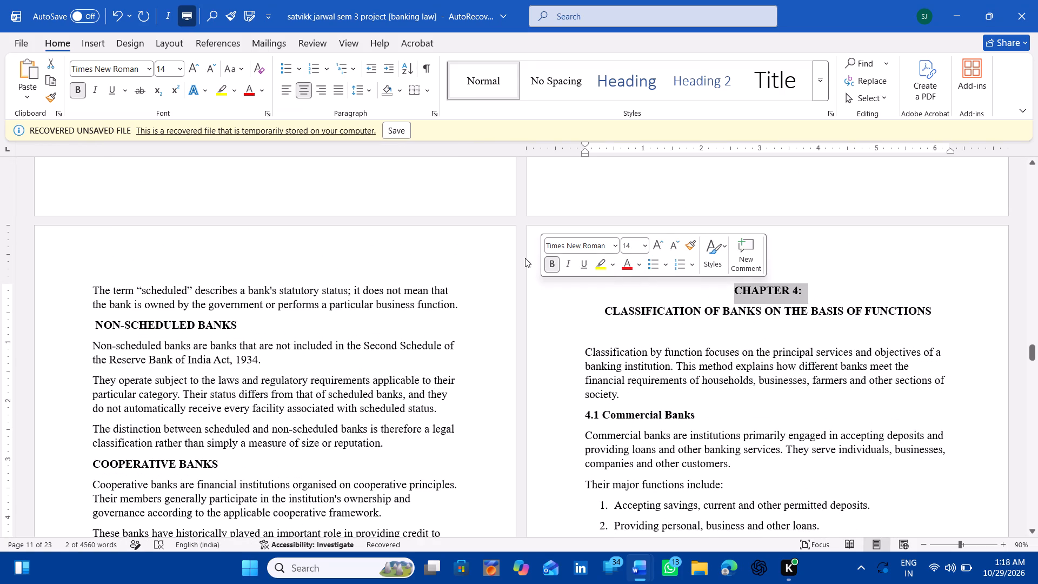
left_click(577, 264)
Remove the number 4.1 from the Commercial Banks heading and change the heading to uppercase.
scroll(623, 364, "down", 1)
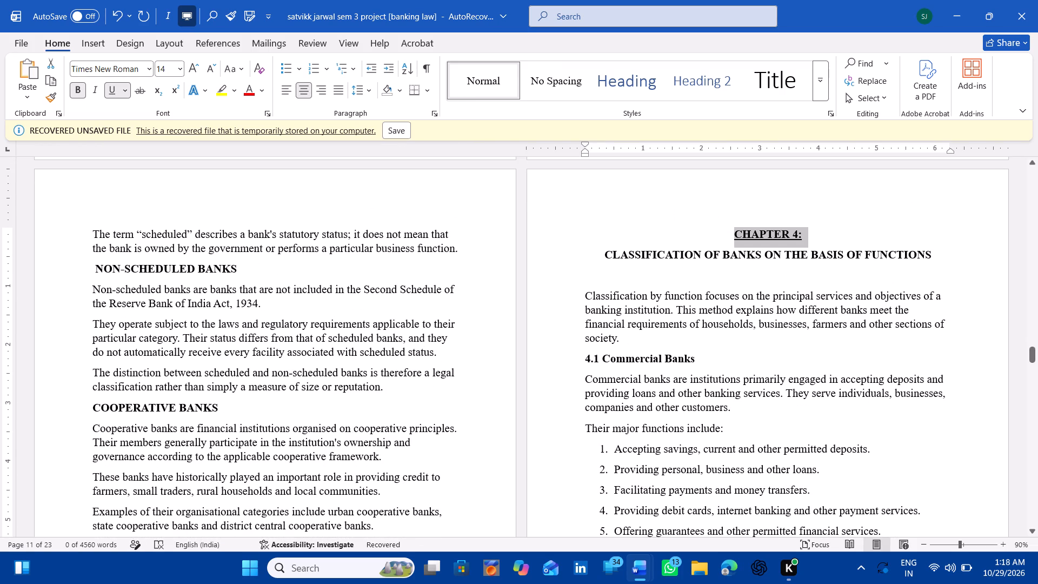
left_click(601, 359)
key("BackSpace")
key("BackSpace")
key("BackSpace")
key("BackSpace")
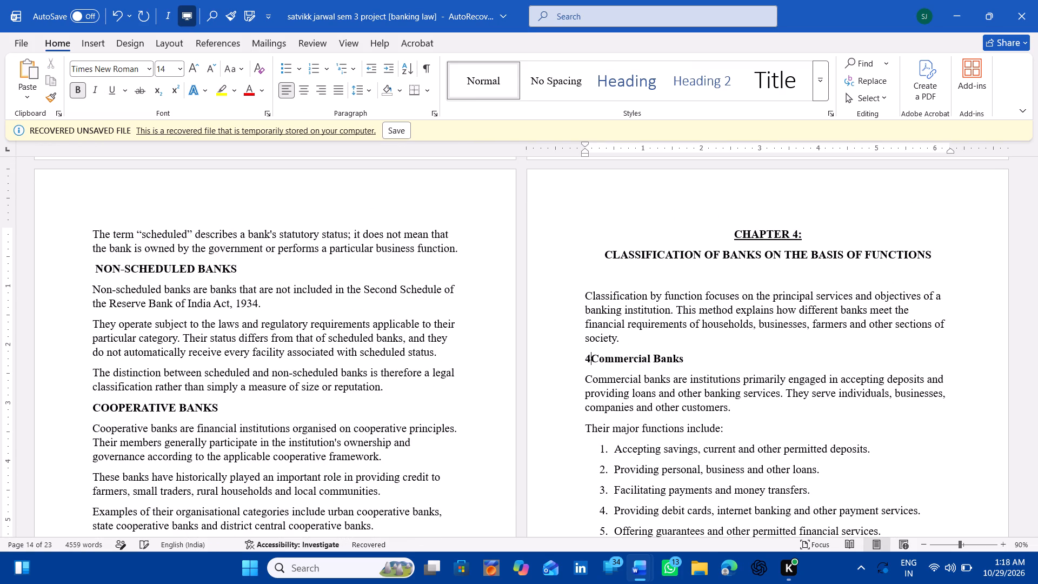
left_click(528, 358)
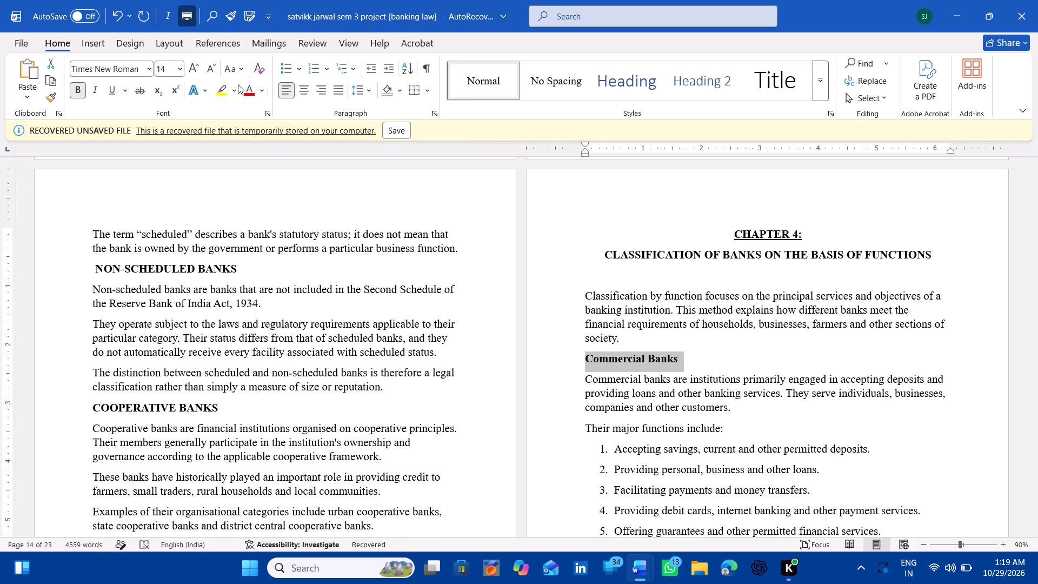
left_click_drag(230, 63, 249, 116)
Remove the number 4.2 from the Regional Rural Banks heading and change the heading to uppercase.
scroll(546, 314, "down", 4)
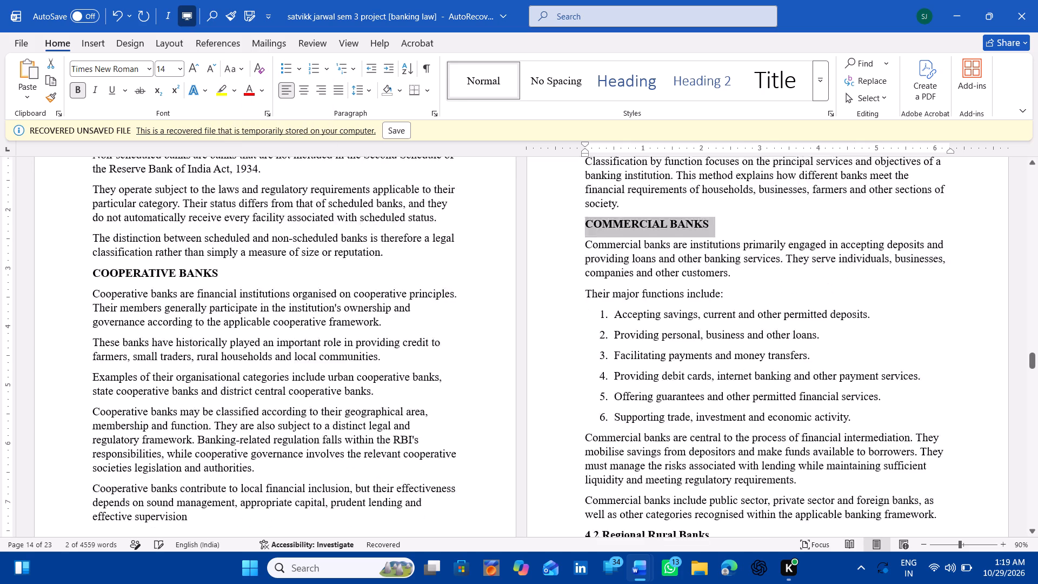
scroll(546, 314, "down", 2)
left_click(600, 391)
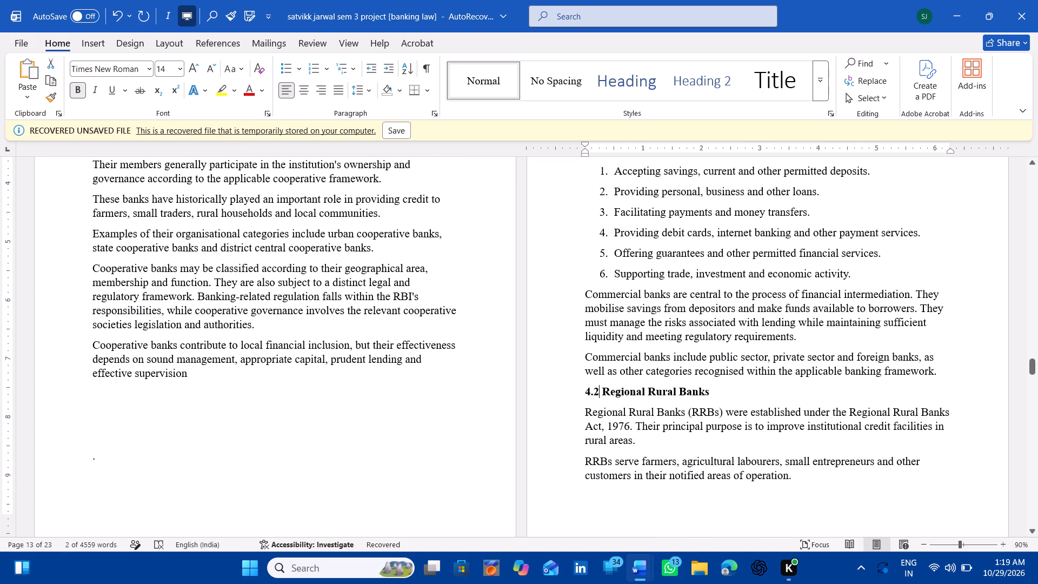
key("BackSpace")
key("BackSpace")
key("BackSpace")
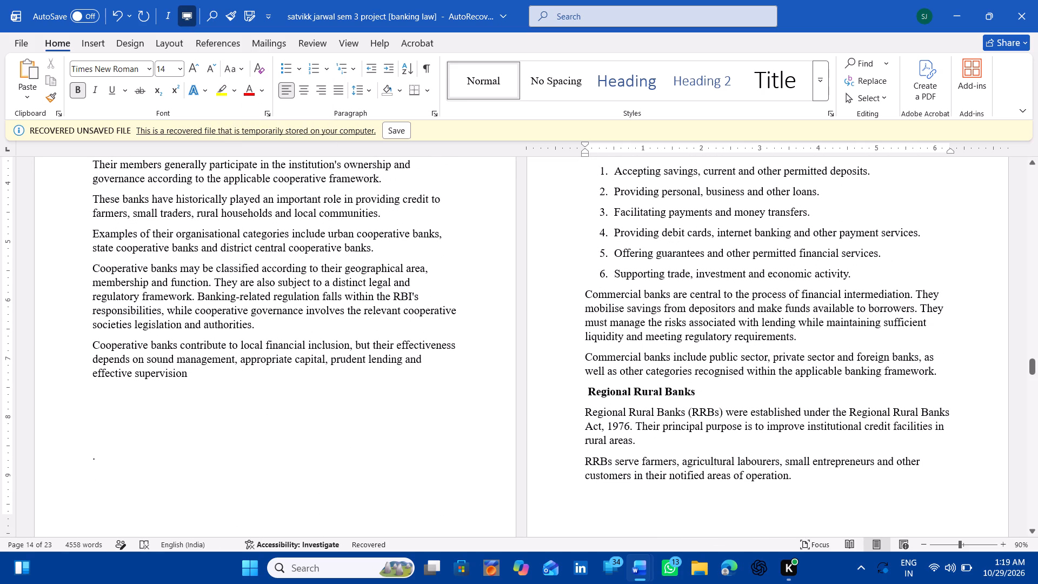
left_click(562, 394)
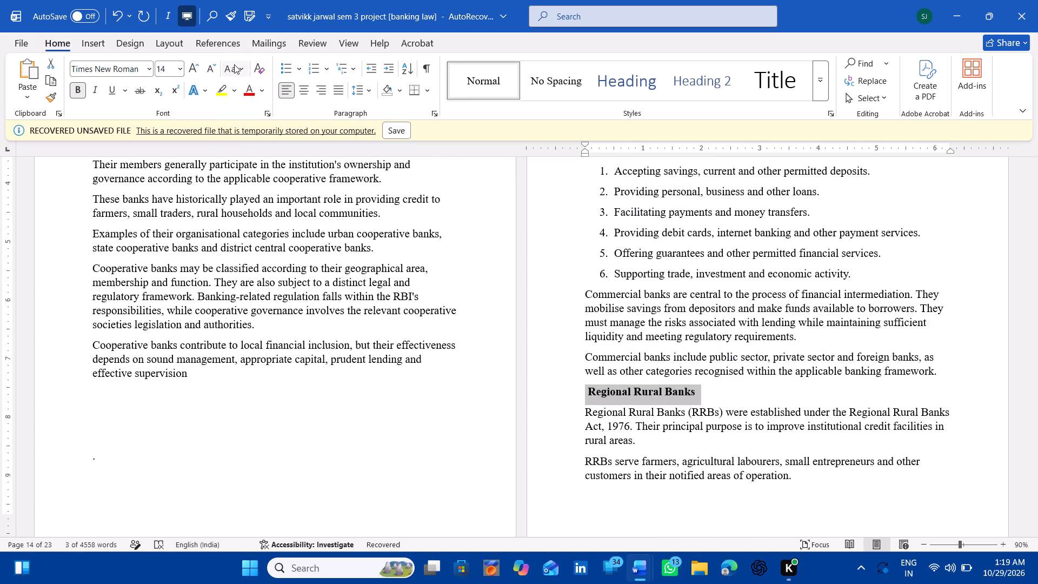
left_click_drag(234, 64, 263, 132)
Remove the number 4.3 from the Small Finance Banks heading and change the heading to uppercase.
scroll(522, 345, "down", 3)
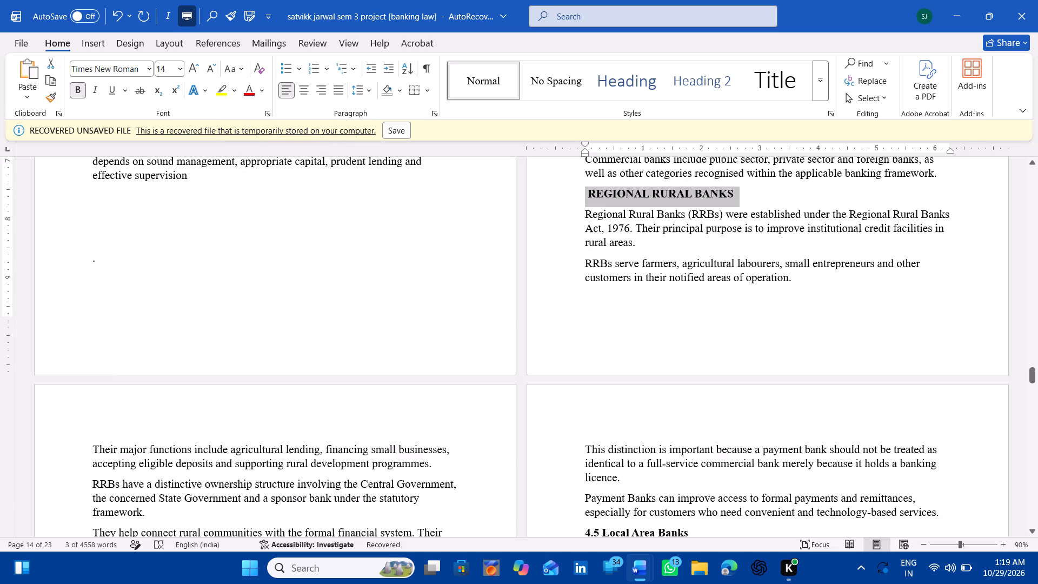
scroll(522, 345, "down", 4)
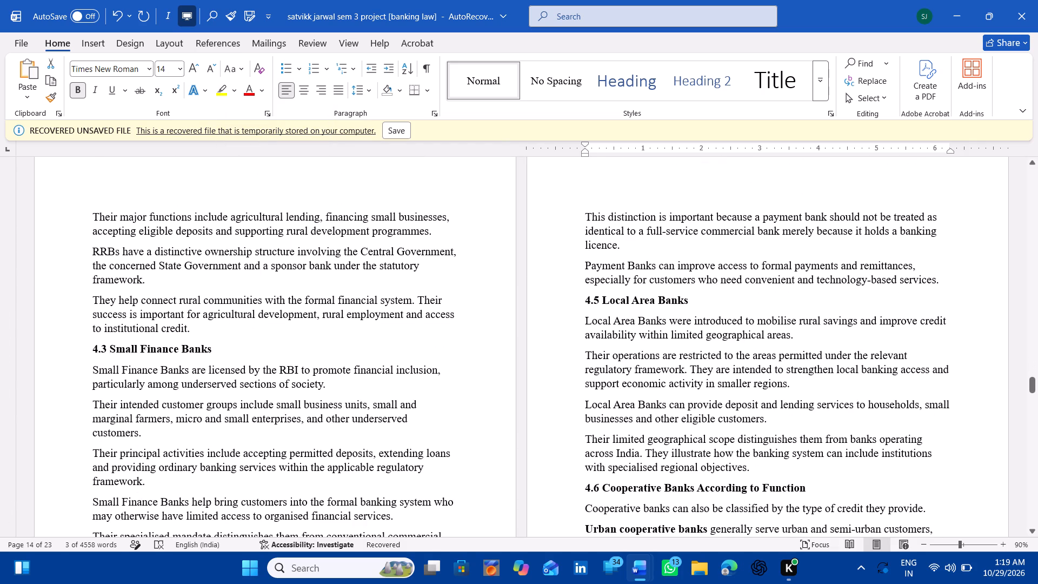
left_click(109, 349)
key("BackSpace")
key("BackSpace")
key("BackSpace")
key("BackSpace")
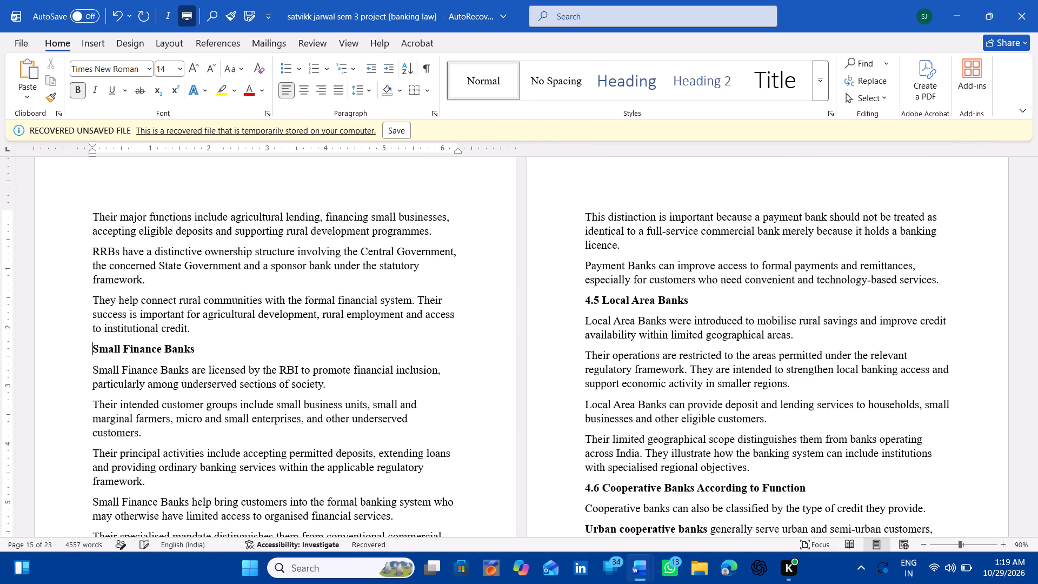
left_click(54, 349)
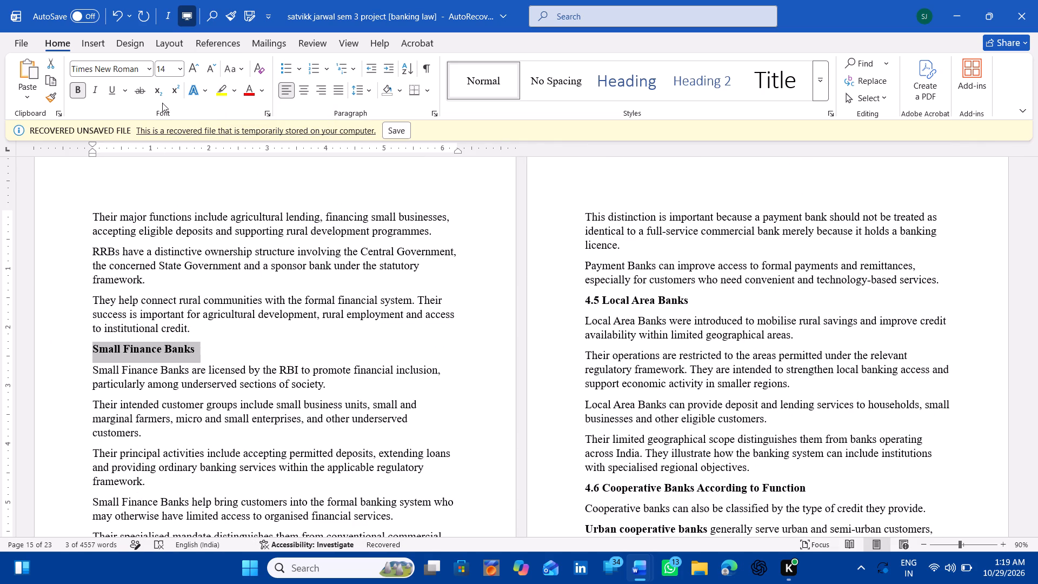
left_click_drag(231, 64, 261, 128)
Remove the number 4.4 from the Payment Banks heading and change the heading to uppercase.
scroll(382, 293, "down", 5)
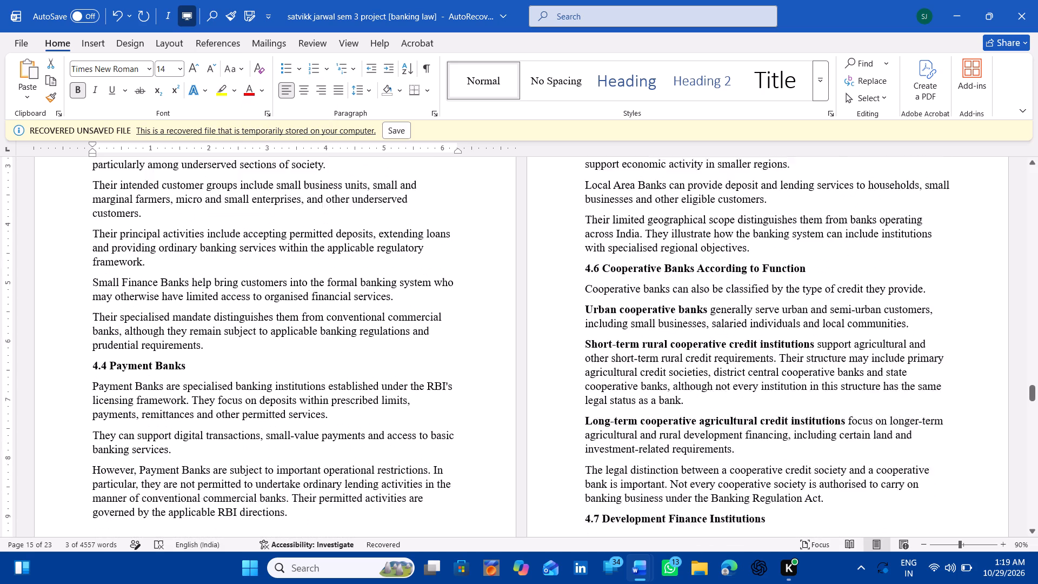
scroll(382, 293, "down", 1)
left_click(108, 335)
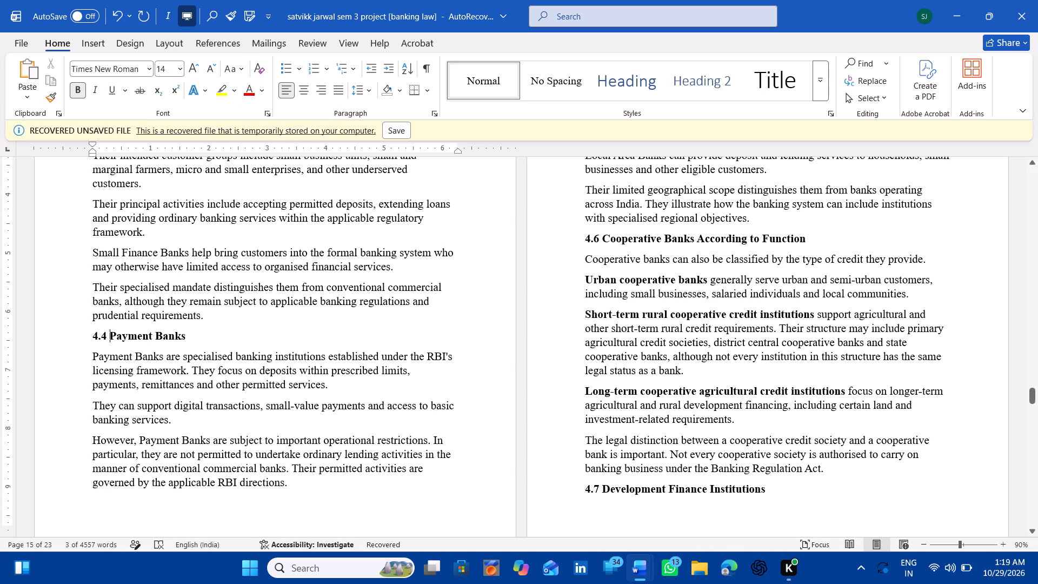
key("BackSpace")
key("BackSpace")
key("BackSpace")
key("BackSpace")
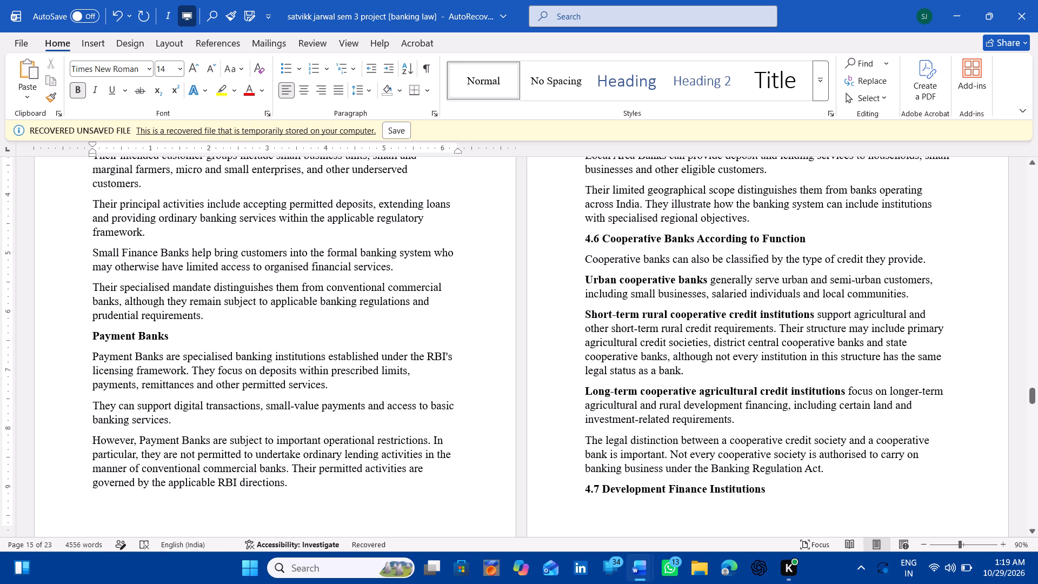
left_click(52, 343)
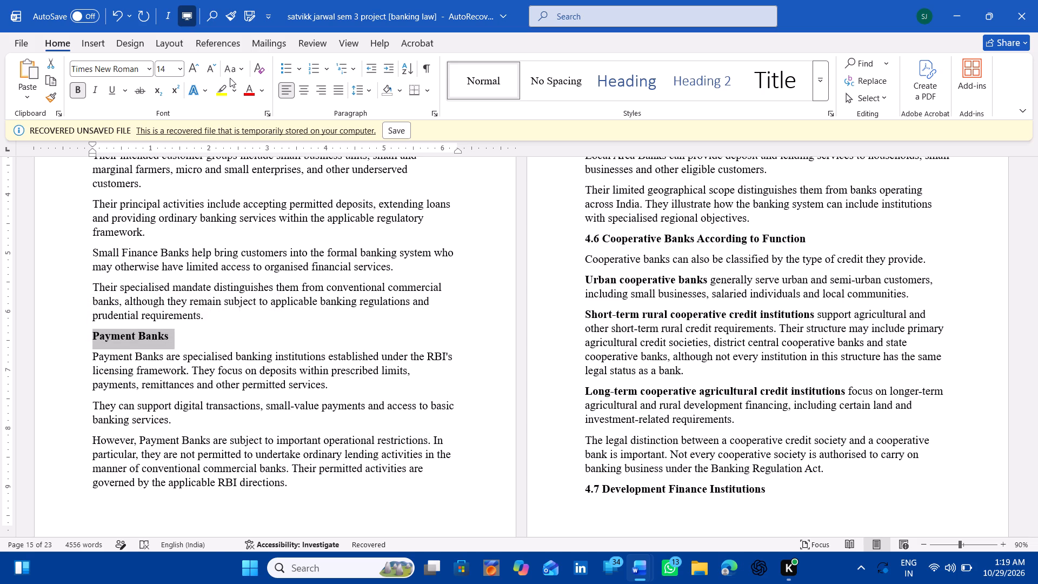
left_click_drag(228, 69, 249, 115)
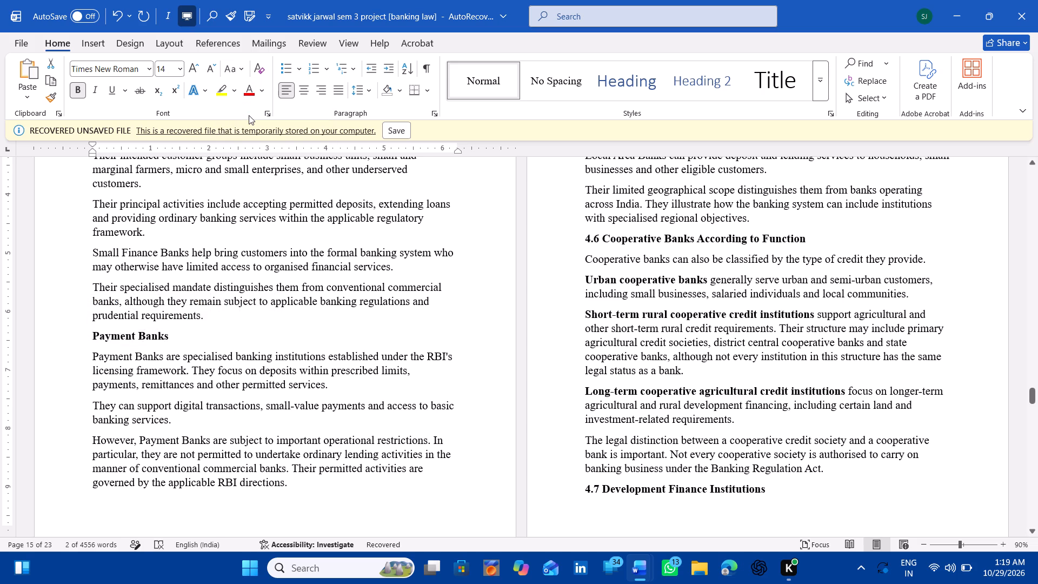
Remove the number 4.5 from the Local Area Banks heading and change the heading to uppercase.
scroll(527, 330, "up", 4)
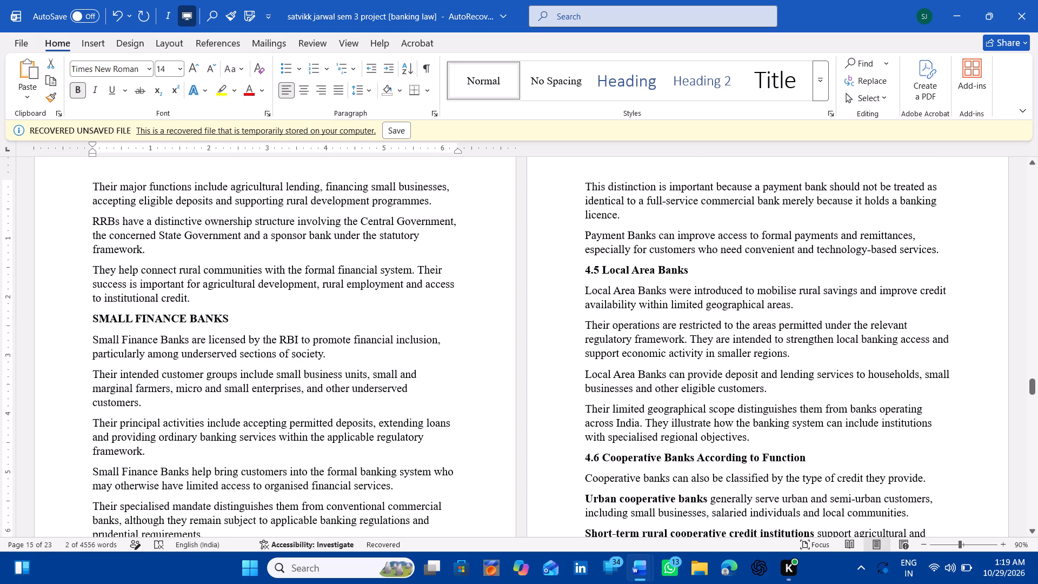
left_click(601, 265)
key("BackSpace")
key("BackSpace")
key("BackSpace")
key("BackSpace")
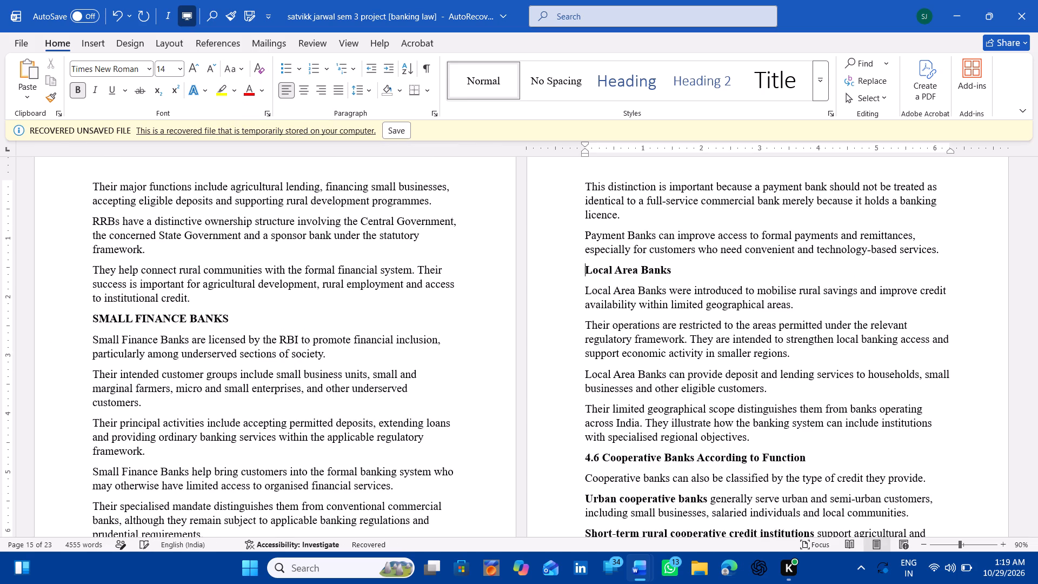
left_click(551, 266)
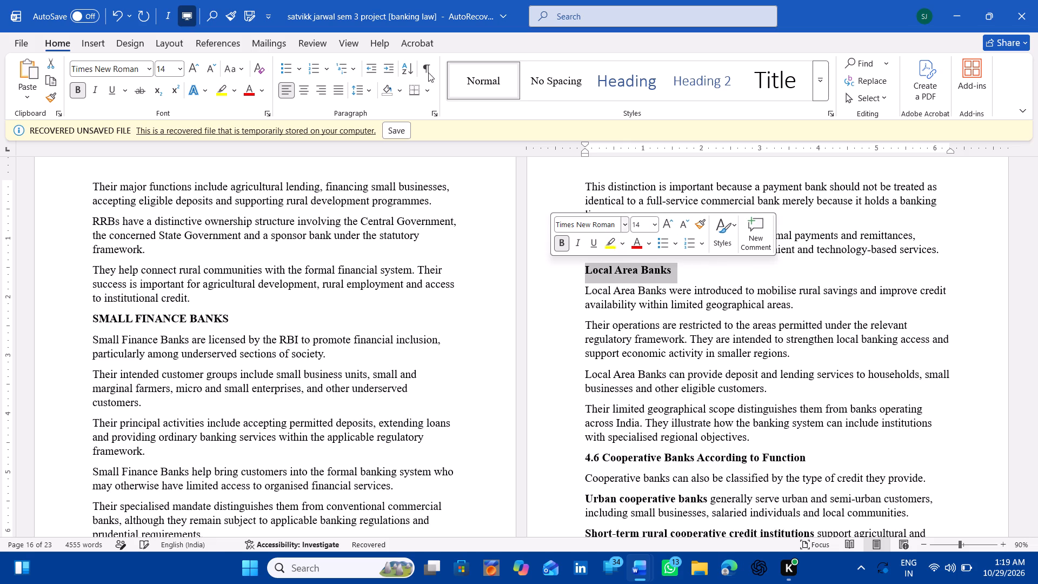
left_click_drag(239, 72, 279, 129)
Remove the number 4.6 from the Cooperative Banks According to Function heading and change the heading to uppercase.
scroll(531, 335, "down", 1)
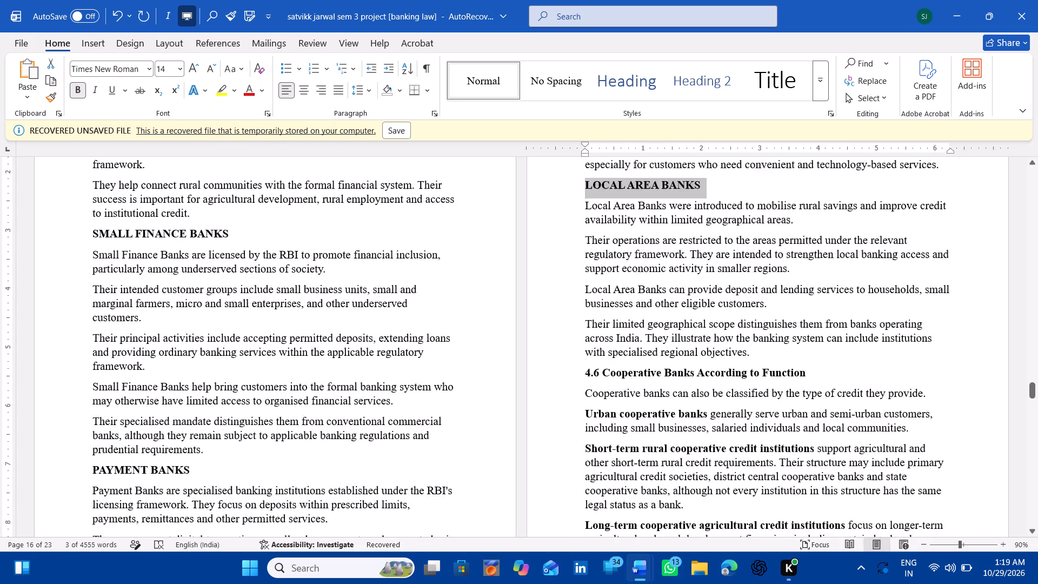
scroll(531, 335, "down", 1)
left_click(598, 318)
key("BackSpace")
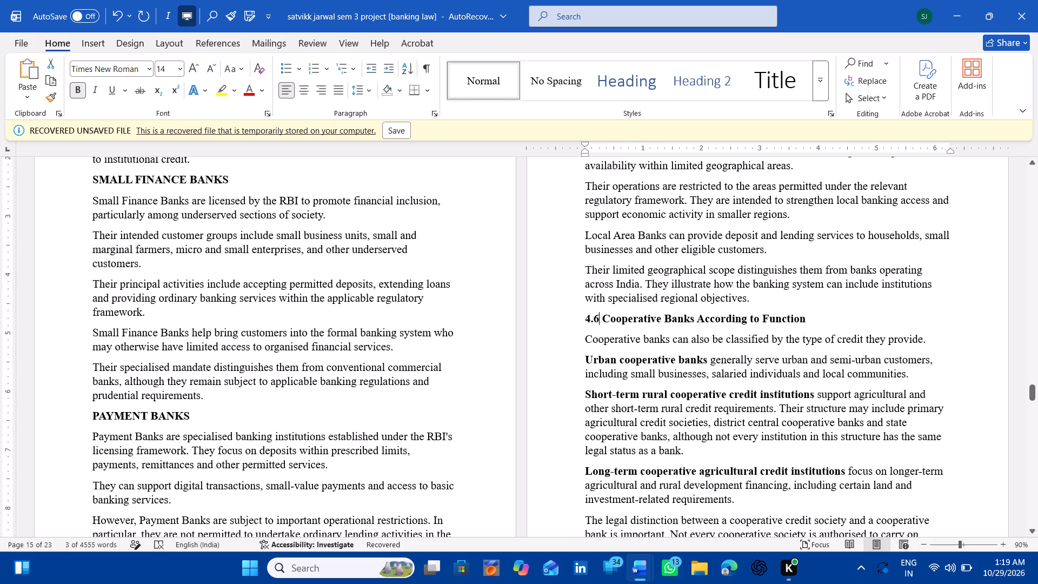
key("BackSpace")
key("BackSpace")
left_click(544, 319)
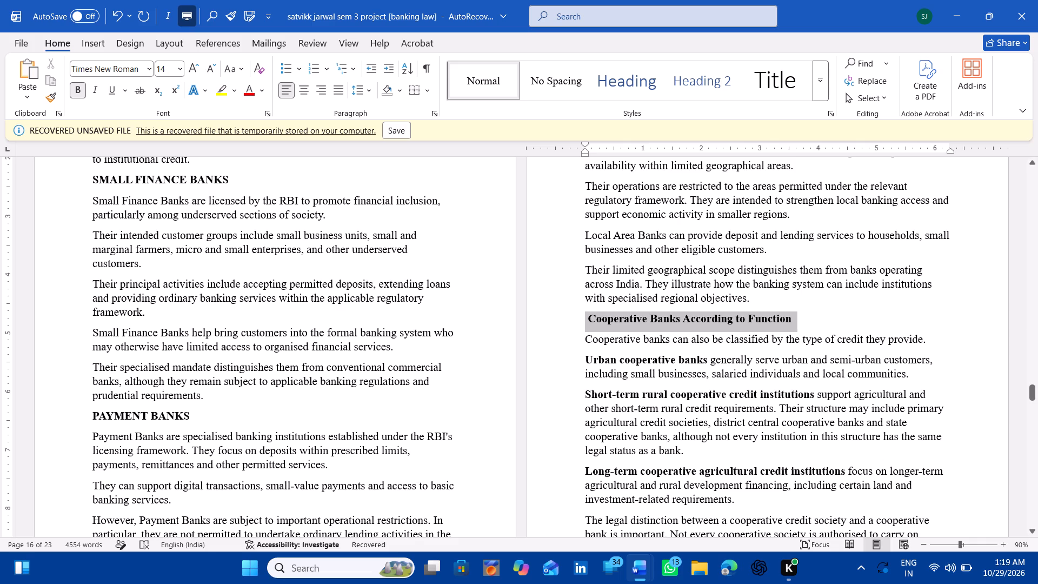
left_click(232, 67)
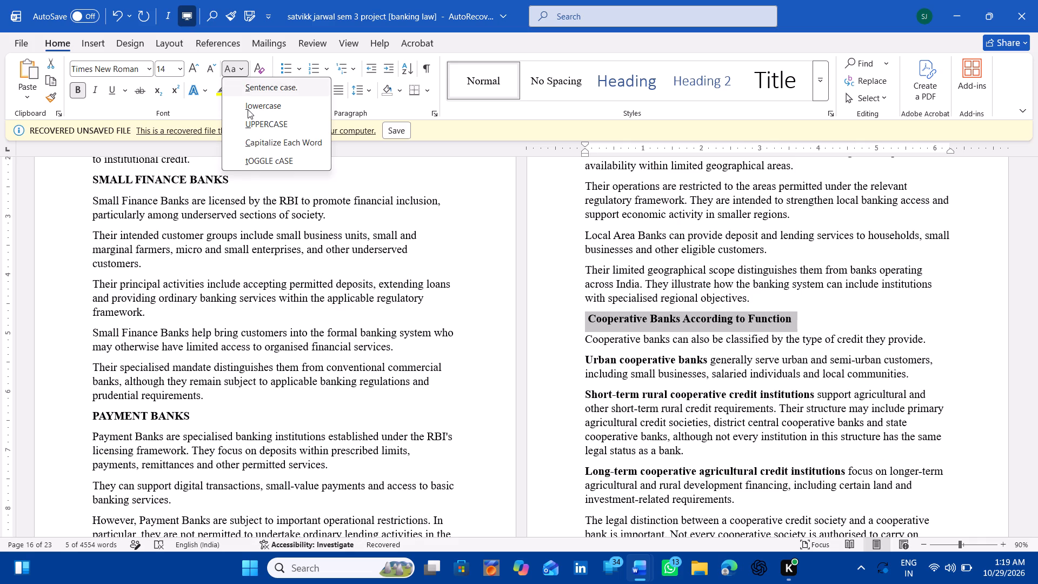
left_click(257, 121)
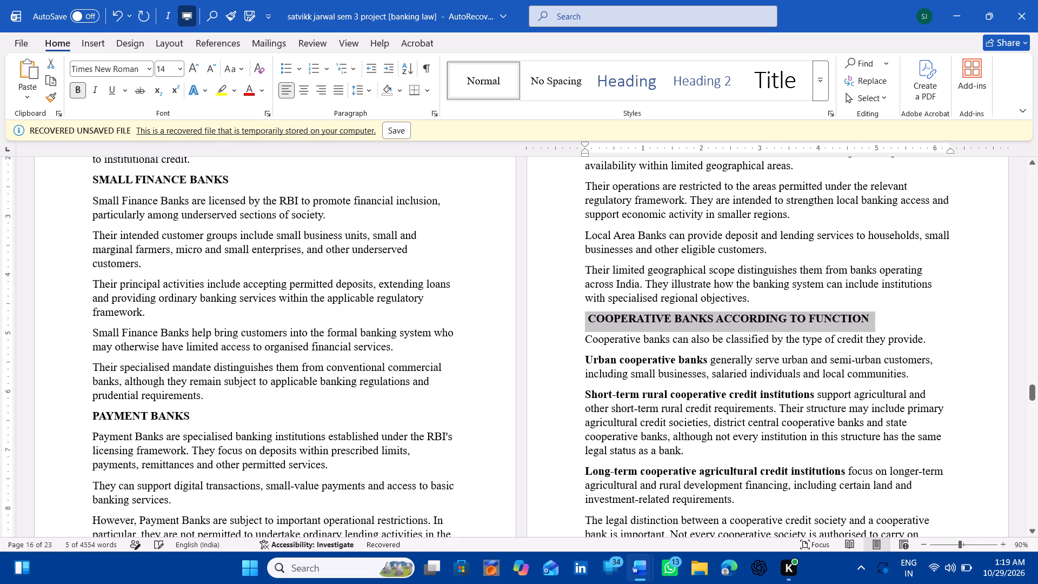
Underline the CHAPTER 5: label above the Specialised Banks, Regulatory Framework and Modern Developments title.
scroll(363, 274, "down", 4)
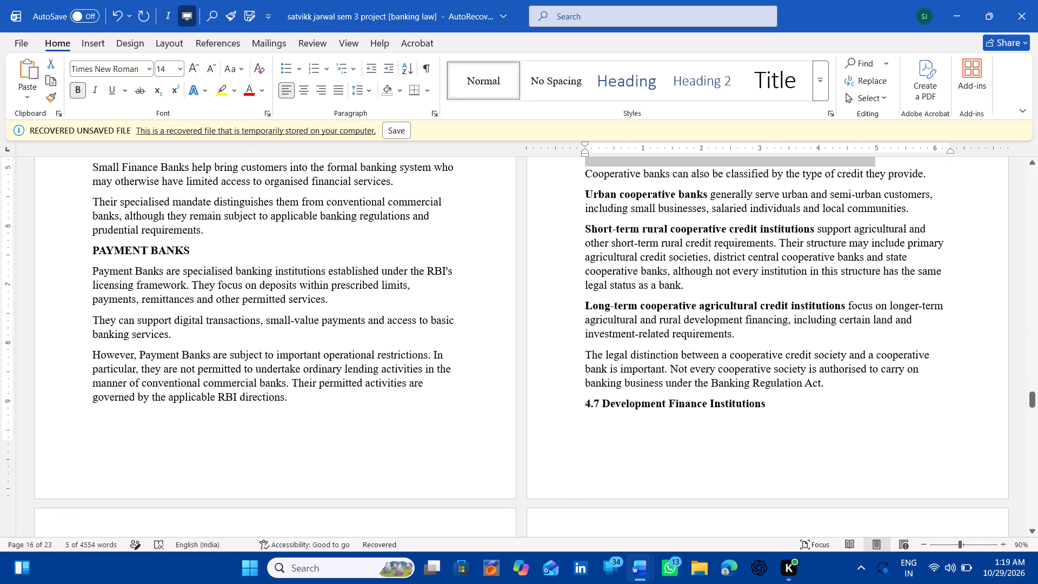
scroll(363, 274, "down", 4)
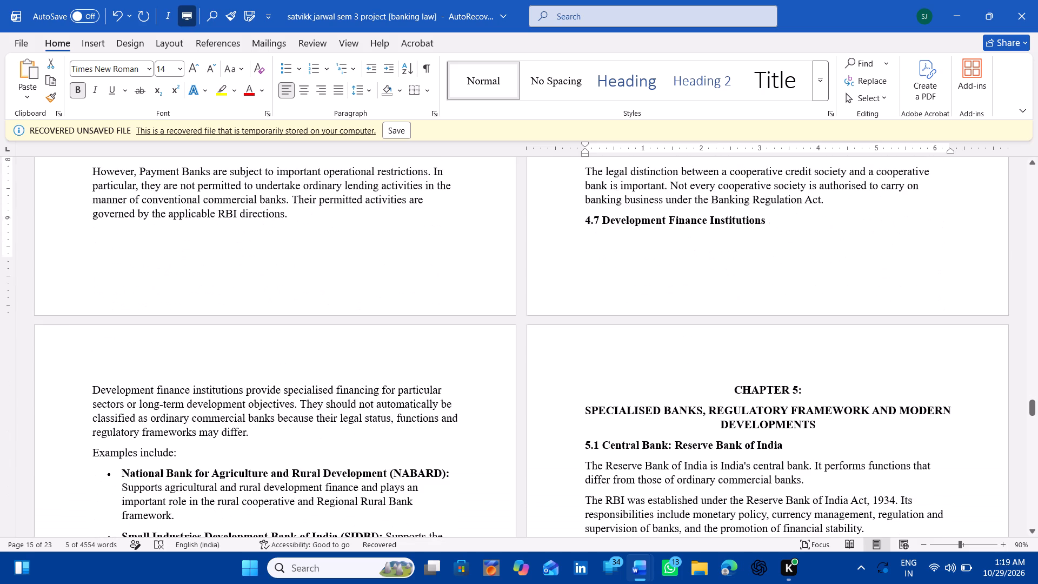
scroll(363, 274, "down", 4)
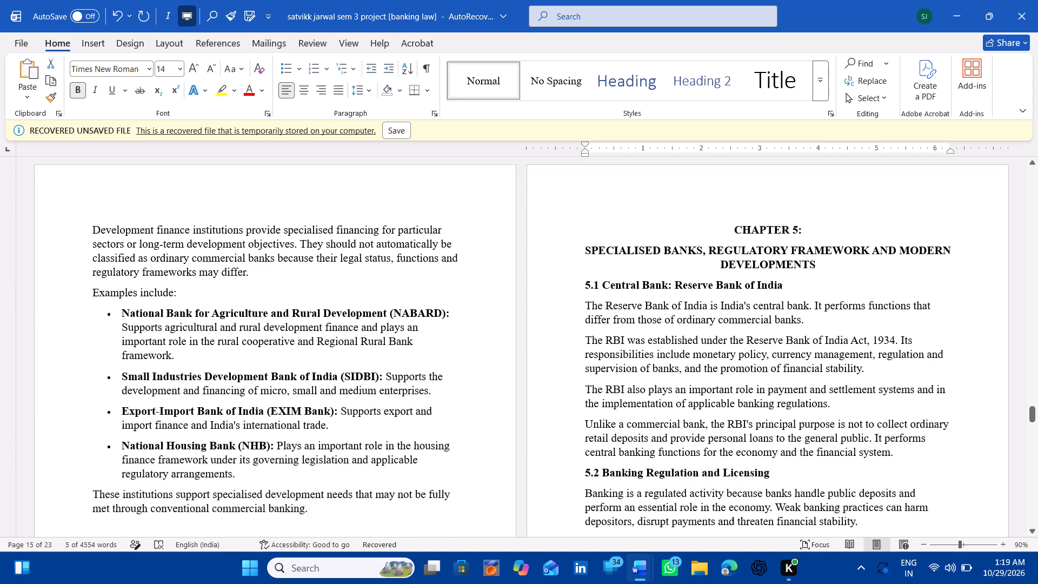
scroll(363, 274, "down", 2)
scroll(363, 274, "up", 4)
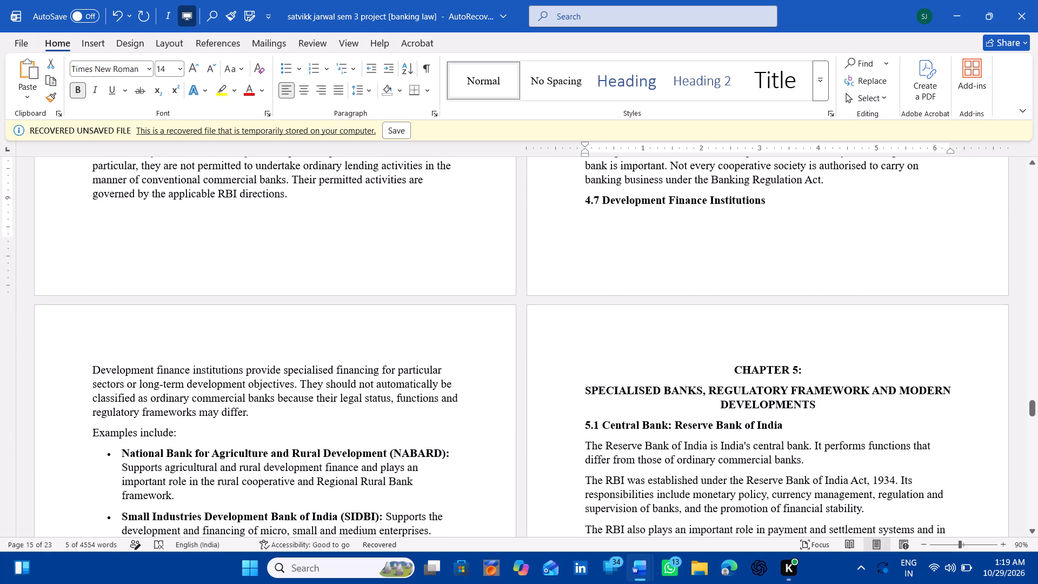
left_click(537, 368)
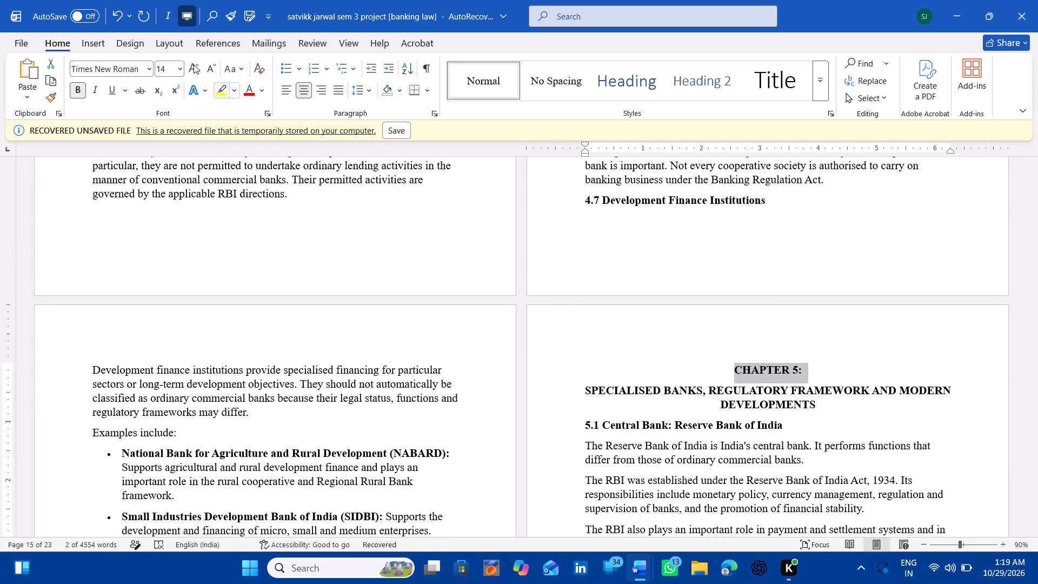
left_click(117, 88)
Remove the number 5.1 from the Central Bank: Reserve Bank of India heading and change the heading to uppercase.
scroll(577, 243, "down", 3)
left_click(600, 237)
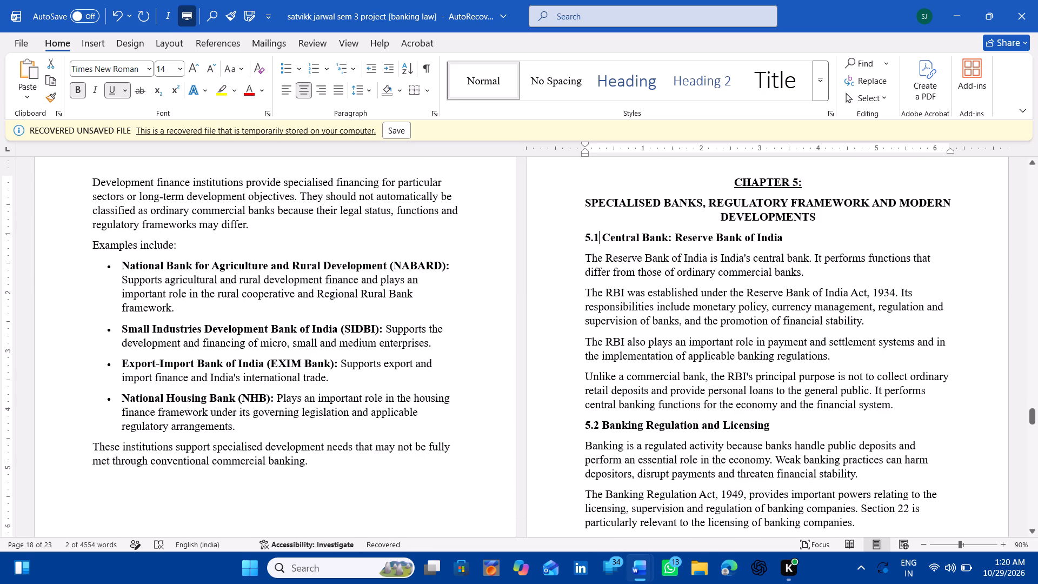
key("BackSpace")
key("BackSpace")
key("BackSpace")
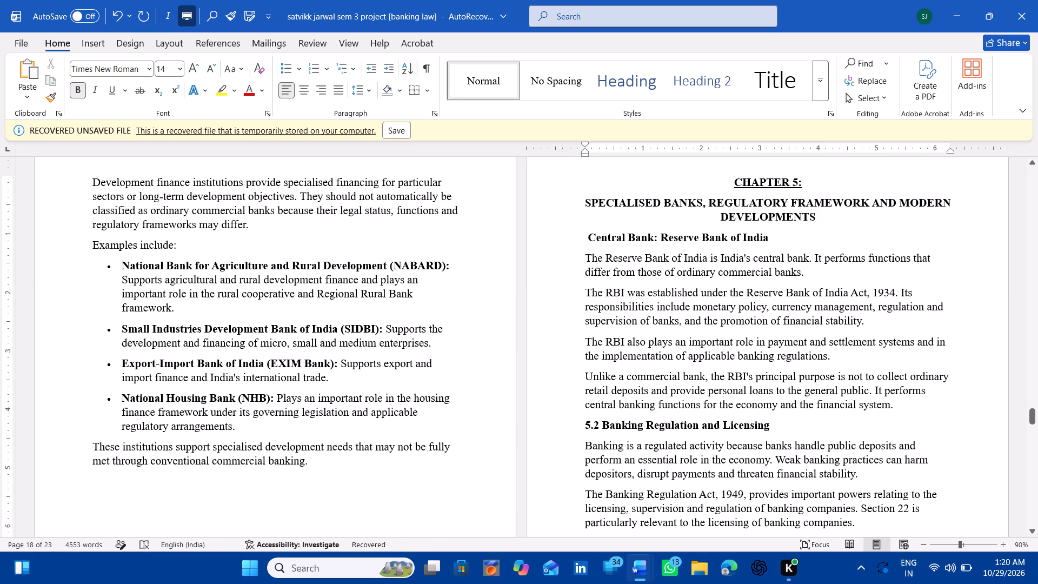
left_click(549, 238)
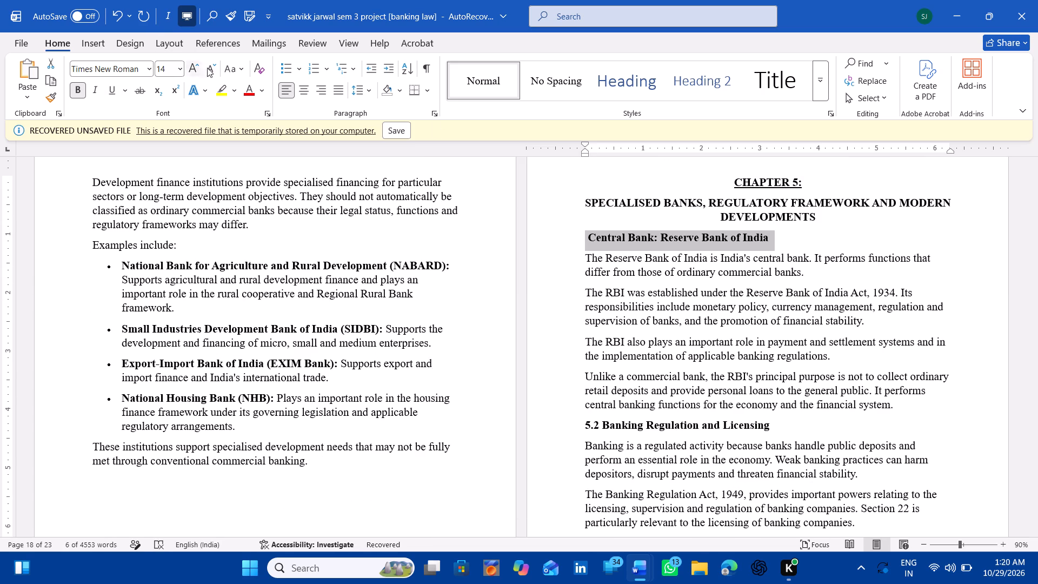
left_click_drag(235, 68, 262, 128)
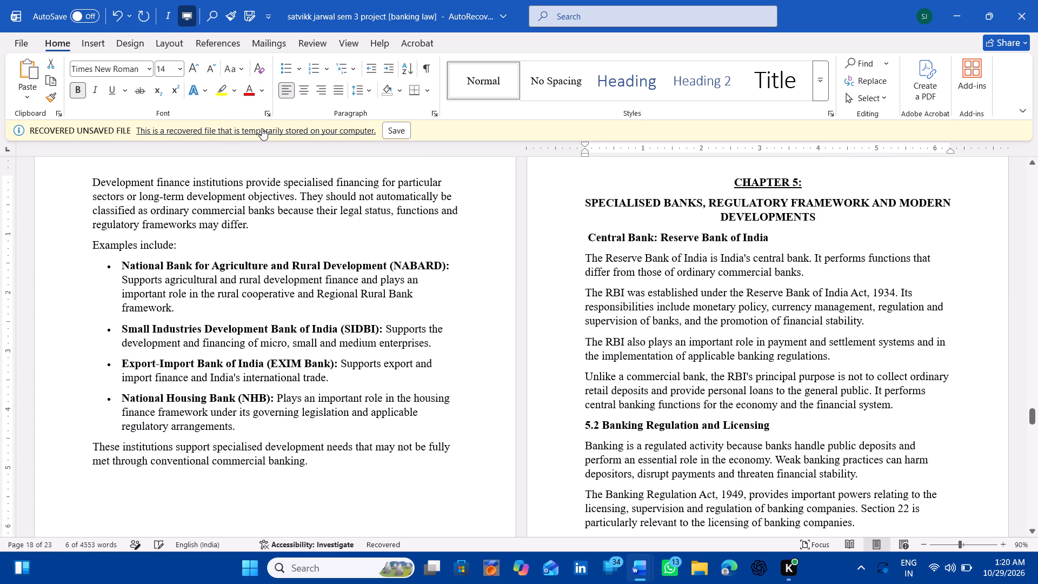
Change the Banking Regulation and Licensing heading to uppercase and remove its number 5.2.
scroll(574, 392, "down", 1)
left_click(553, 388)
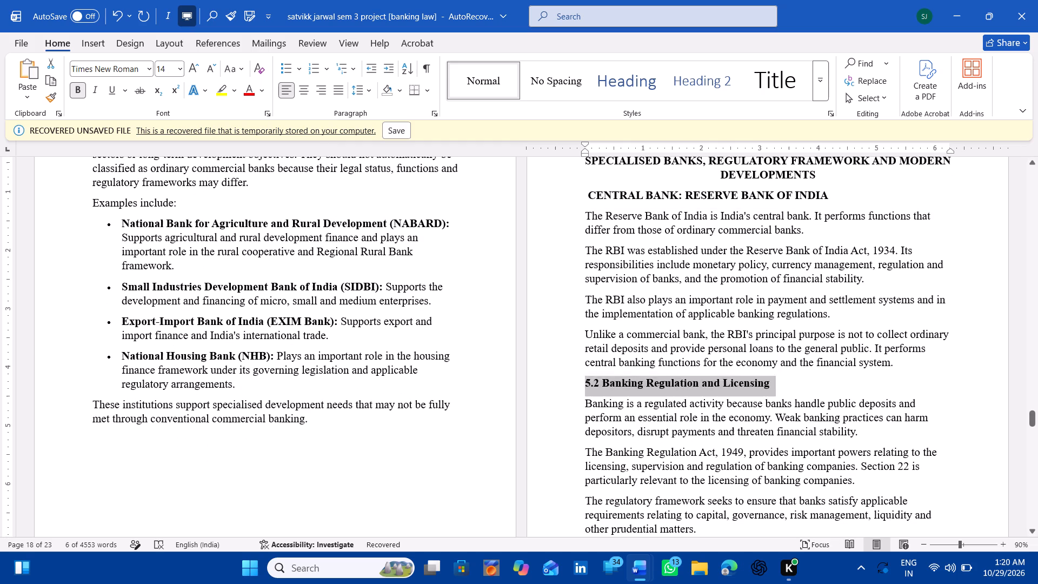
left_click(243, 73)
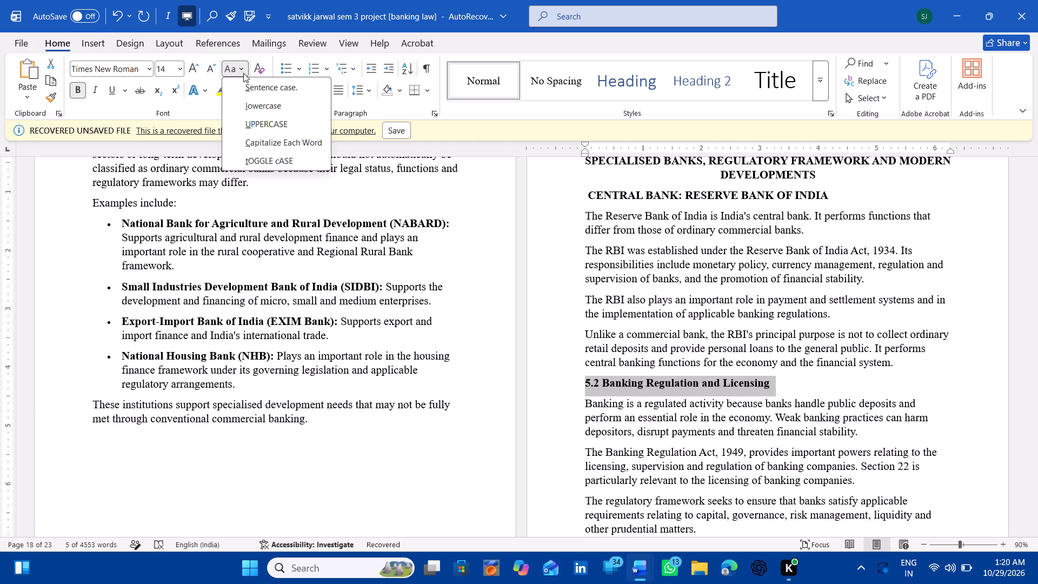
left_click(276, 122)
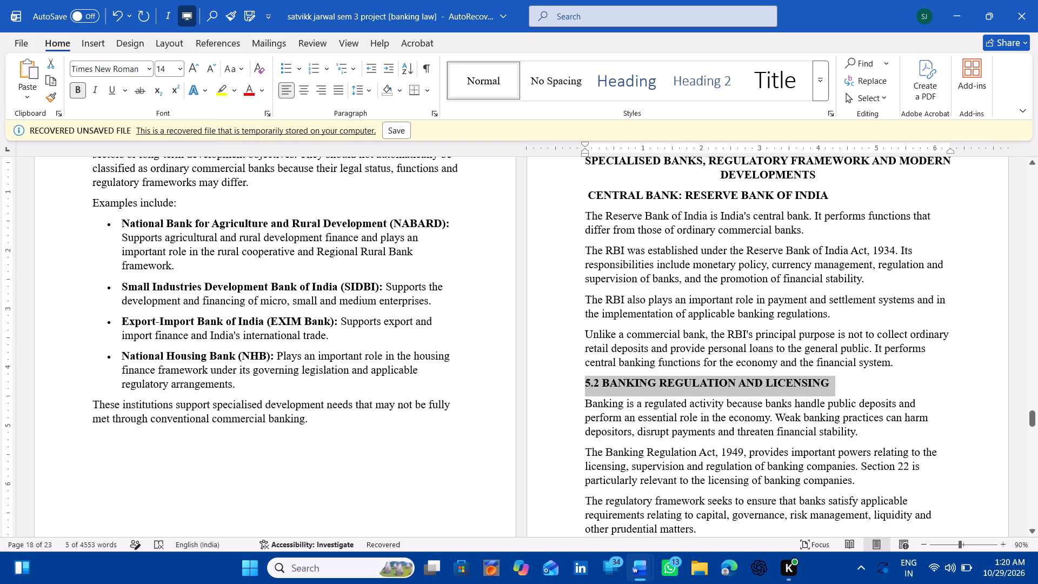
left_click(600, 383)
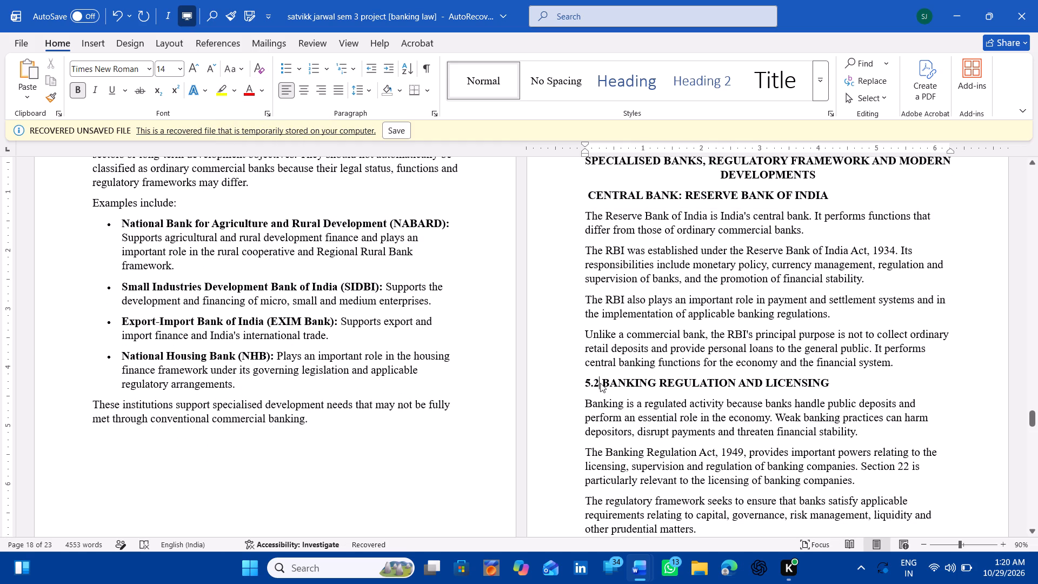
key("BackSpace")
key("BackSpace")
key("BackSpace")
Remove the number 5.3 from the Protection of Depositors heading and change the heading to uppercase.
scroll(600, 383, "down", 2)
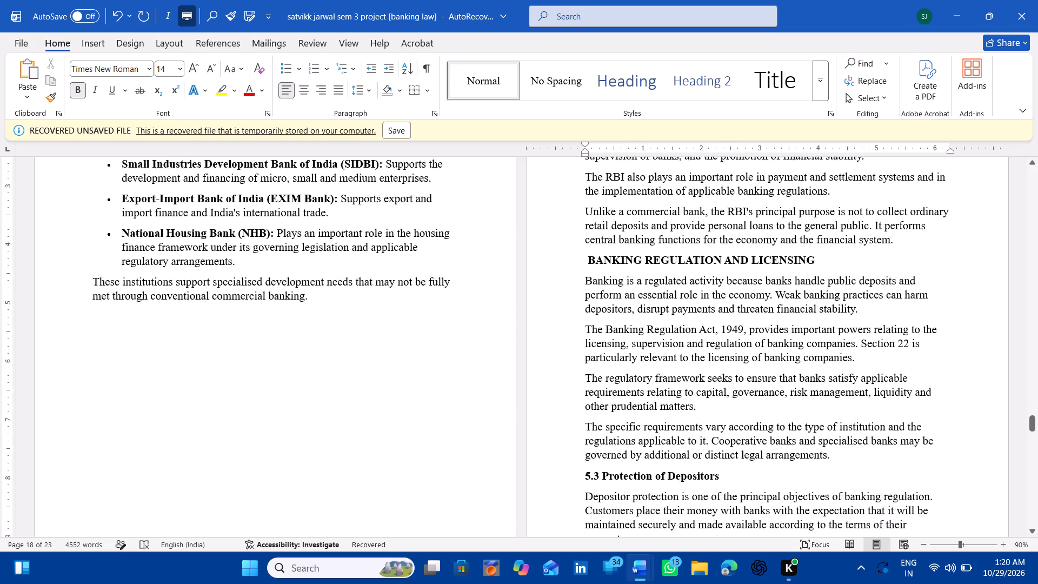
scroll(600, 383, "down", 3)
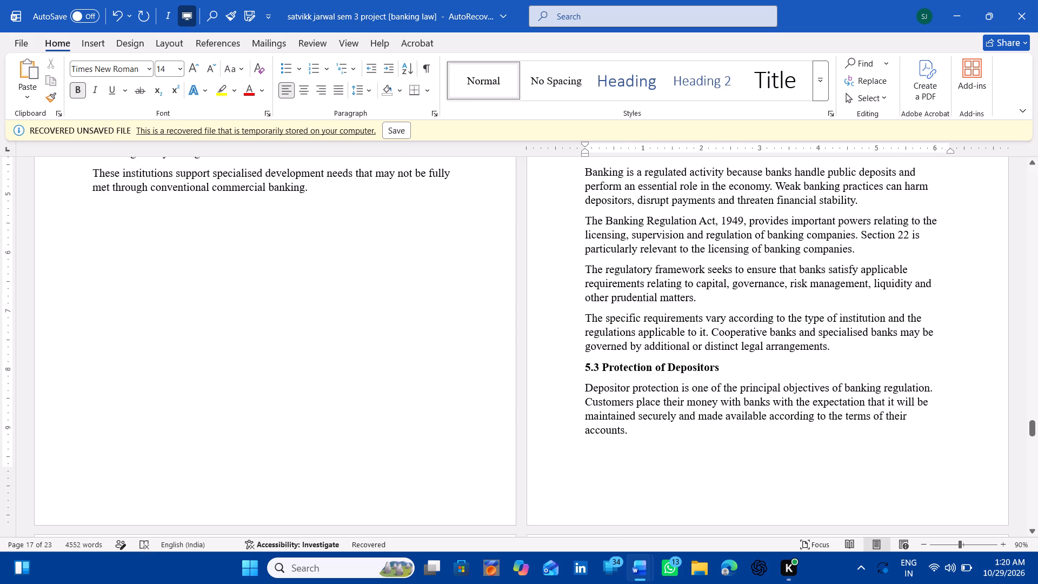
left_click(599, 368)
key("BackSpace")
key("BackSpace")
key("BackSpace")
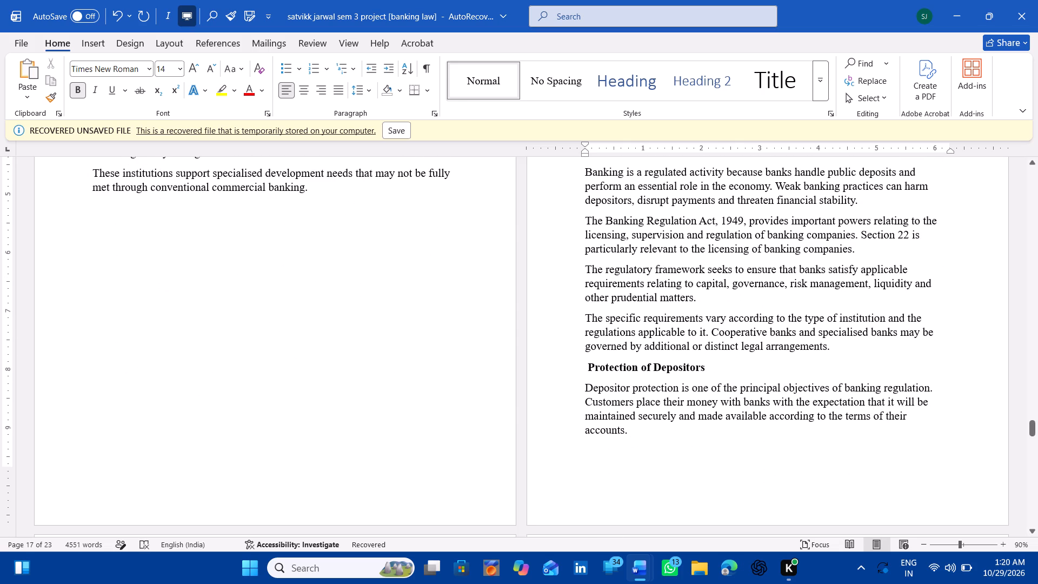
left_click(549, 366)
left_click_drag(239, 74, 258, 127)
left_click(258, 127)
Remove the number 5.4 from the Priority Sector Lending and Financial Inclusion heading and change the heading to uppercase.
scroll(406, 369, "down", 3)
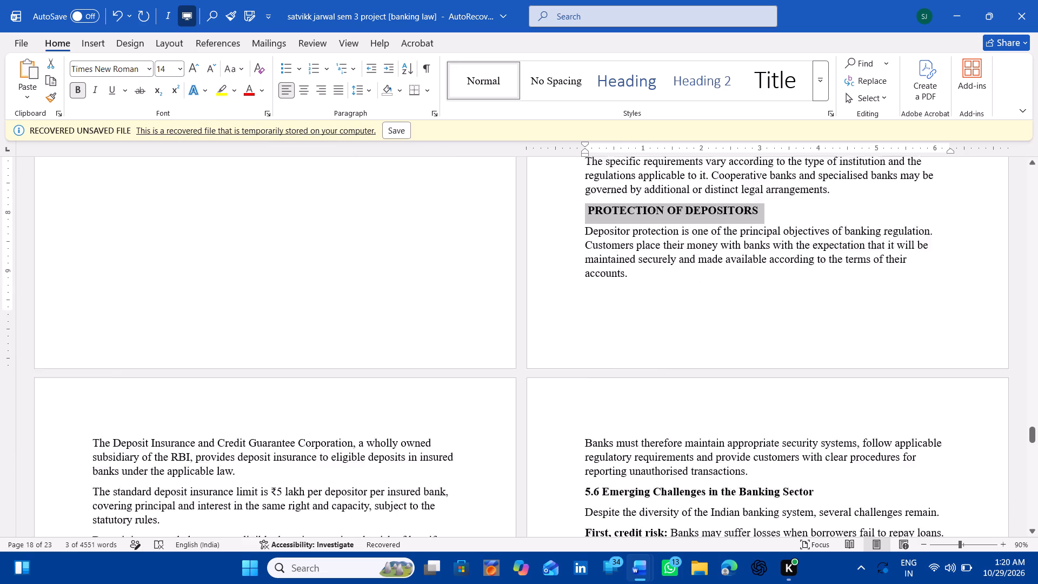
scroll(406, 369, "down", 6)
left_click(109, 364)
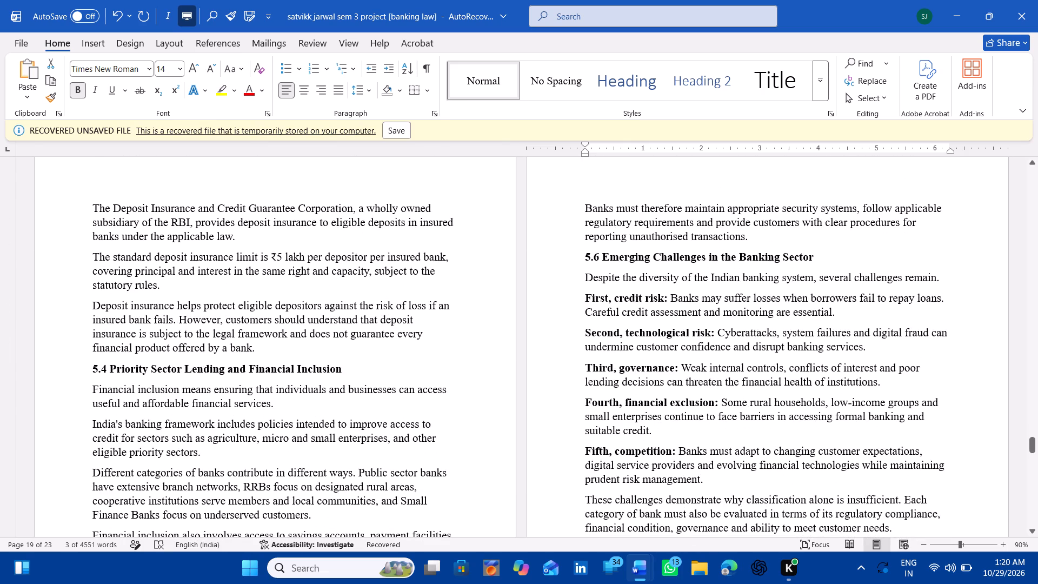
key("BackSpace")
key("BackSpace")
key("BackSpace")
key("BackSpace")
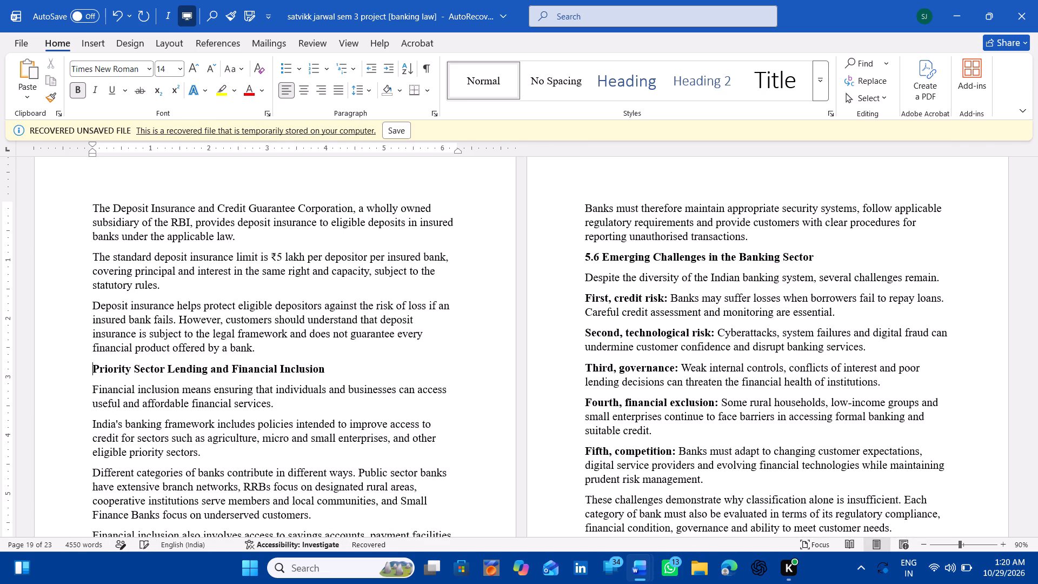
left_click(56, 374)
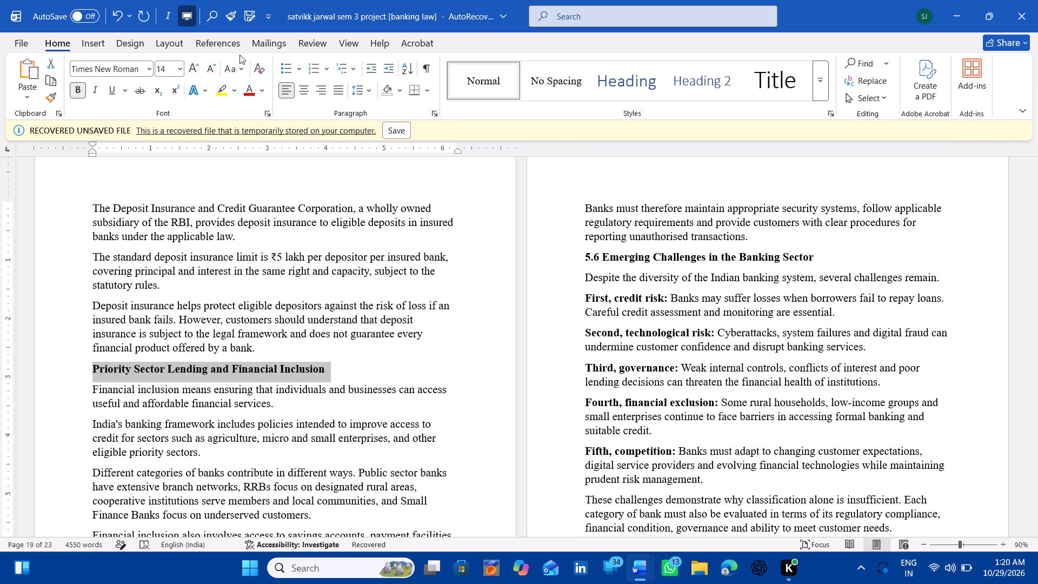
left_click(235, 69)
left_click(251, 128)
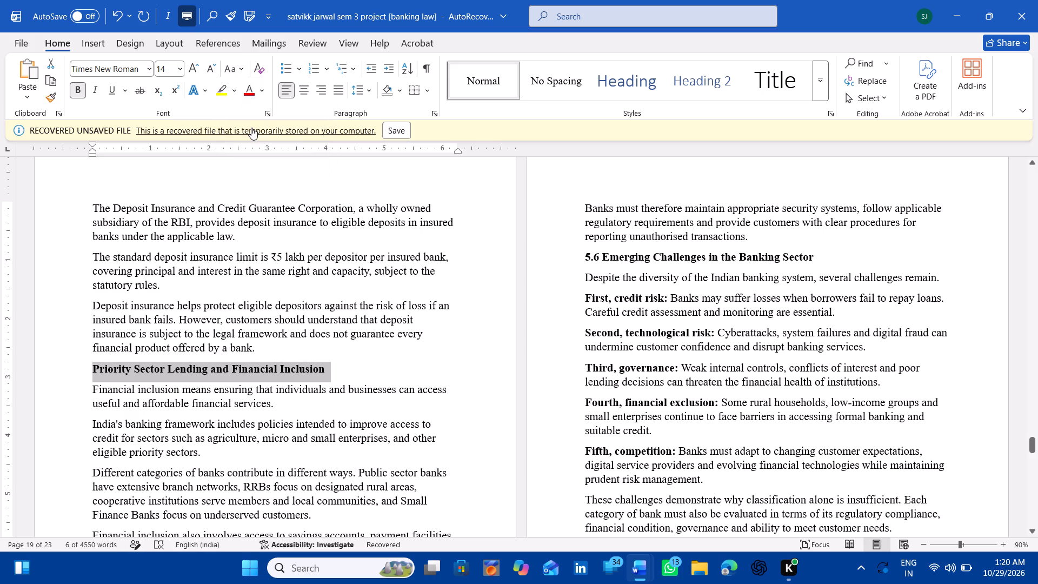
Remove the number 5.6 from the Emerging Challenges in the Banking Sector heading and change the heading to uppercase.
scroll(528, 264, "down", 1)
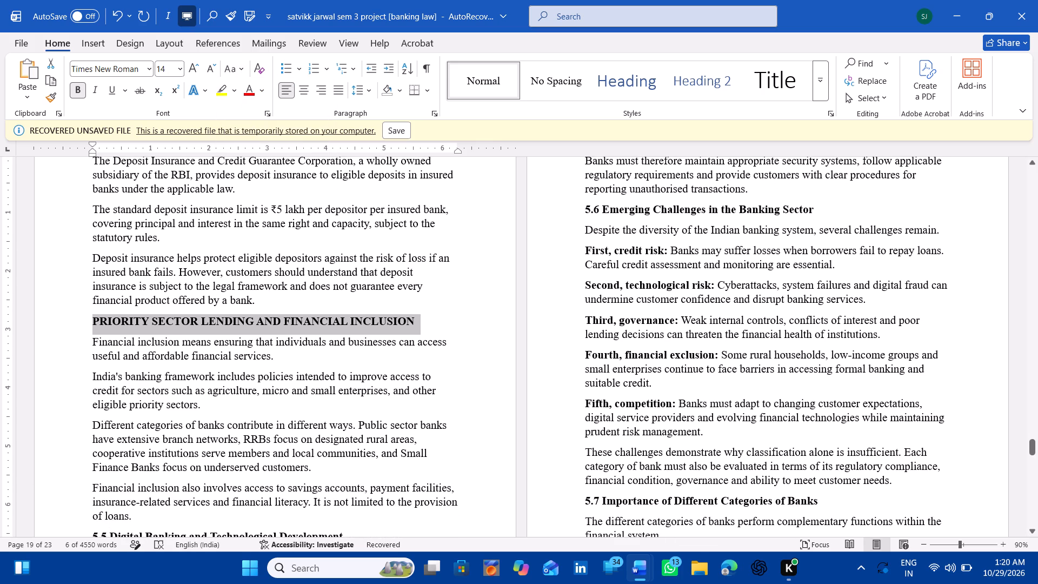
left_click(595, 209)
left_click(598, 209)
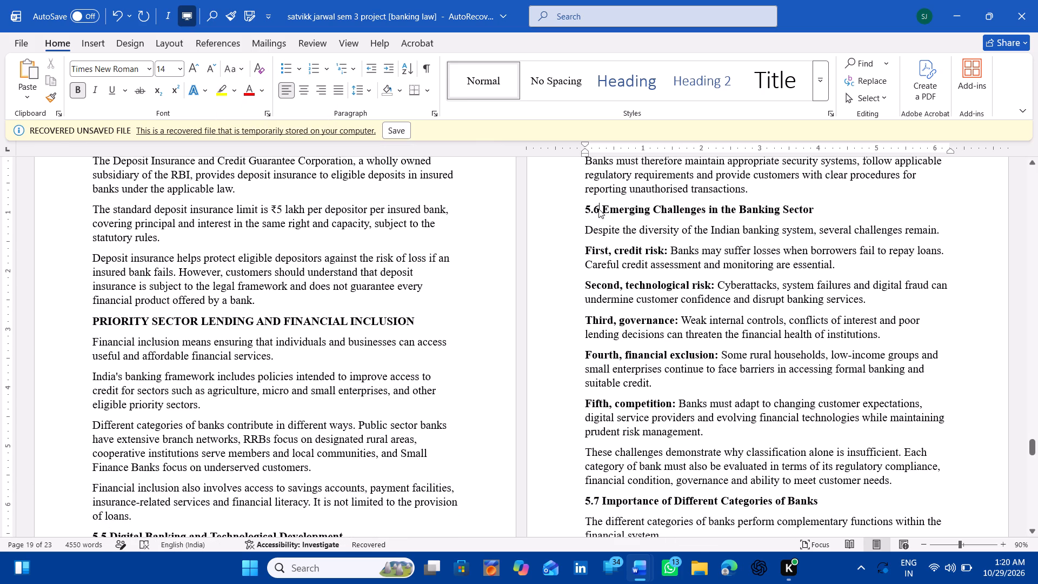
key("BackSpace")
key("BackSpace")
key("BackSpace")
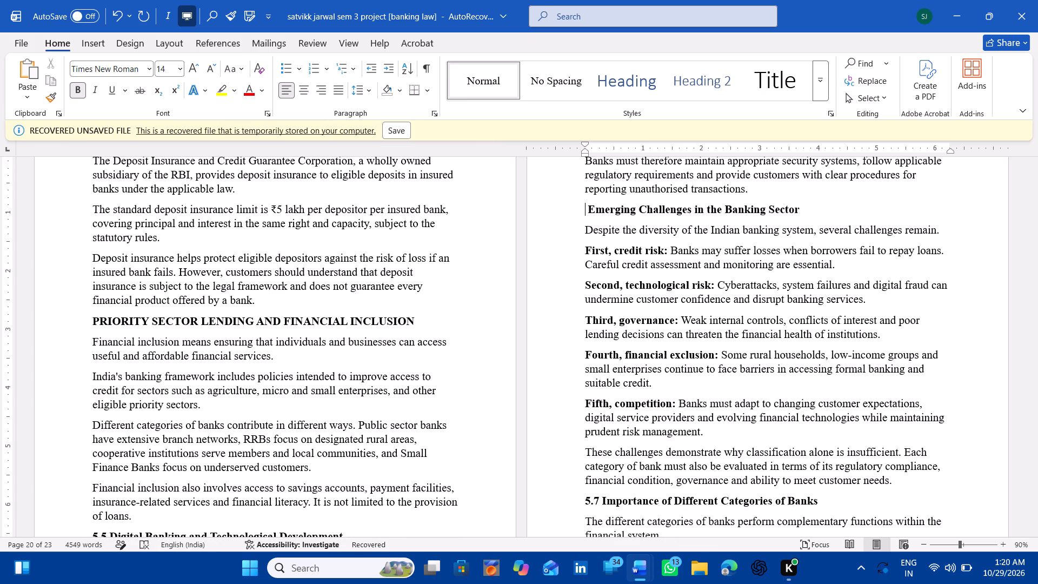
left_click(553, 209)
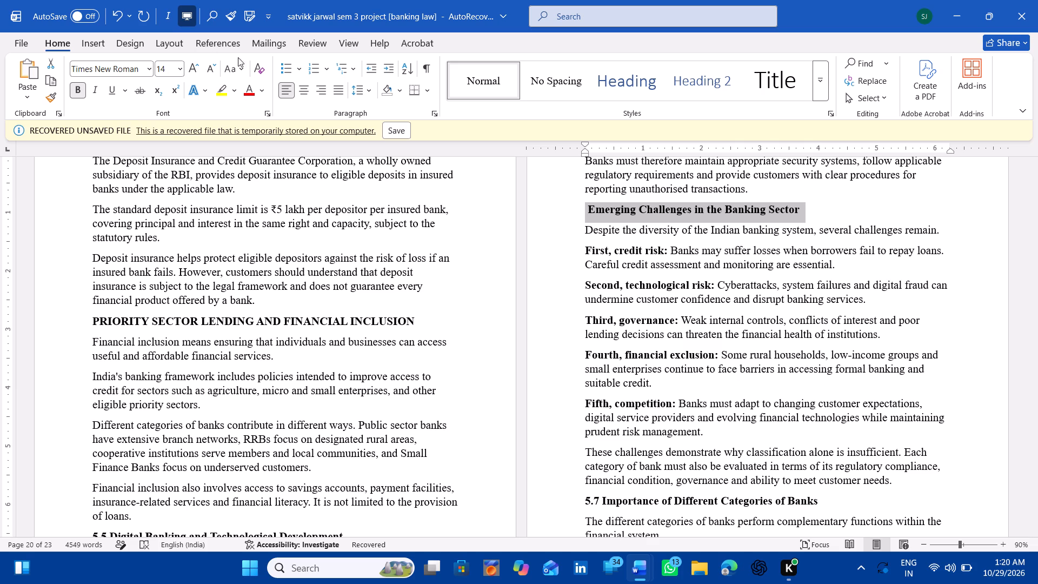
left_click_drag(240, 72, 267, 127)
left_click(267, 127)
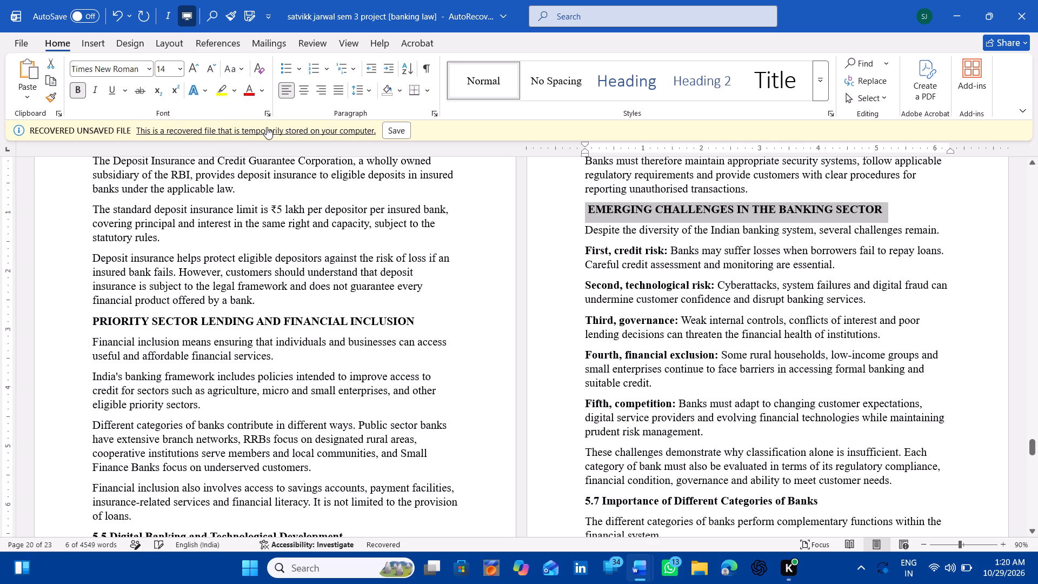
Remove the number 5.5 from the Digital Banking and Technological Development heading and change the heading to uppercase.
scroll(462, 321, "down", 5)
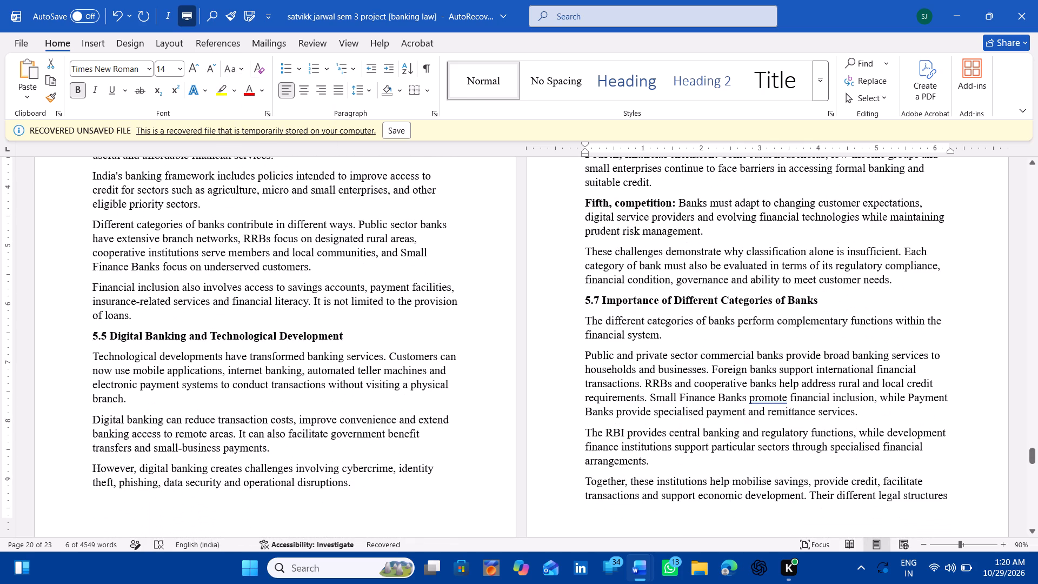
left_click(105, 337)
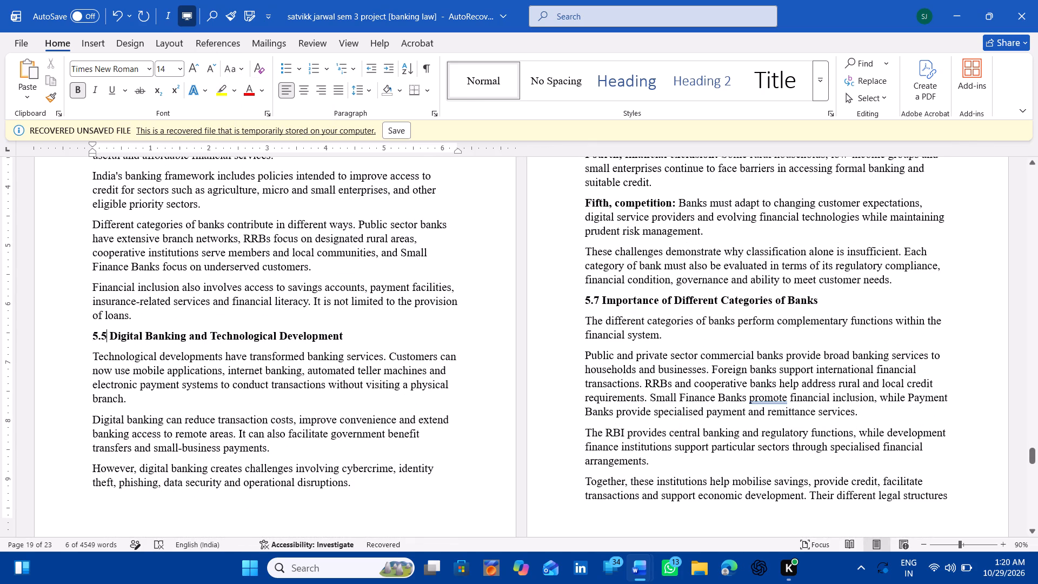
key("BackSpace")
key("BackSpace")
key("BackSpace")
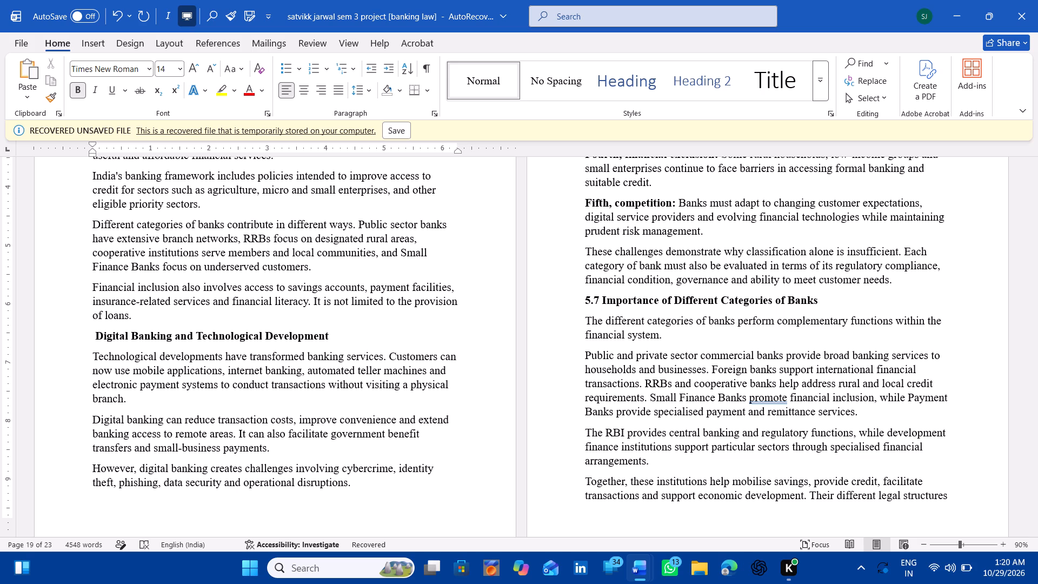
left_click(41, 338)
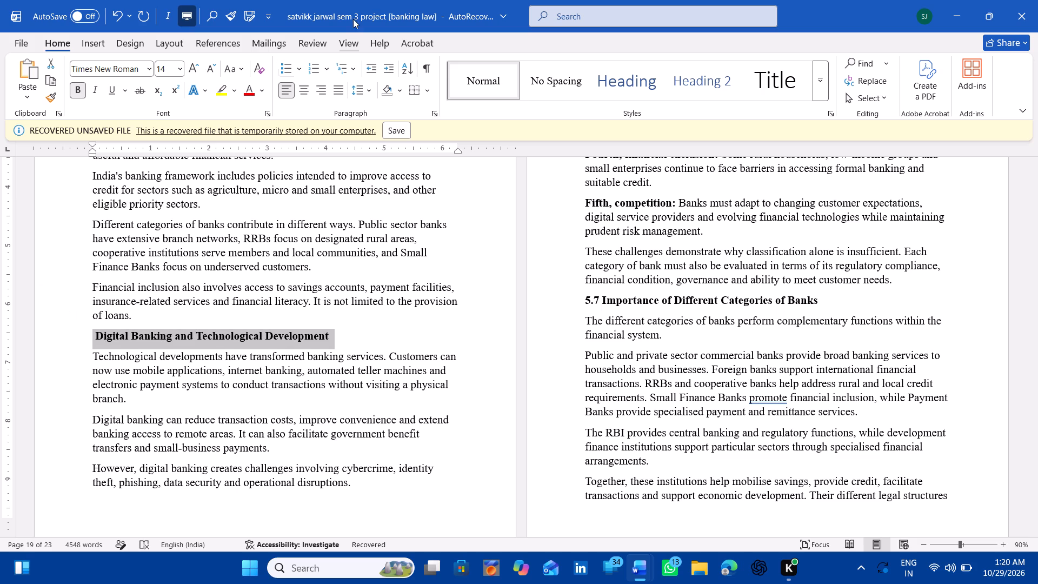
left_click_drag(236, 74, 243, 118)
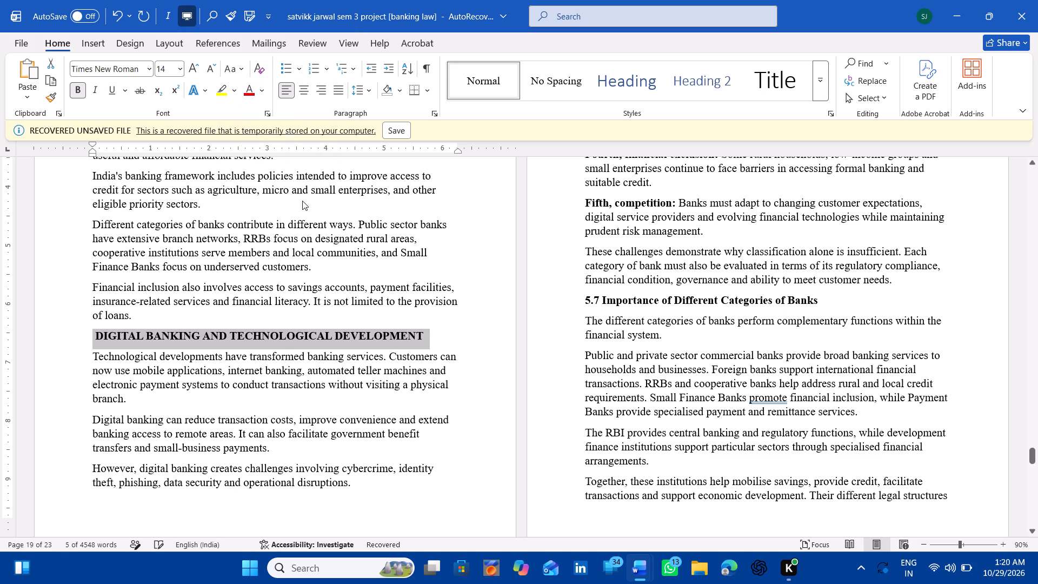
Remove the number 5.7 from the Importance of Different Categories of Banks heading and change the heading to uppercase.
scroll(460, 372, "up", 1)
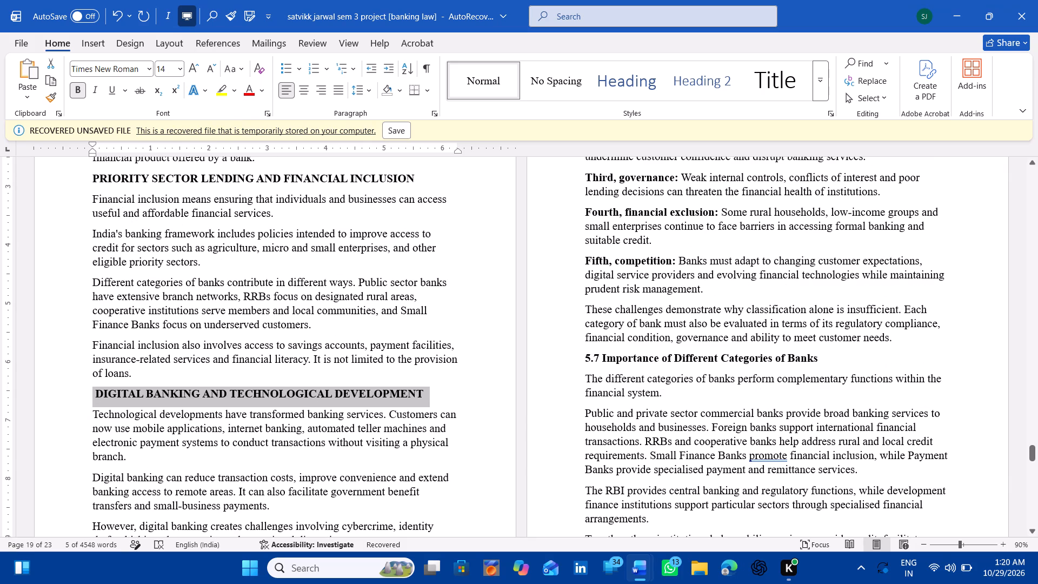
left_click(600, 359)
key("BackSpace")
key("BackSpace")
key("BackSpace")
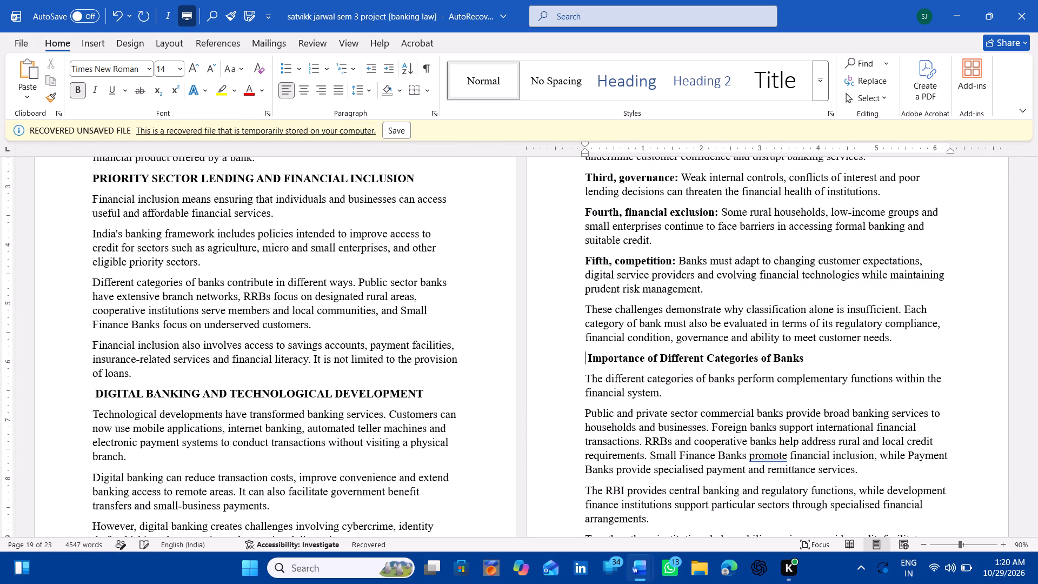
left_click(536, 356)
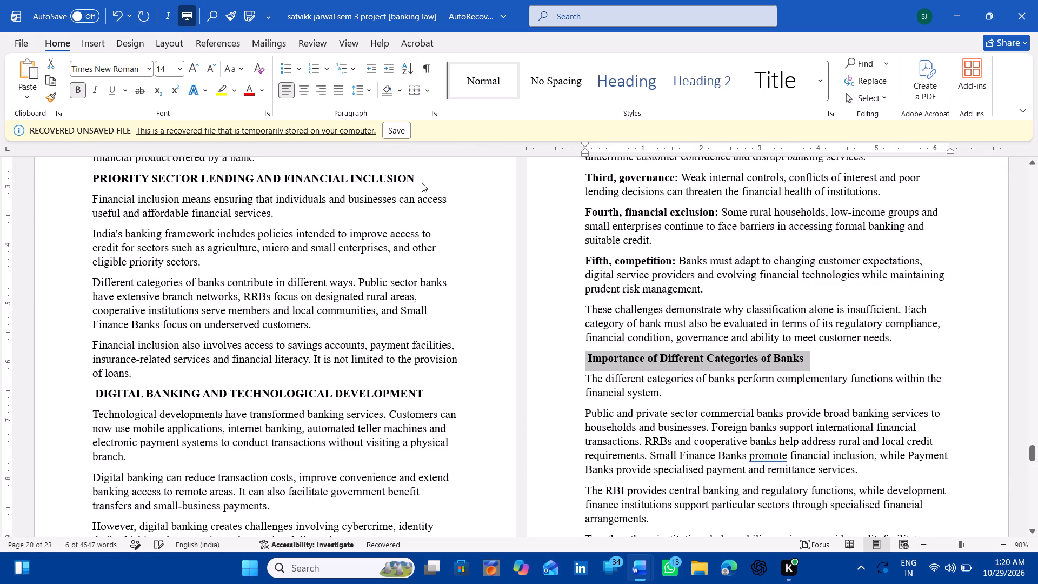
left_click_drag(236, 68, 257, 123)
left_click_drag(257, 123, 557, 376)
left_click(557, 376)
Underline the CHAPTER 6: label above the CONCLUSION title.
scroll(557, 376, "down", 4)
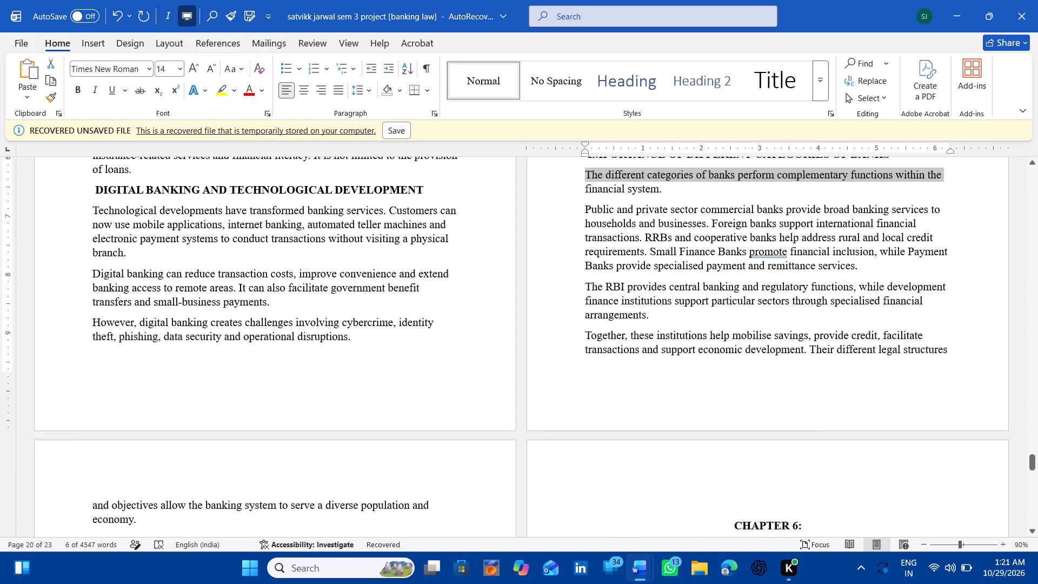
scroll(557, 376, "down", 4)
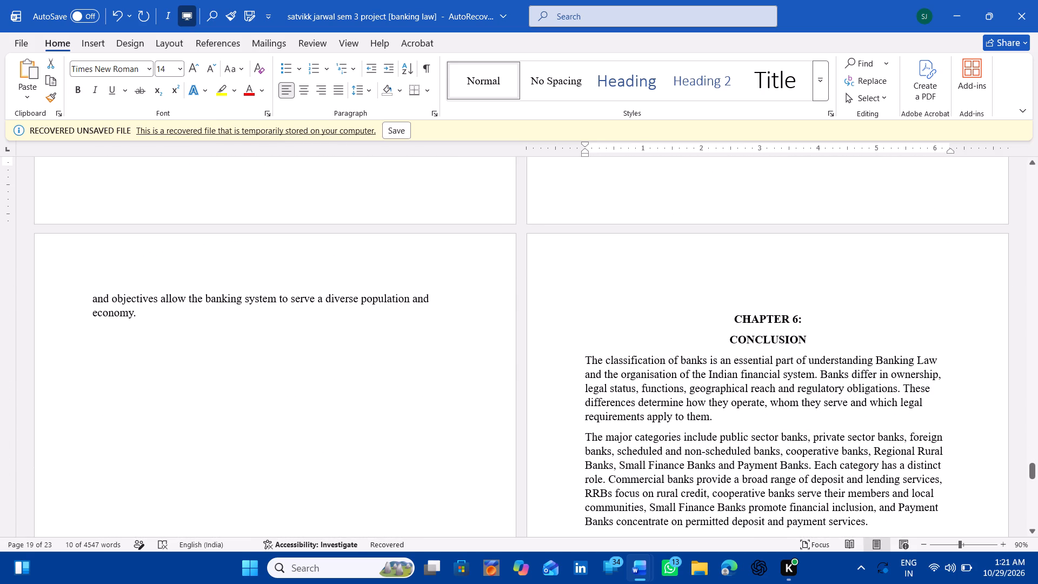
left_click_drag(525, 315, 537, 317)
left_click(537, 317)
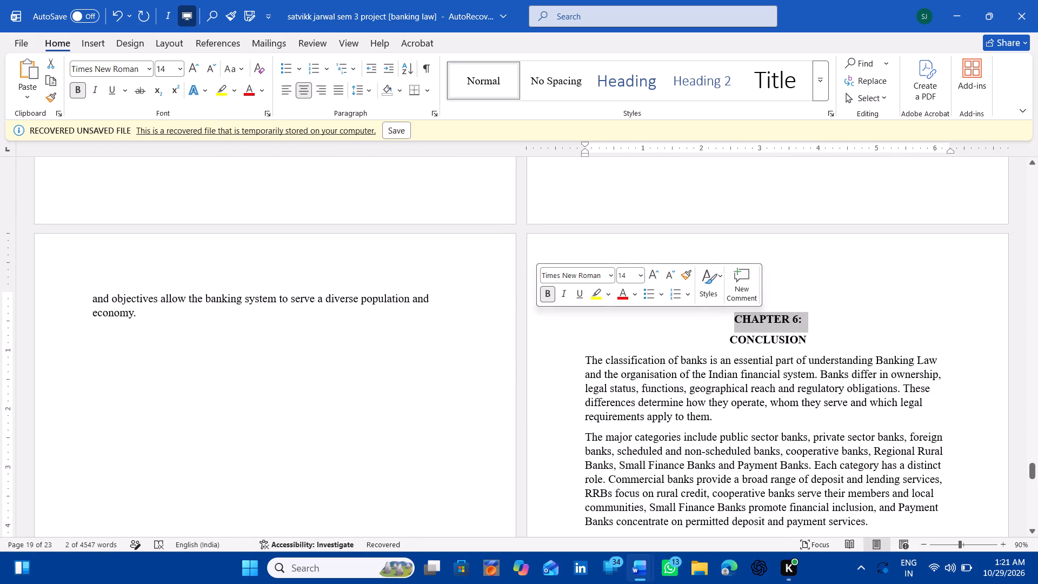
left_click(235, 67)
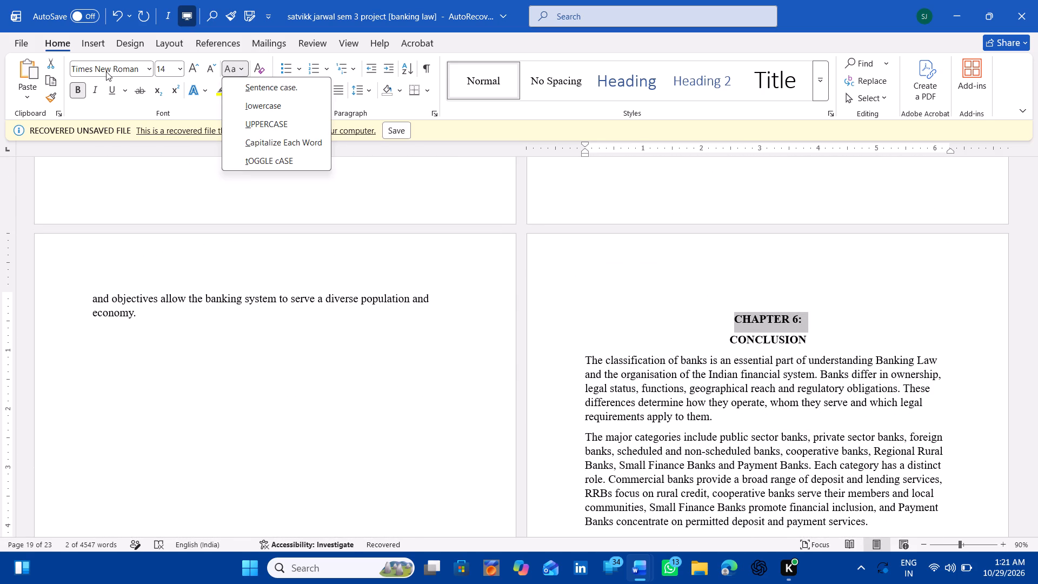
left_click(114, 84)
Look through the conclusion chapter and the lists of statutes and official sources for remaining formatting to fix.
scroll(527, 376, "down", 5)
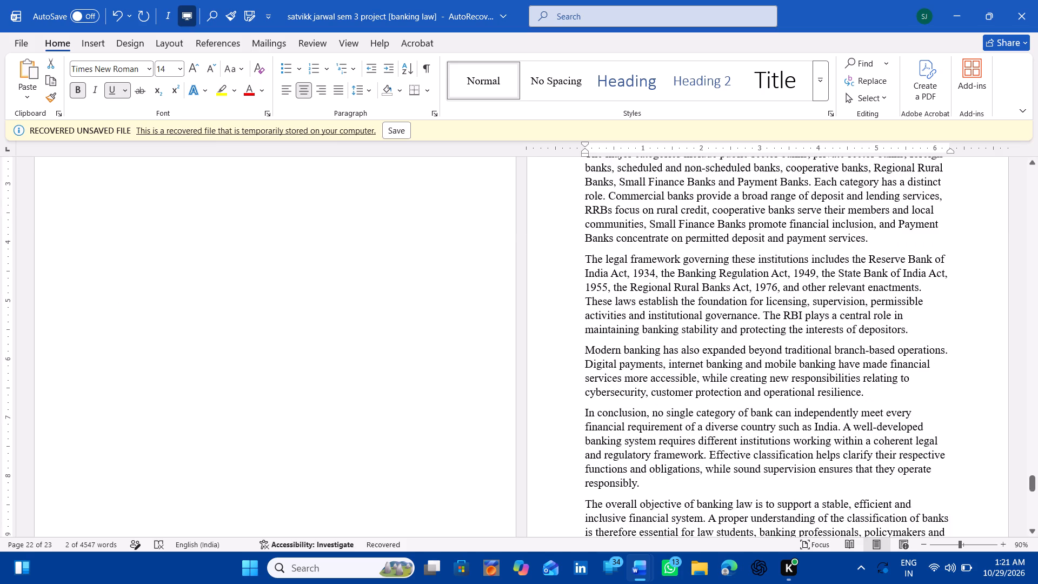
scroll(527, 376, "down", 11)
scroll(527, 376, "up", 1)
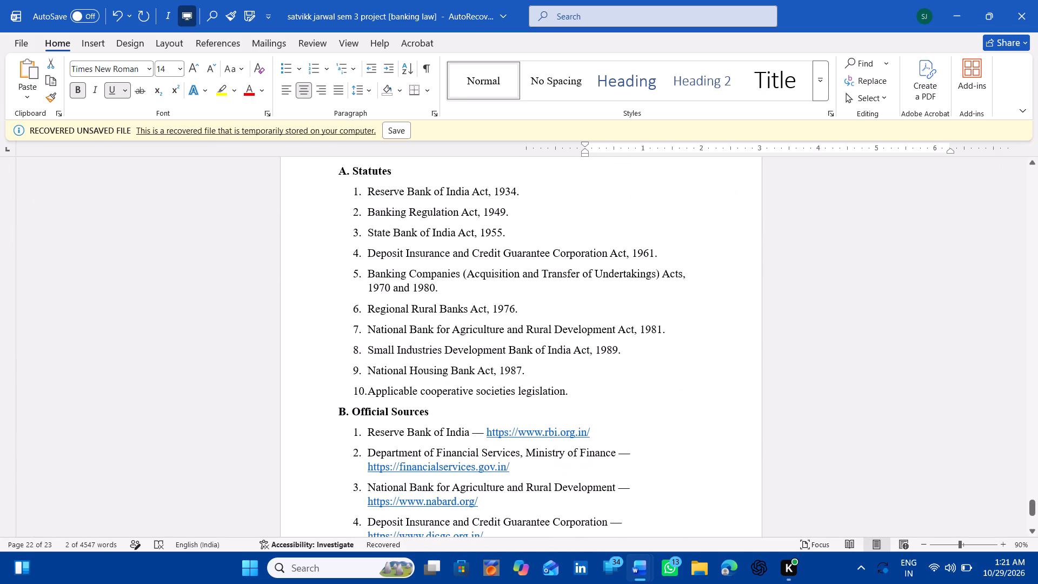
scroll(527, 376, "up", 3)
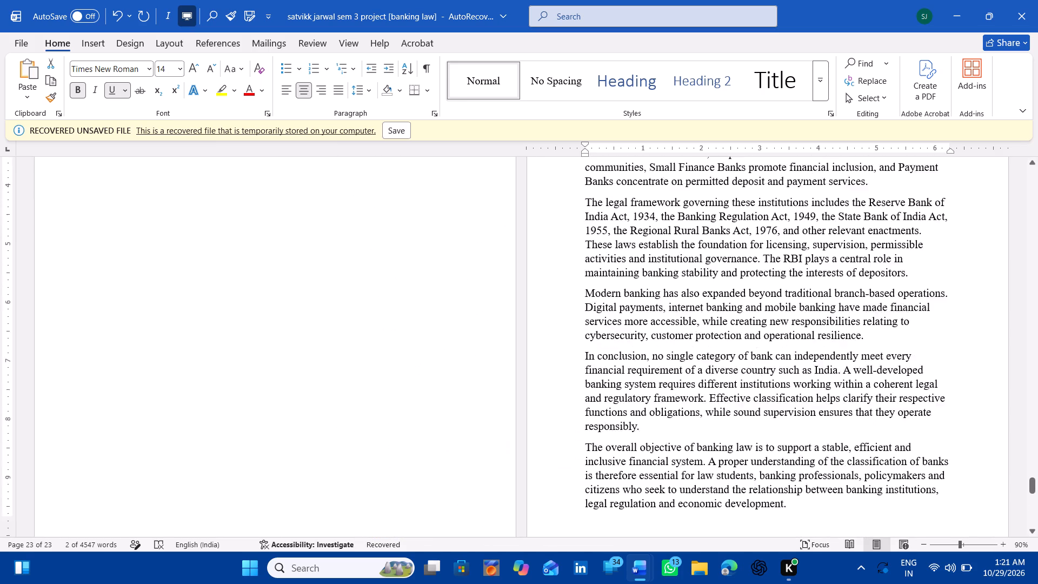
scroll(527, 376, "up", 9)
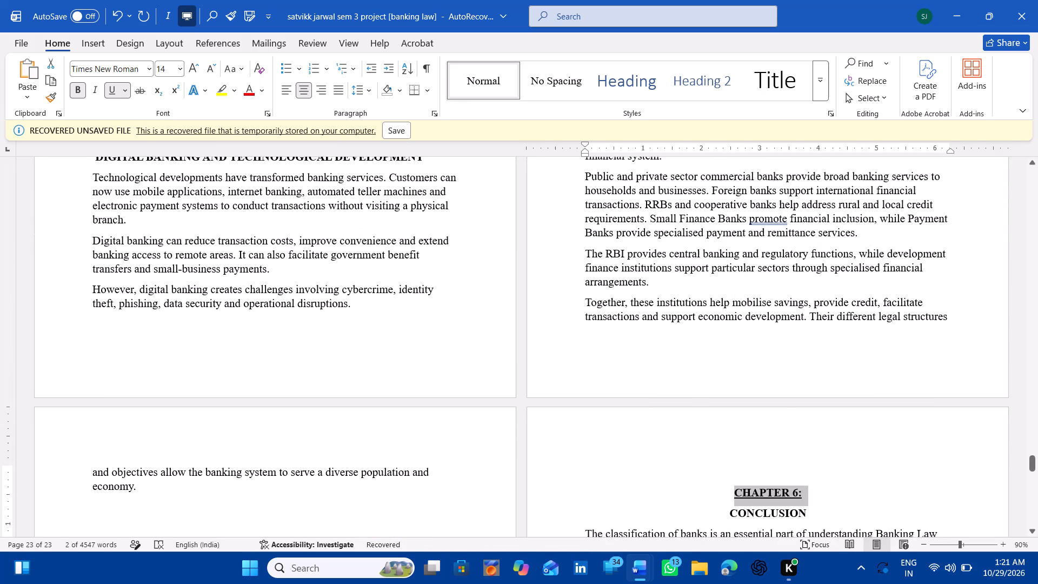
Under Emerging Challenges in the Banking Sector, replace the word "First," before credit risk with list number 1.
scroll(527, 376, "up", 6)
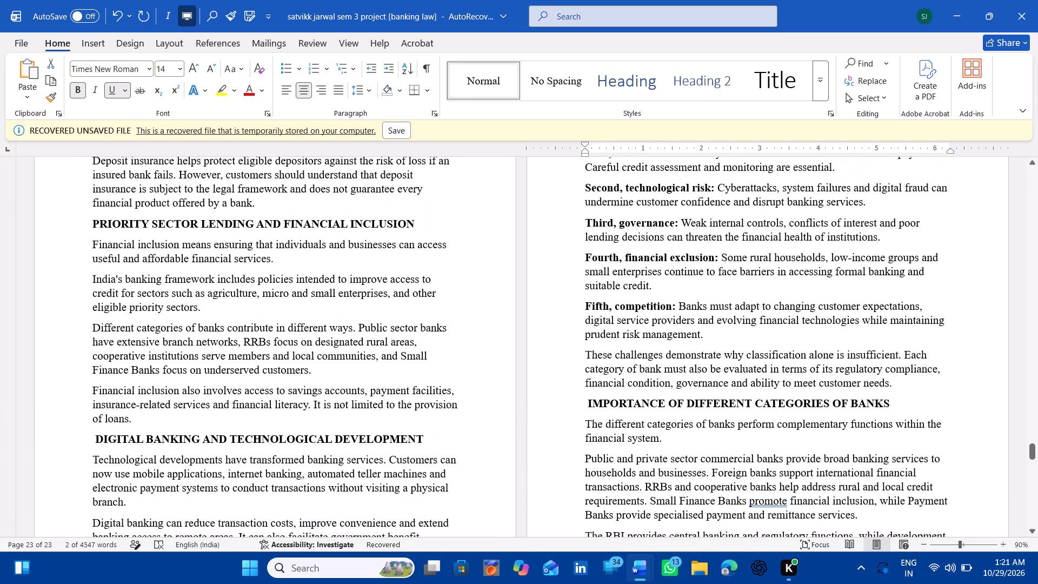
scroll(527, 376, "up", 4)
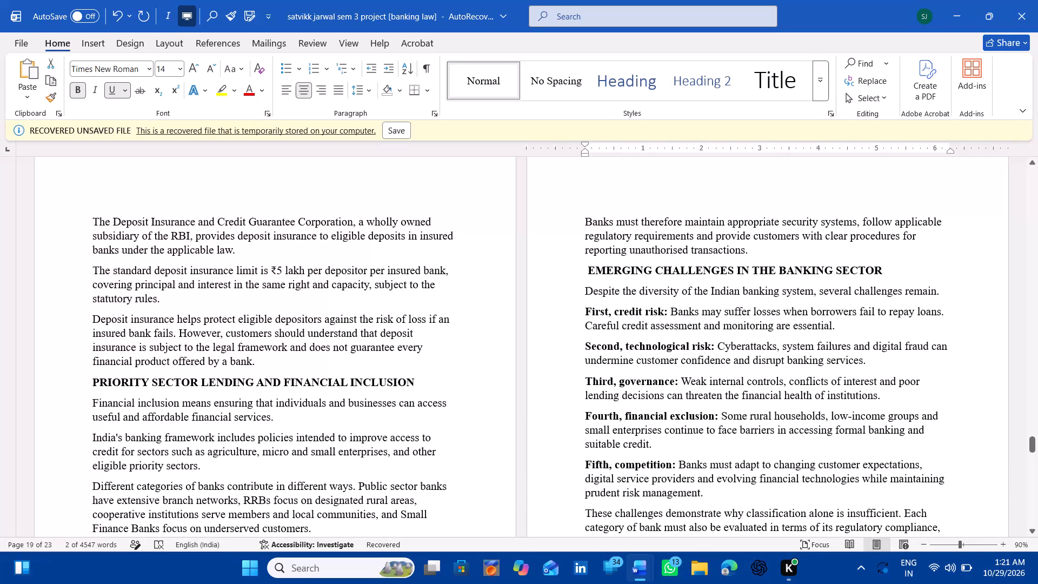
left_click(613, 312)
key("BackSpace")
key("BackSpace")
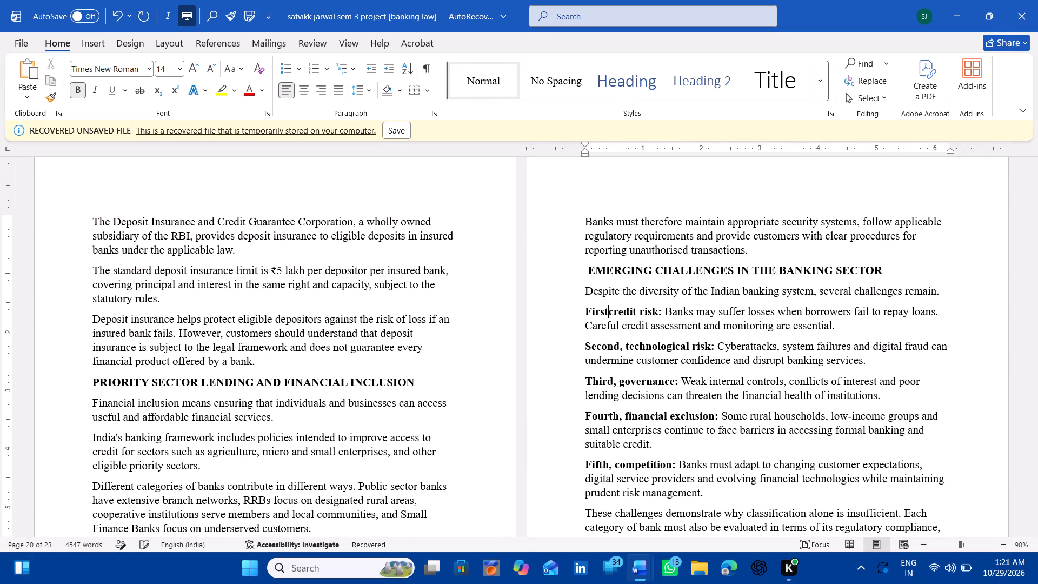
key("BackSpace")
key("BackSpace")
key("BackSpace")
key("BackSpace")
key("BackSpace")
type("1.")
key("space")
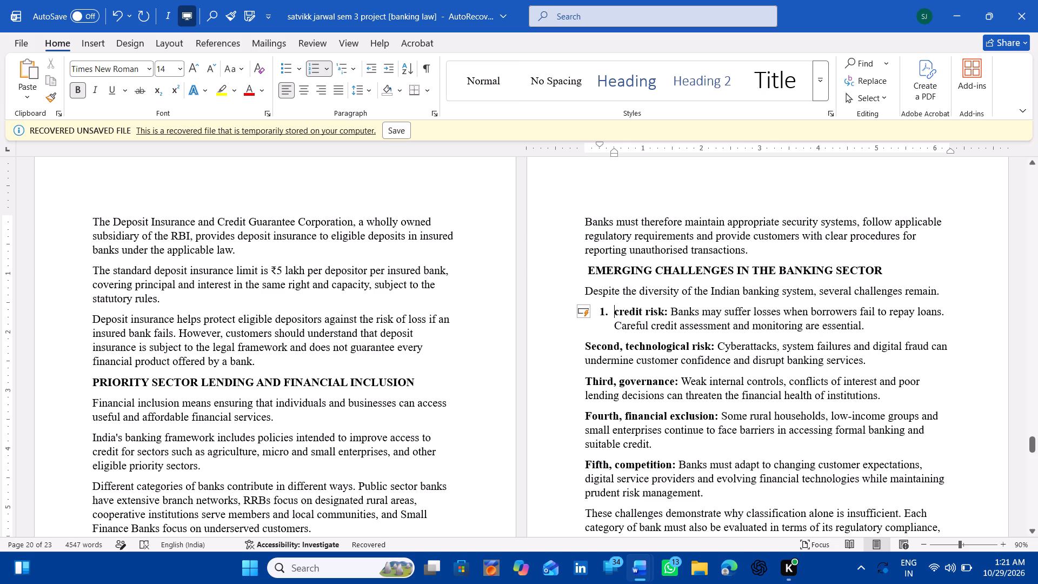
Replace the word "Second," before technological risk with list number 2.
left_click(624, 348)
key("BackSpace")
key("BackSpace")
key("BackSpace")
key("BackSpace")
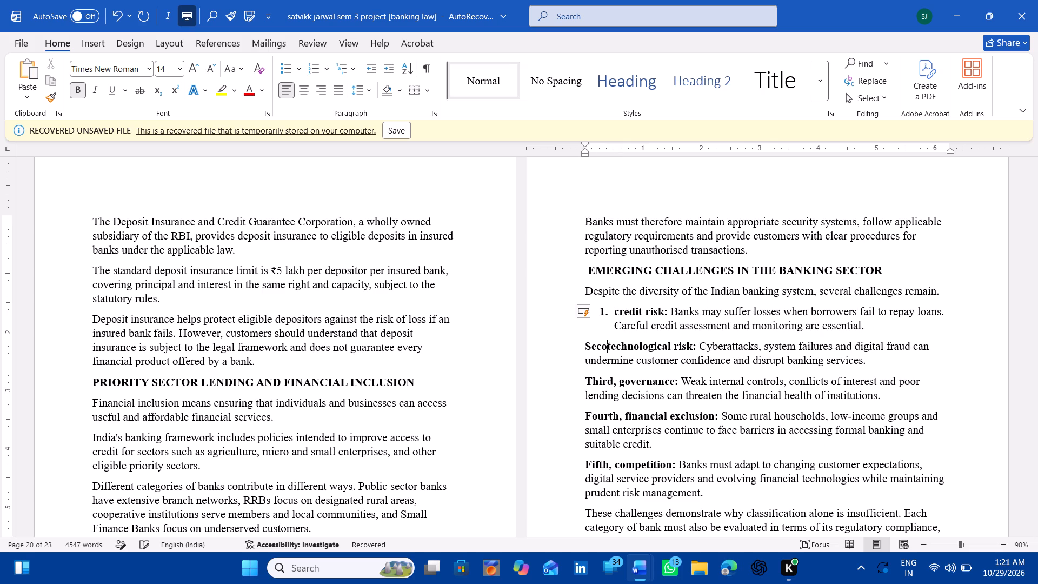
key("BackSpace")
key("BackSpace")
key("BackSpace")
key("BackSpace")
type("2.")
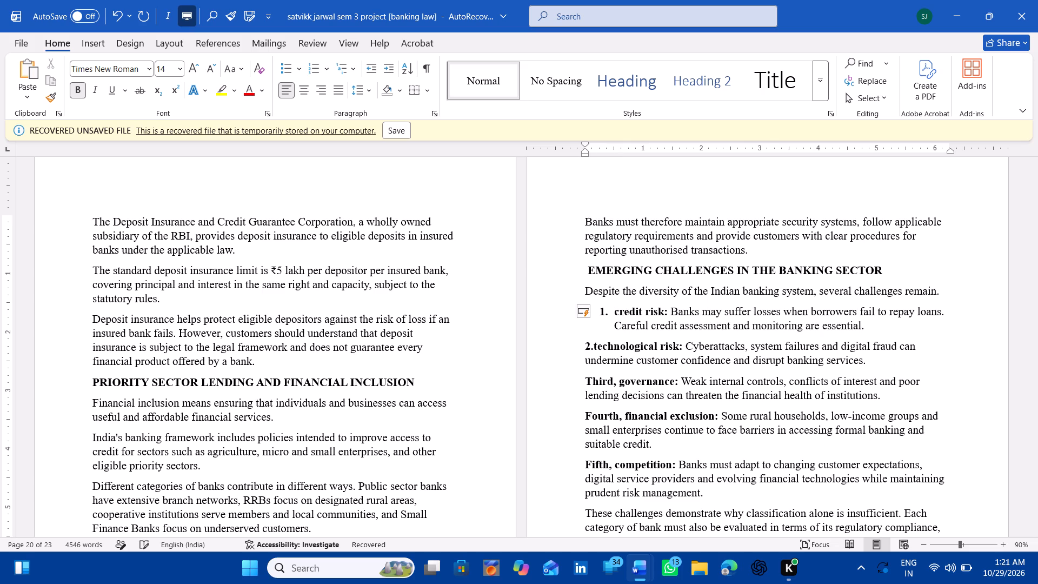
key("space")
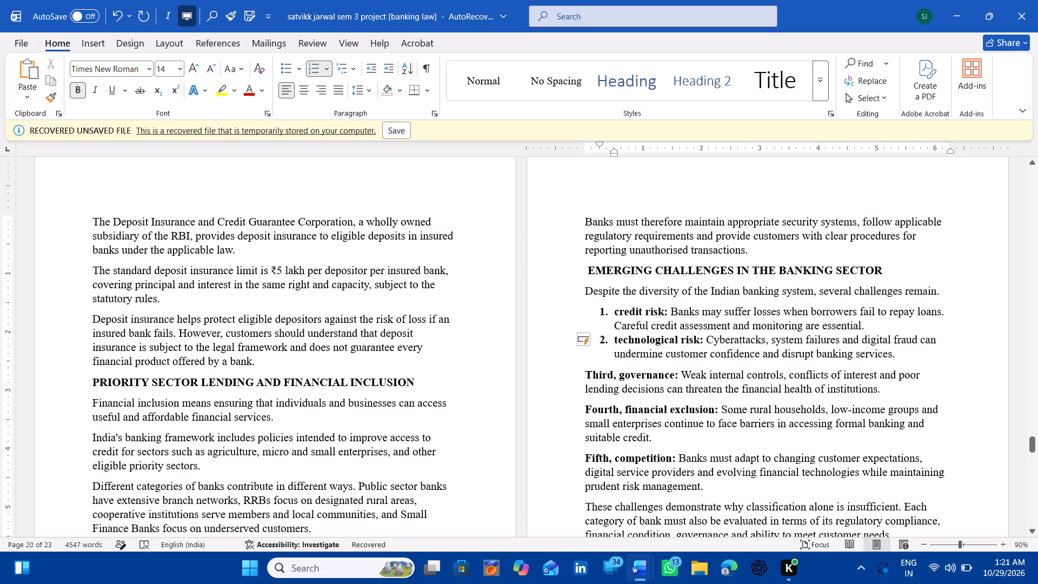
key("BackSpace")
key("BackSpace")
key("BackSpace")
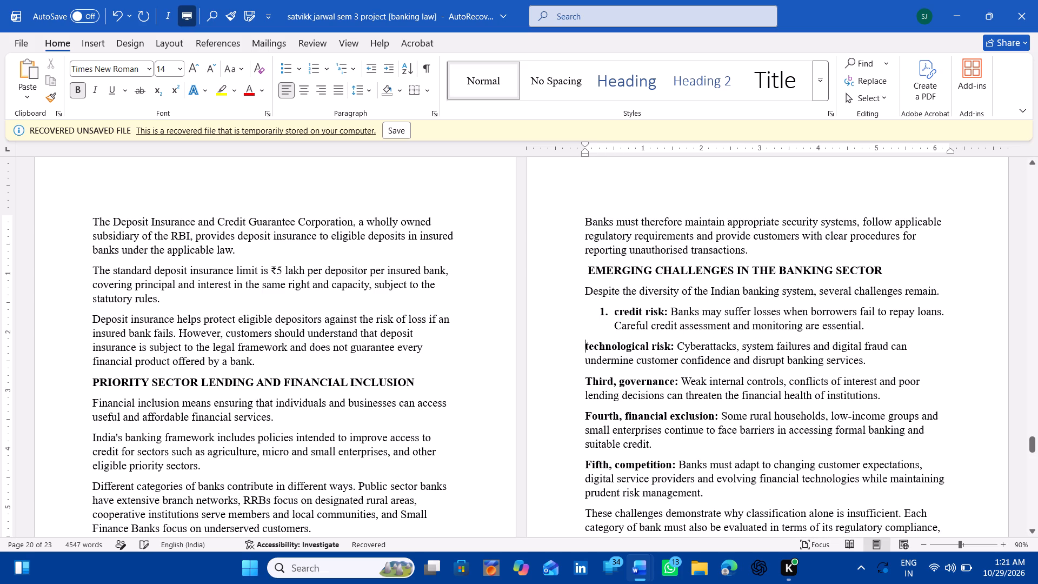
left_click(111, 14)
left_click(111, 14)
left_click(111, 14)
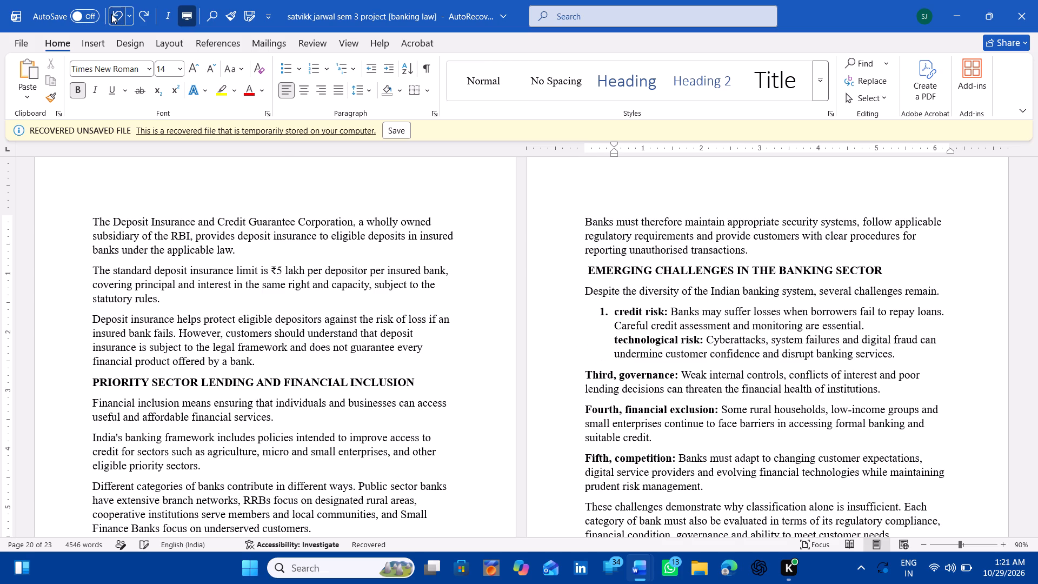
Replace the word "Third," before governance with list number 3.
left_click(617, 379)
key("BackSpace")
key("BackSpace")
key("BackSpace")
key("BackSpace")
key("BackSpace")
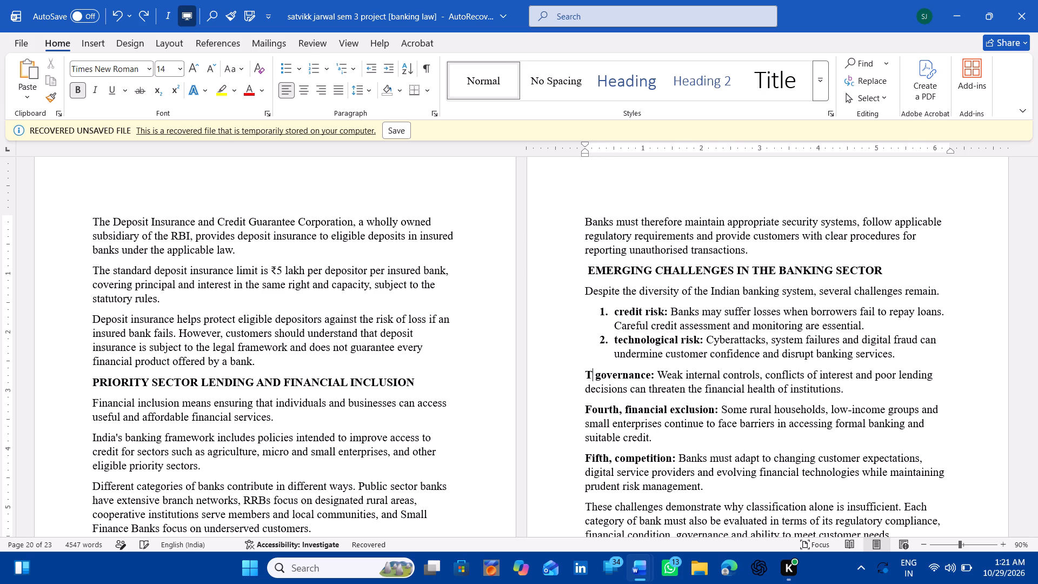
key("BackSpace")
type("3.")
key("space")
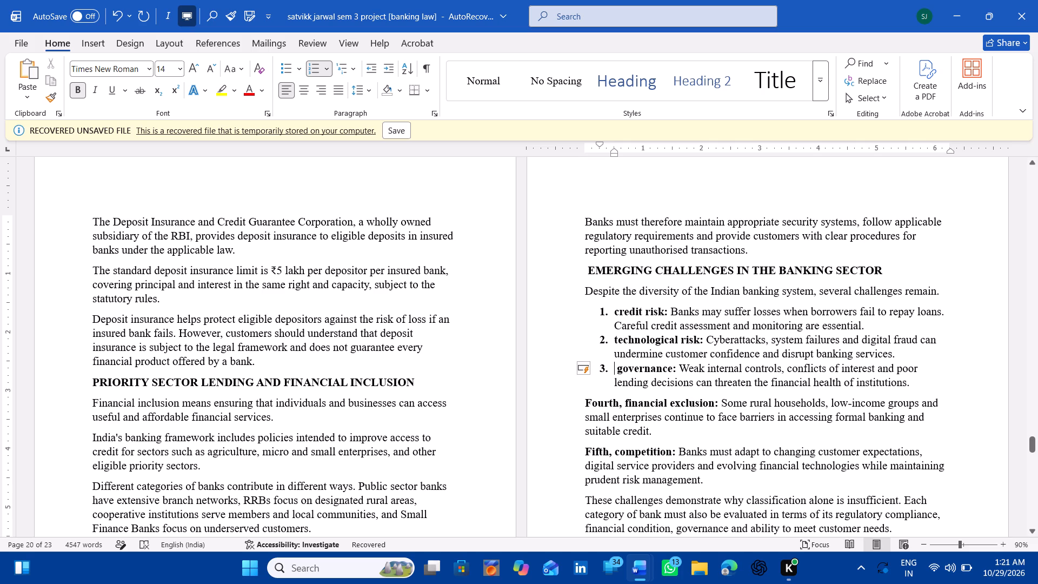
Replace the word "Fourth," before financial exclusion with list number 4.
left_click(621, 404)
left_click(621, 404)
key("BackSpace")
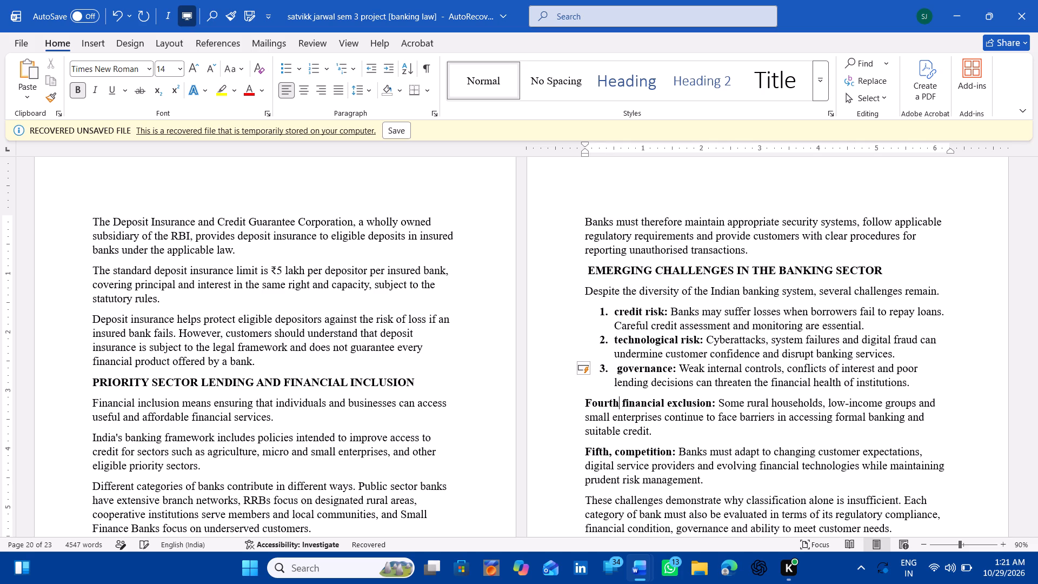
key("BackSpace")
key("BackSpace")
key("BackSpace")
key("BackSpace")
key("BackSpace")
key("BackSpace")
type("4.")
key("space")
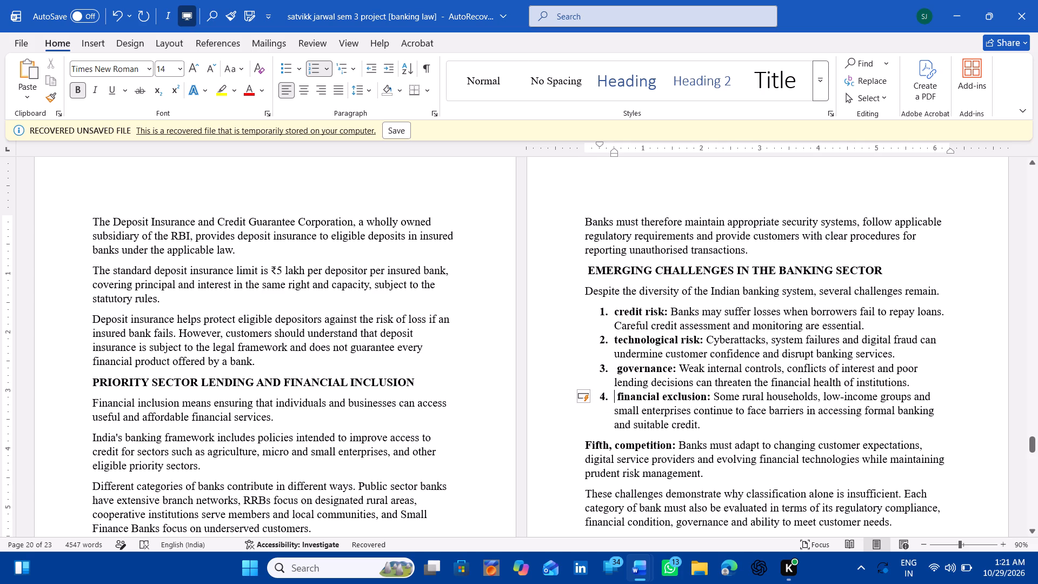
Replace the word "Fifth," before competition with list number 5.
left_click(613, 446)
key("BackSpace")
key("BackSpace")
key("BackSpace")
key("BackSpace")
key("BackSpace")
key("BackSpace")
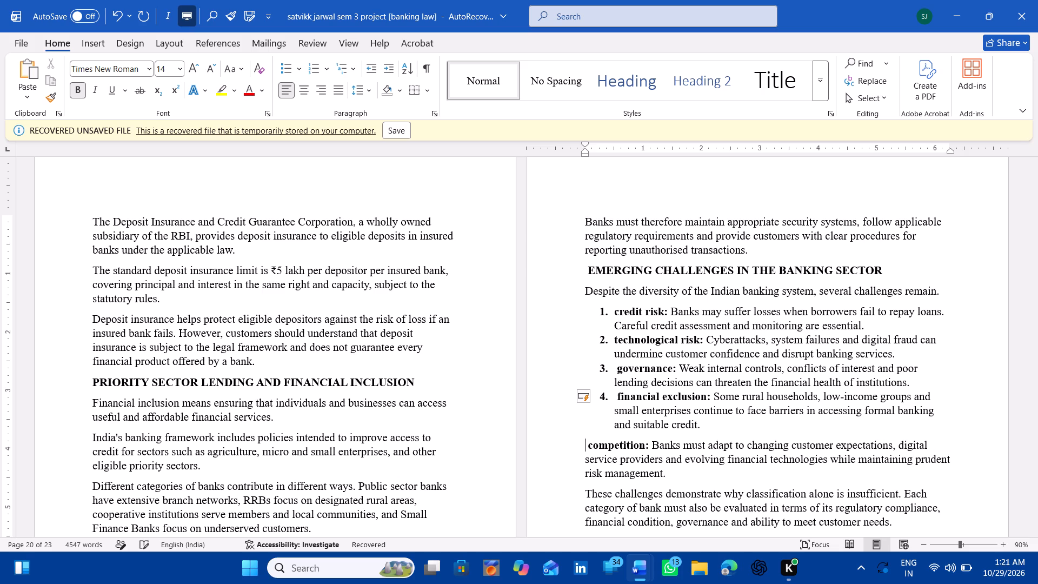
type("5.")
key("space")
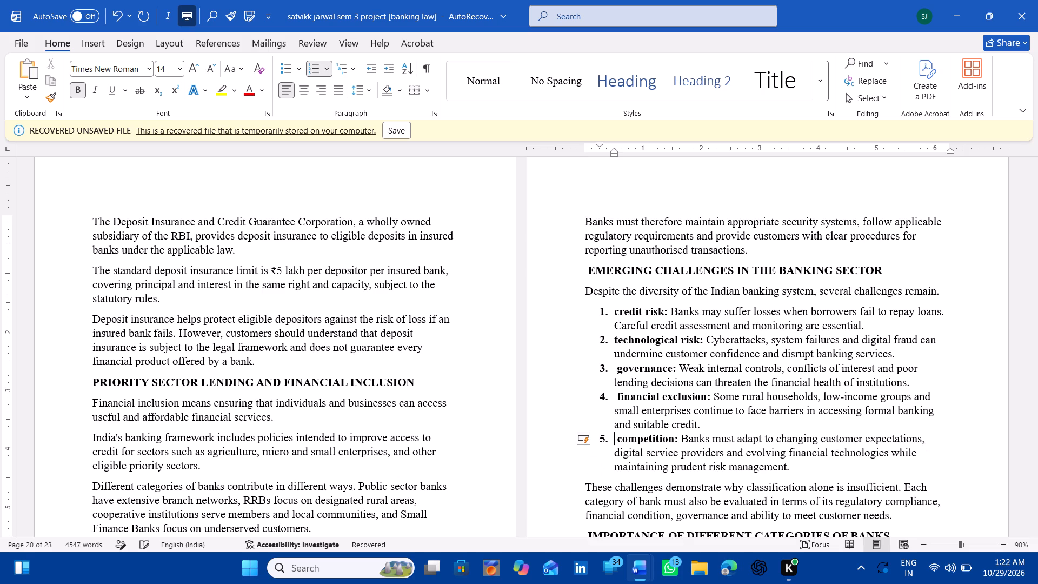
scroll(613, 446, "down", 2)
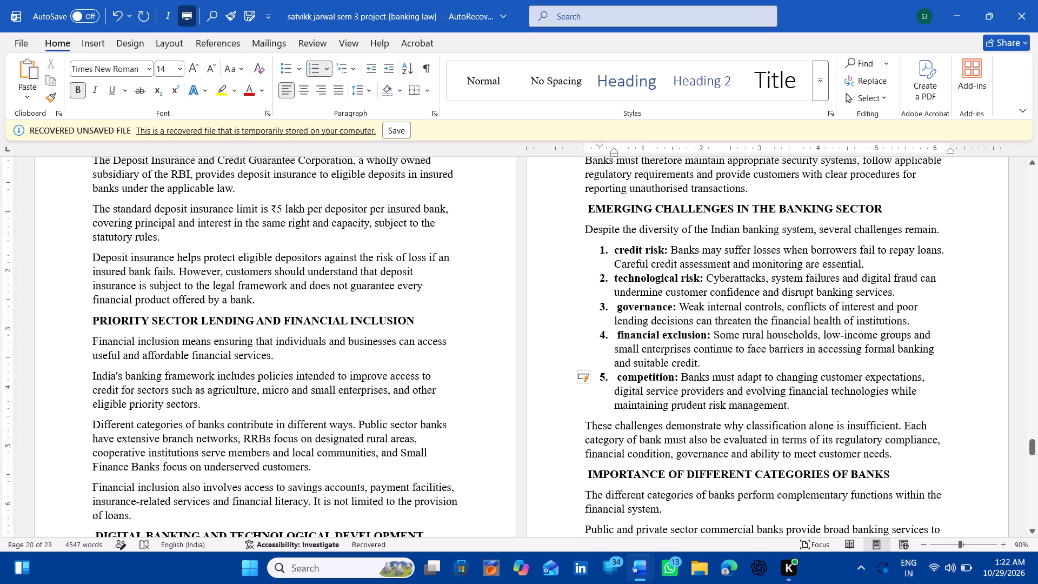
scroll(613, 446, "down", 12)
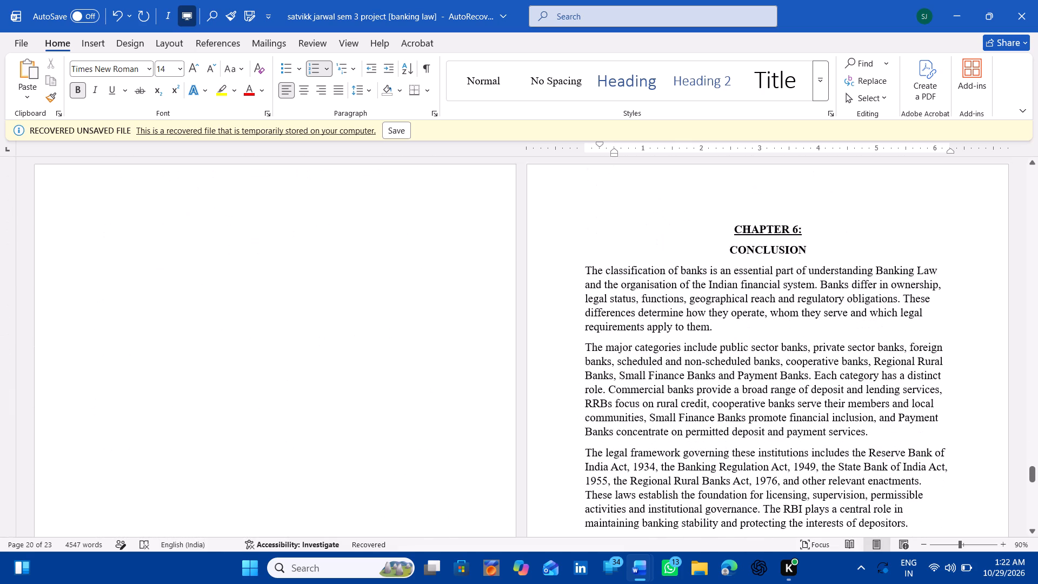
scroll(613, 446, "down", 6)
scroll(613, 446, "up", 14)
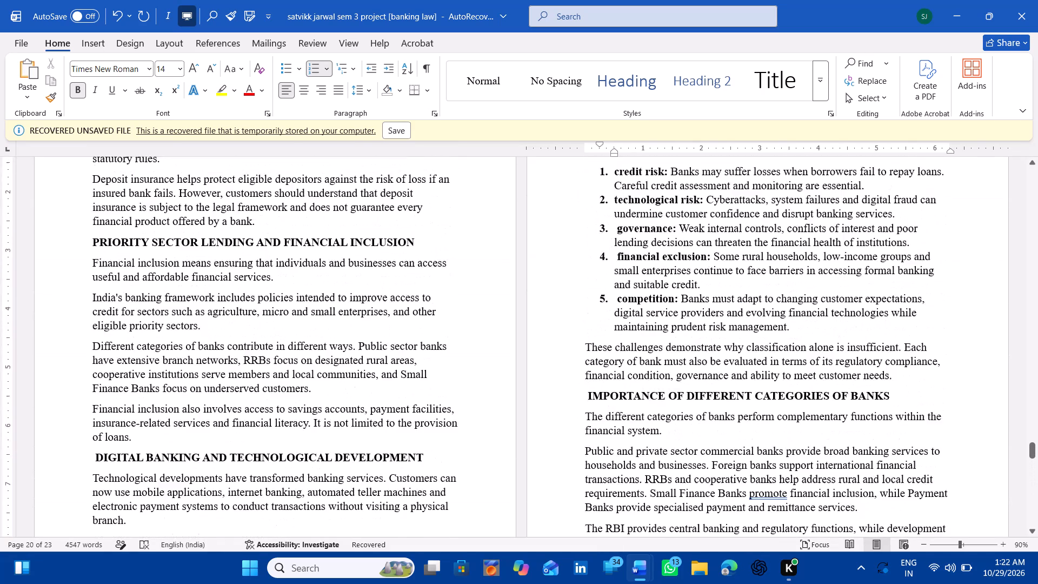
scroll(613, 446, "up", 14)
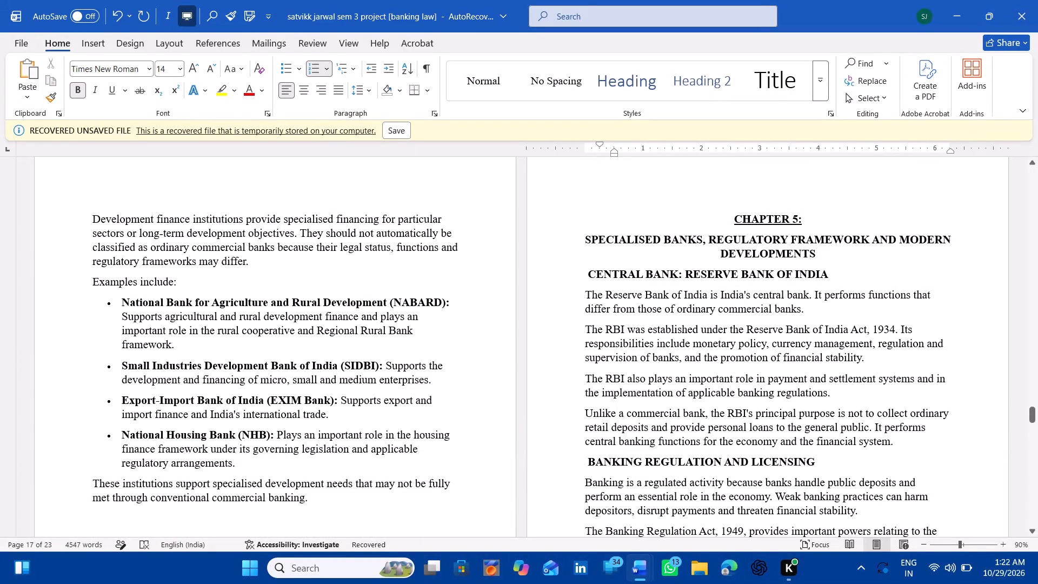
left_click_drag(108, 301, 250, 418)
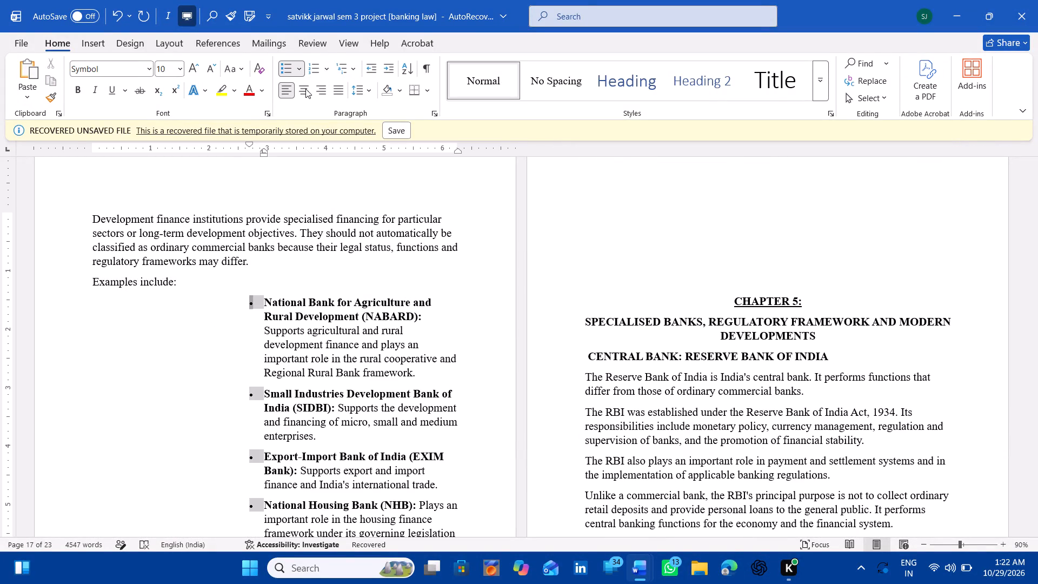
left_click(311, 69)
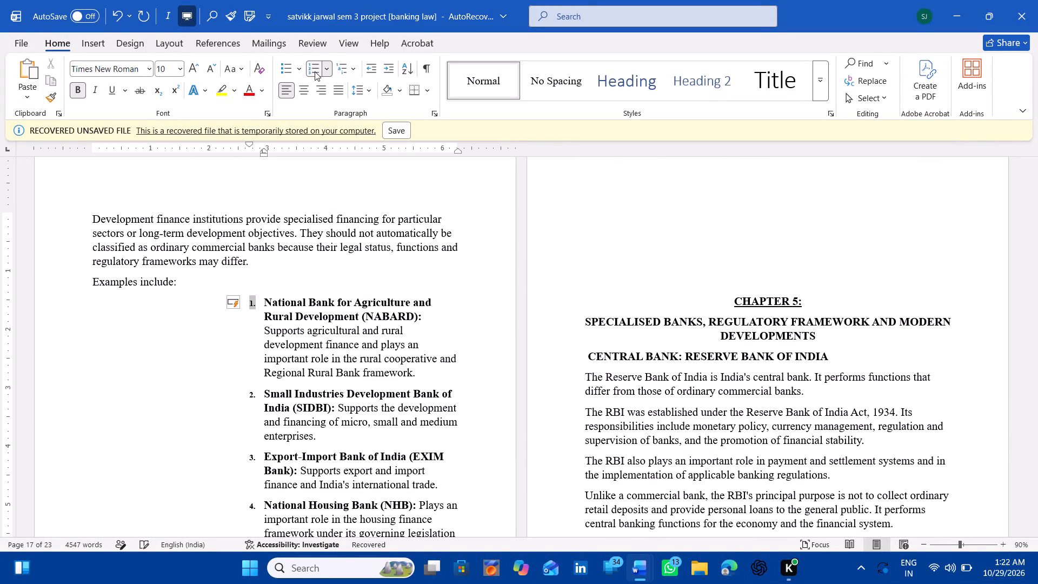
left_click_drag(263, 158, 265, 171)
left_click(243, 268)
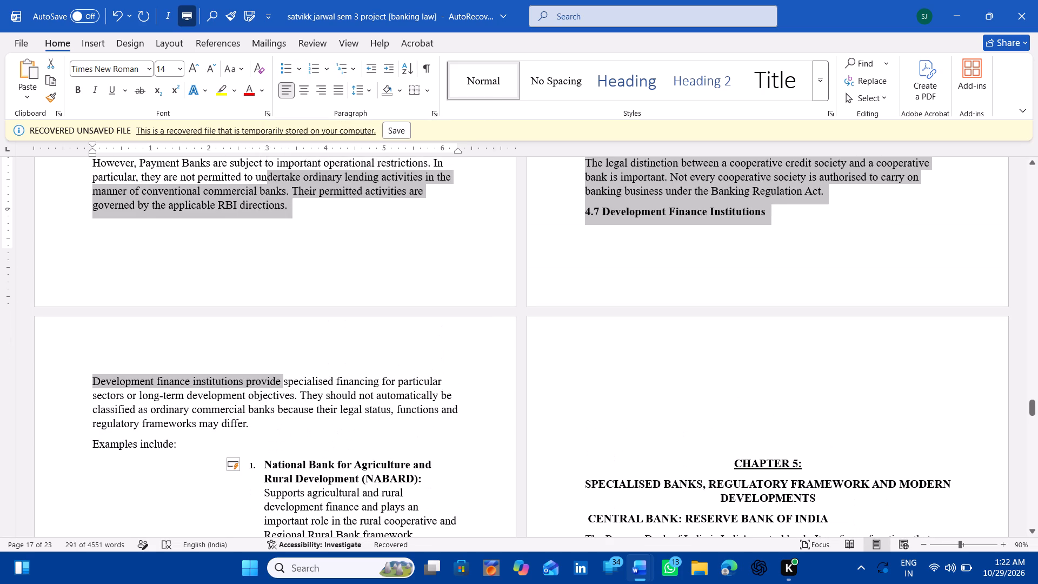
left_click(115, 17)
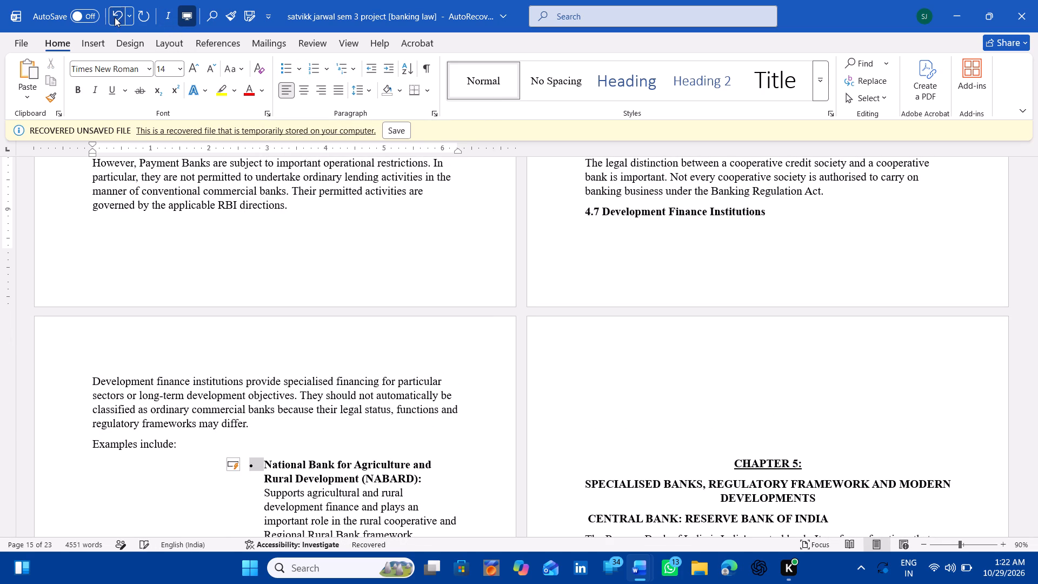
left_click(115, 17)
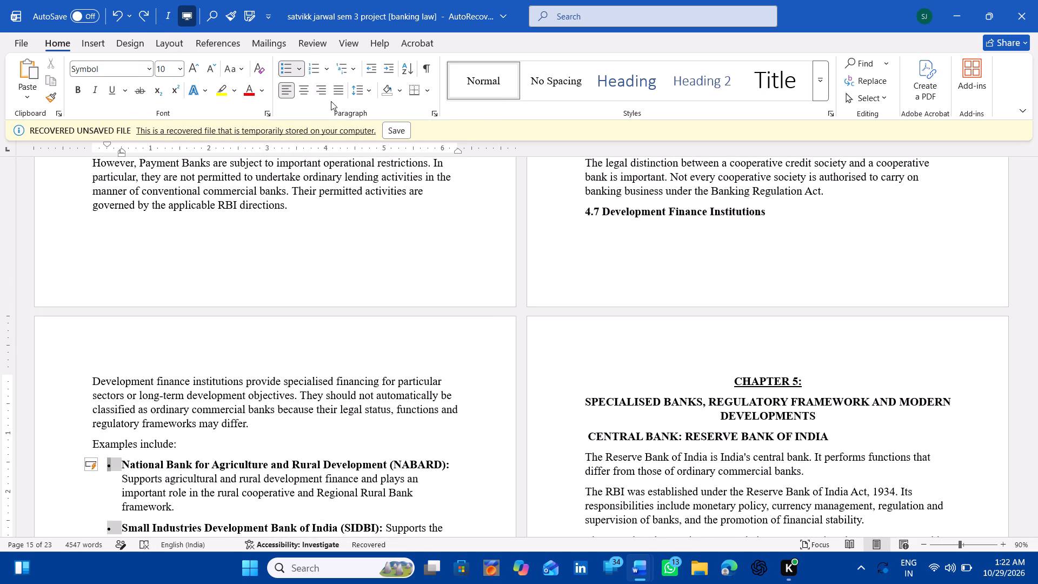
Convert the bulleted NABARD, SIDBI, EXIM Bank and NHB examples into a numbered list.
left_click(315, 65)
Remove the number 4.7 from the Development Finance Institutions heading and change the heading to uppercase.
scroll(321, 233, "down", 2)
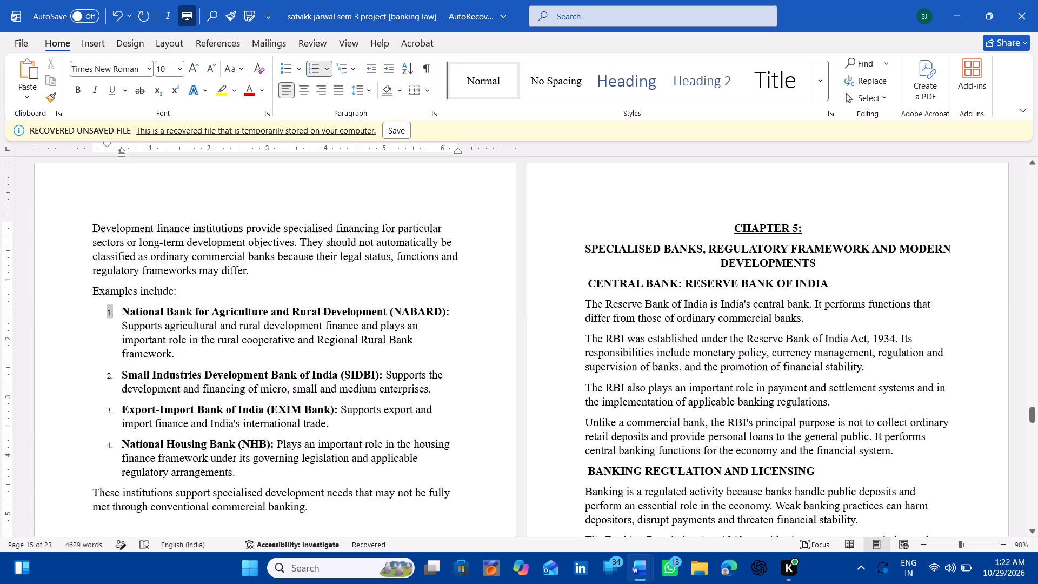
scroll(321, 233, "down", 1)
scroll(321, 233, "up", 8)
scroll(321, 233, "right", 1)
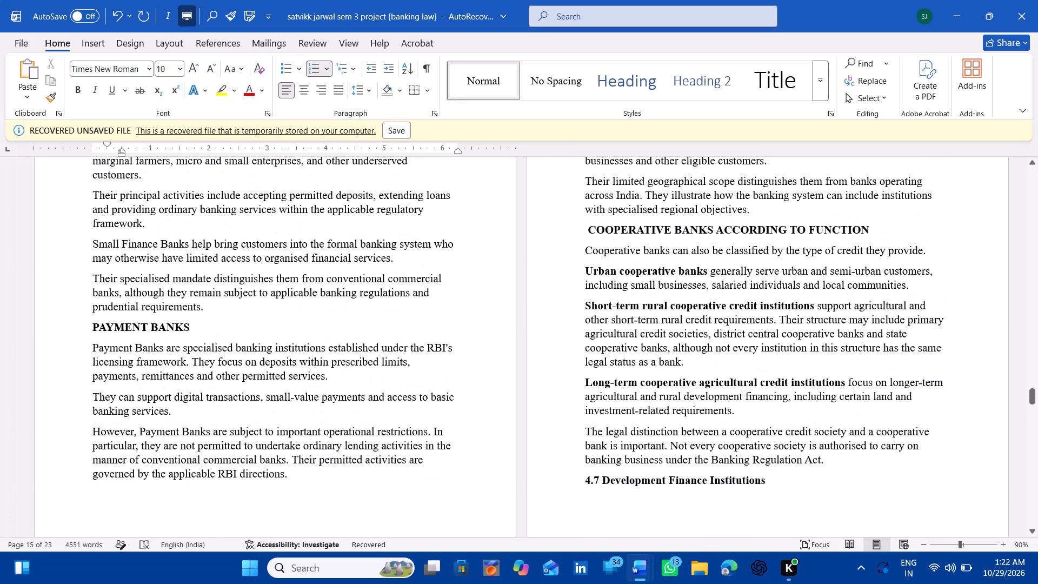
scroll(321, 233, "right", 1)
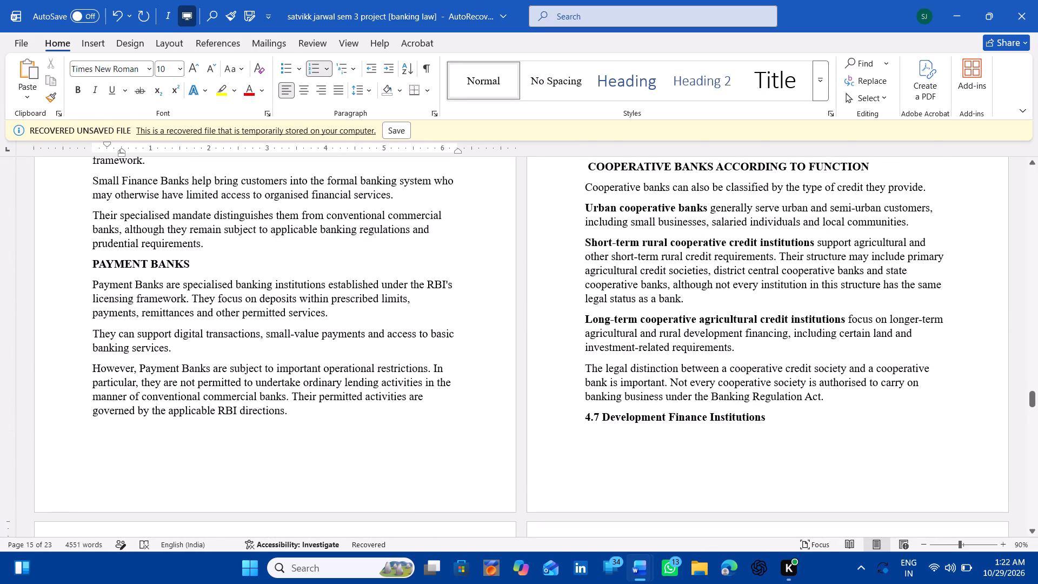
left_click(603, 416)
key("BackSpace")
key("BackSpace")
key("BackSpace")
key("BackSpace")
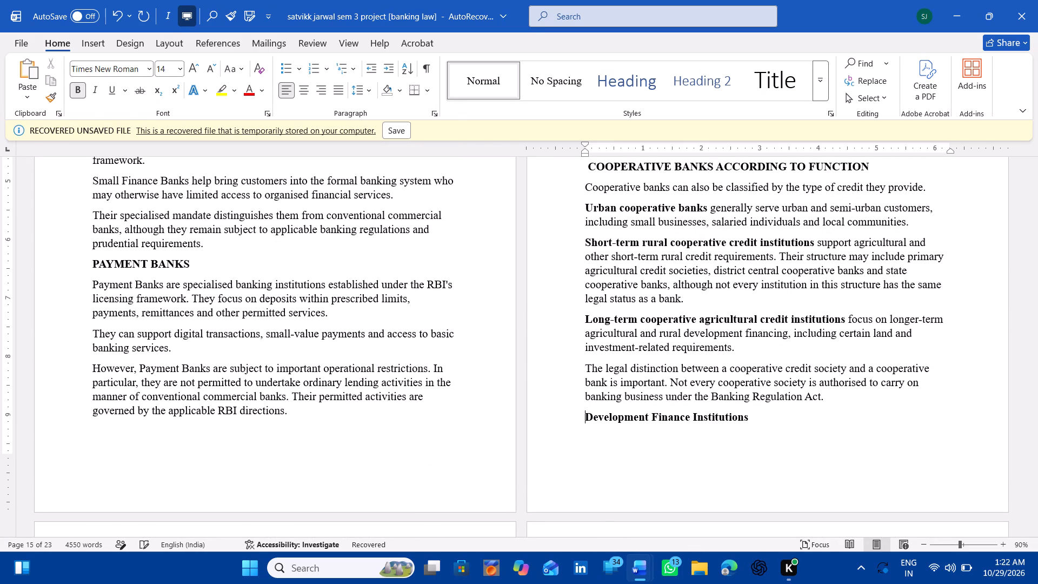
left_click(536, 418)
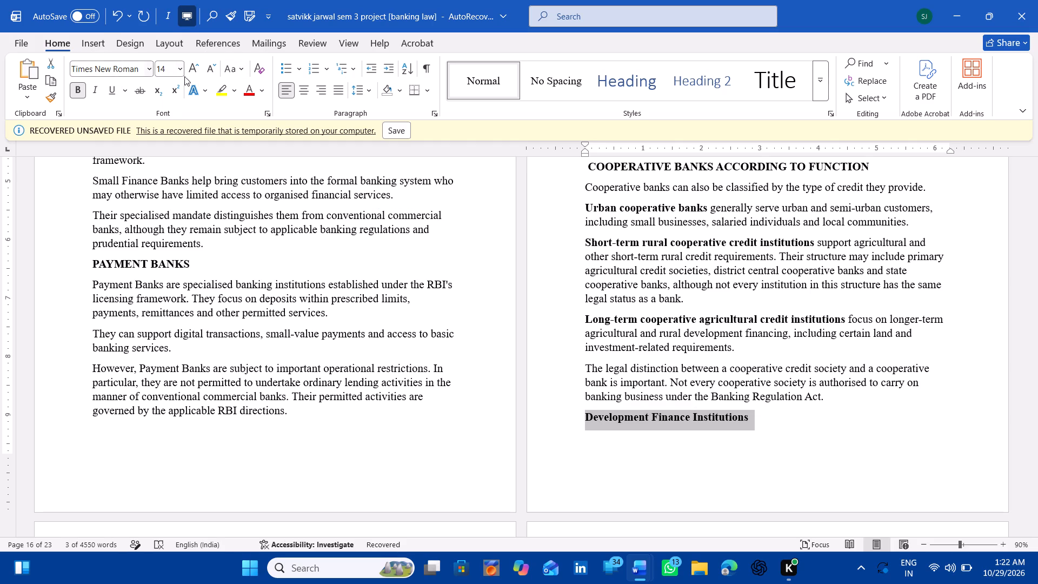
left_click_drag(228, 69, 252, 119)
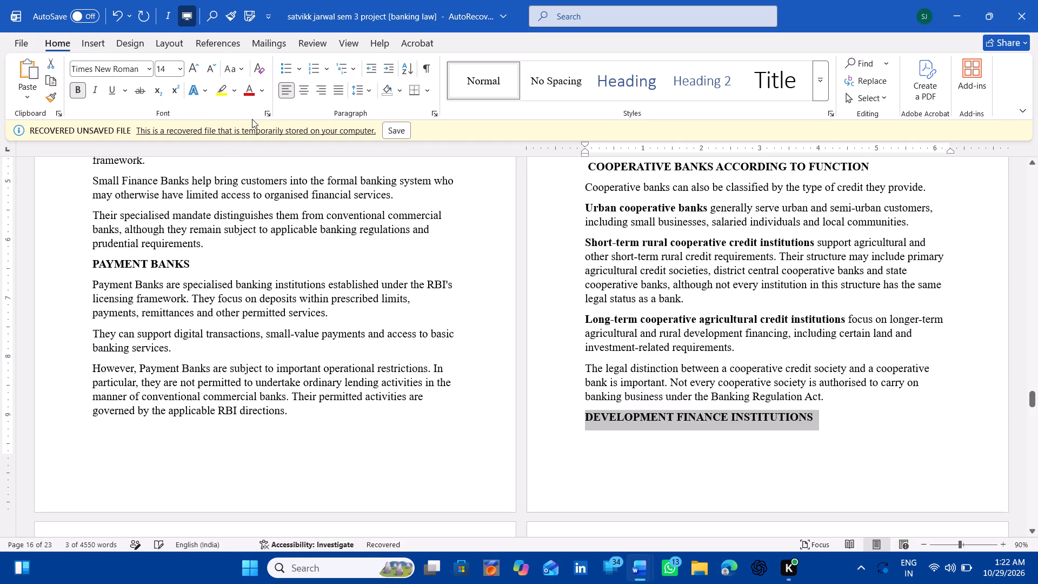
Review the headings, lists and spacing of the earlier chapters, going back to the table of content page.
scroll(641, 374, "up", 3)
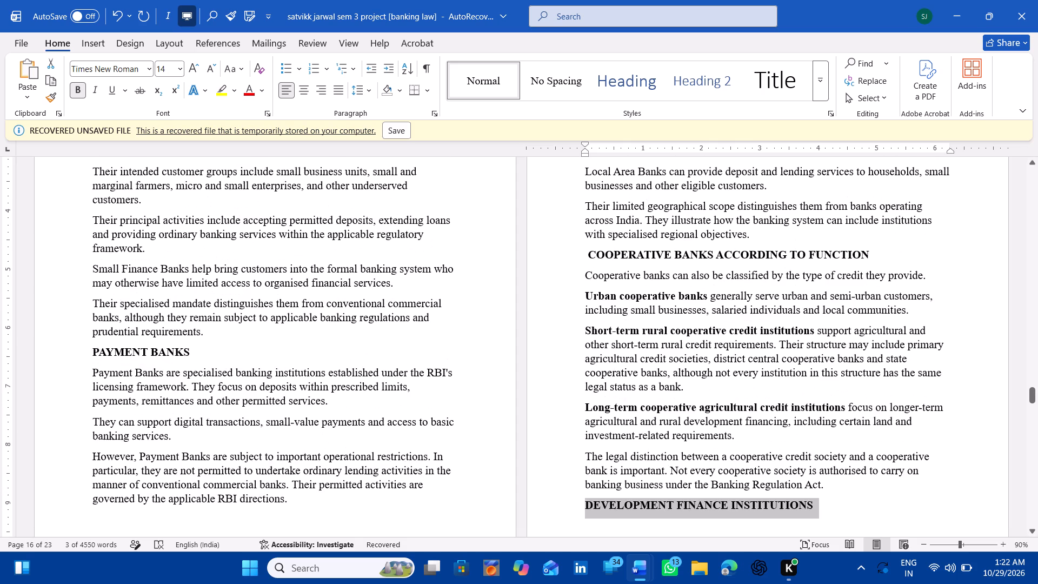
scroll(641, 374, "up", 3)
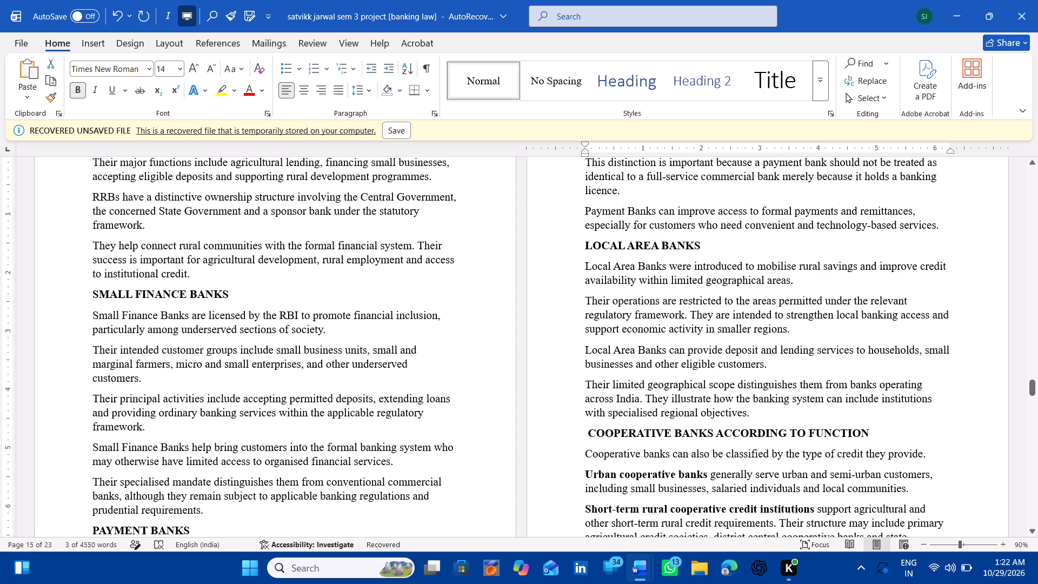
scroll(641, 374, "up", 10)
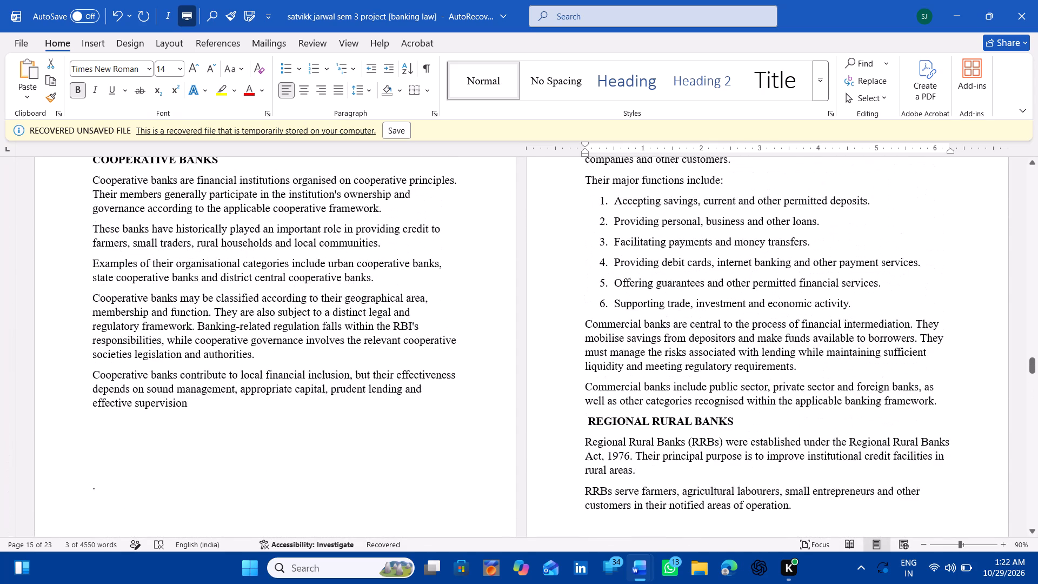
scroll(641, 374, "up", 7)
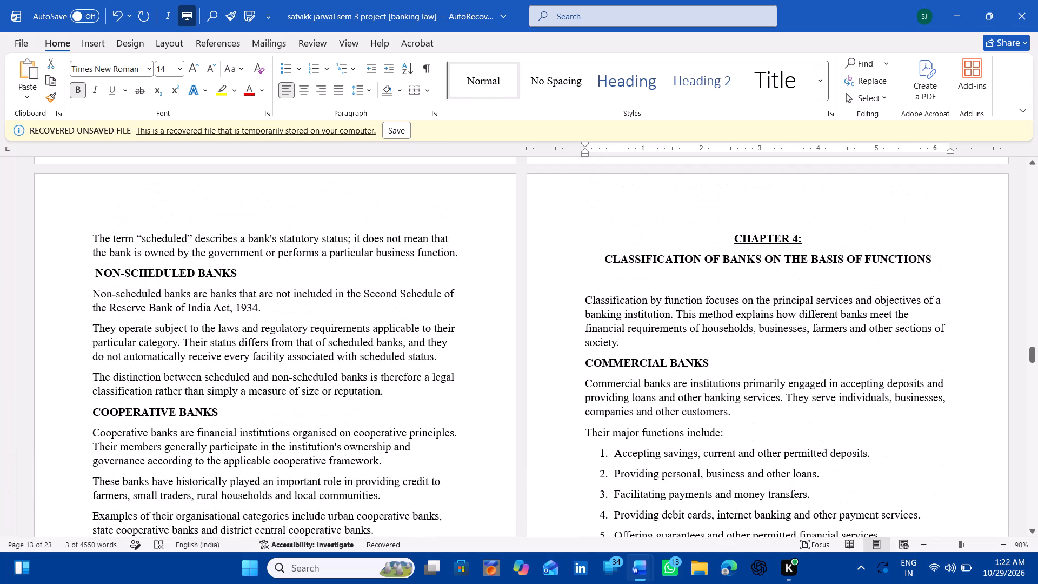
scroll(641, 374, "up", 11)
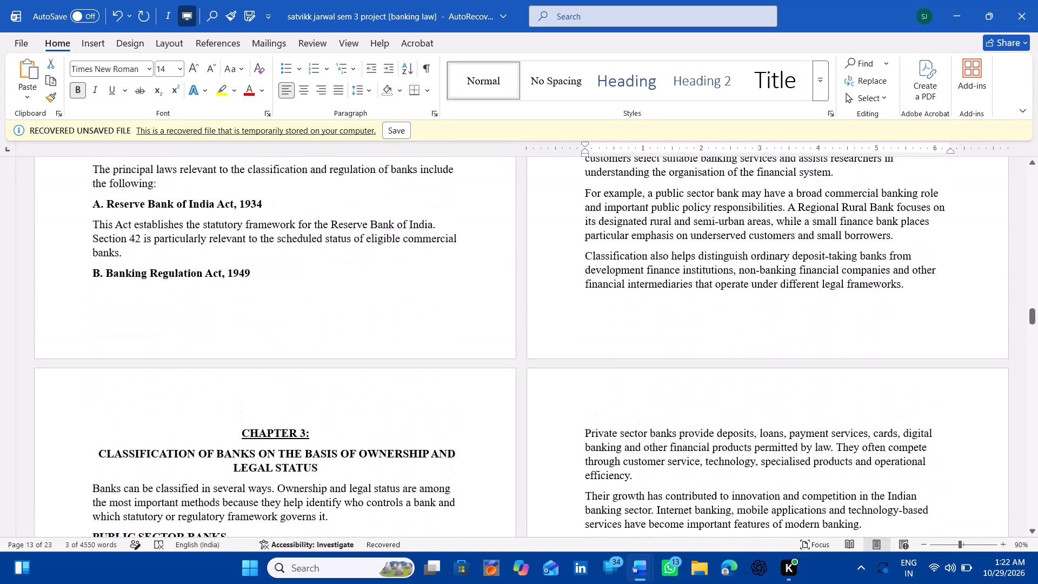
scroll(641, 374, "up", 17)
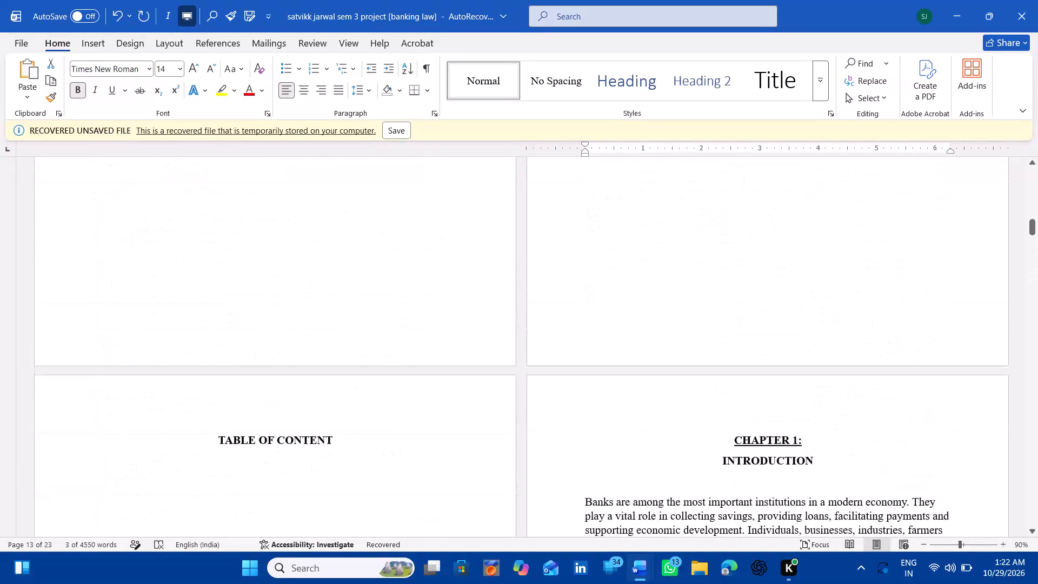
Underline the Chapter 1 section headings OBJECTIVES OF THE STUDY and RESEARCH METHODOLOGY.
scroll(641, 374, "down", 13)
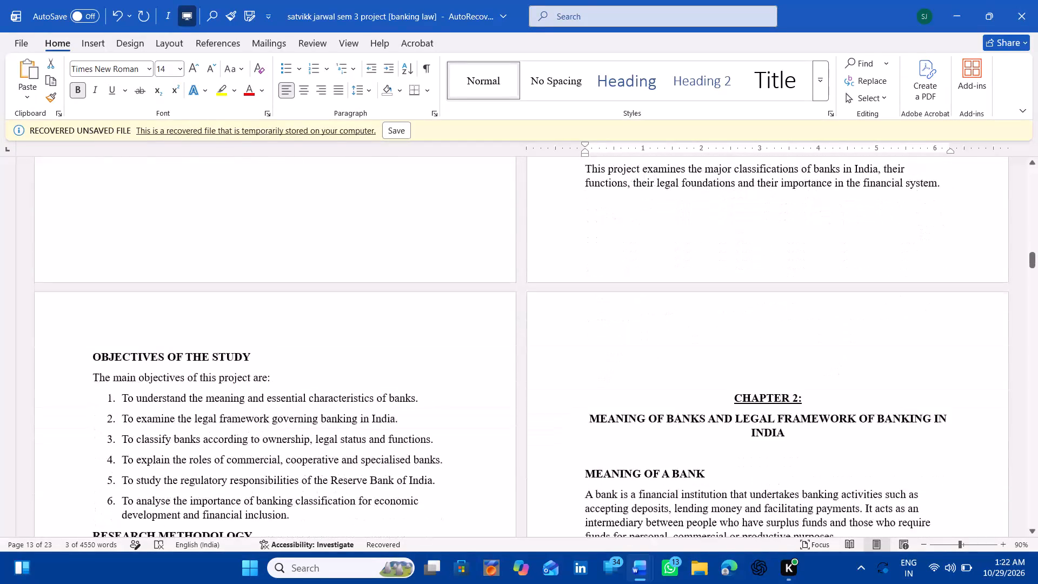
scroll(641, 374, "down", 1)
scroll(641, 374, "up", 4)
scroll(641, 374, "down", 1)
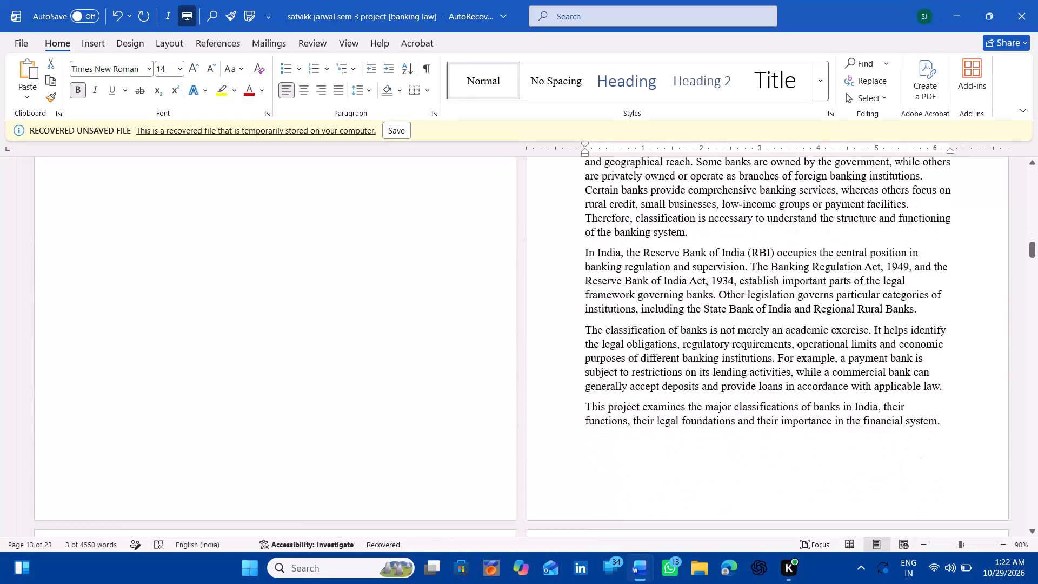
scroll(641, 374, "down", 2)
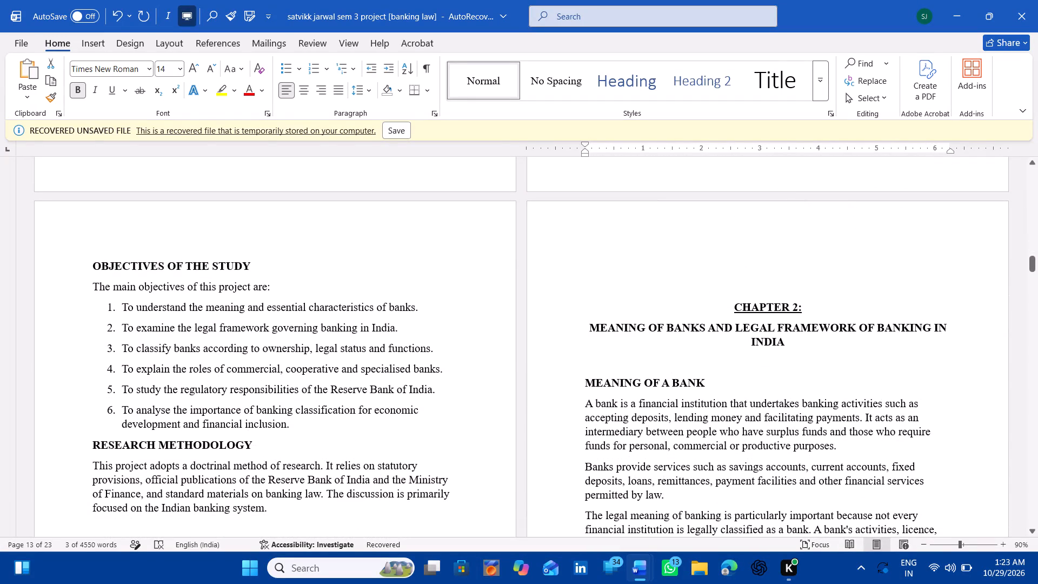
left_click(57, 273, "ctrl")
key("ctrl+u")
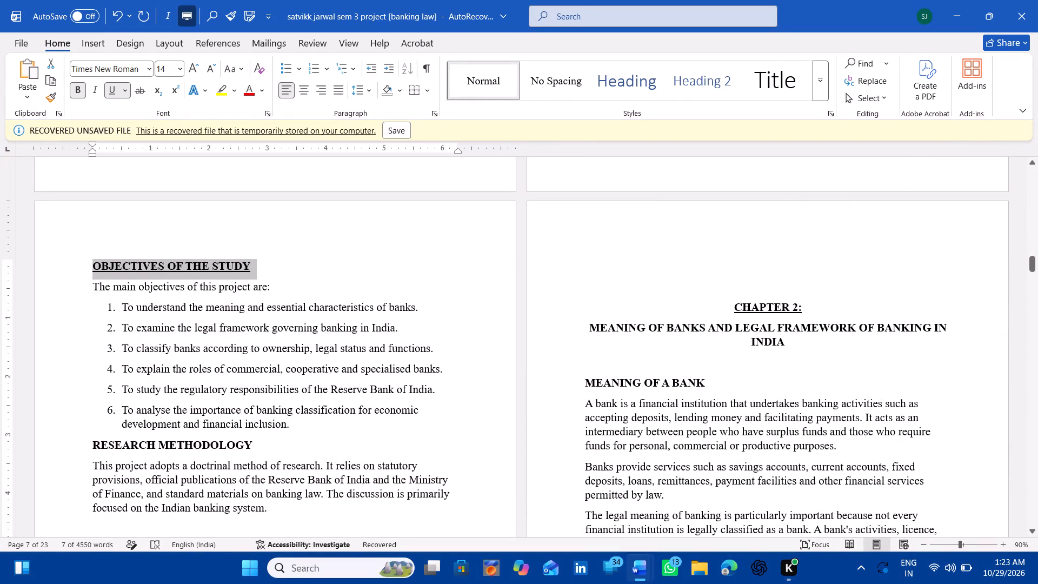
left_click(45, 442, "ctrl")
key("ctrl+u")
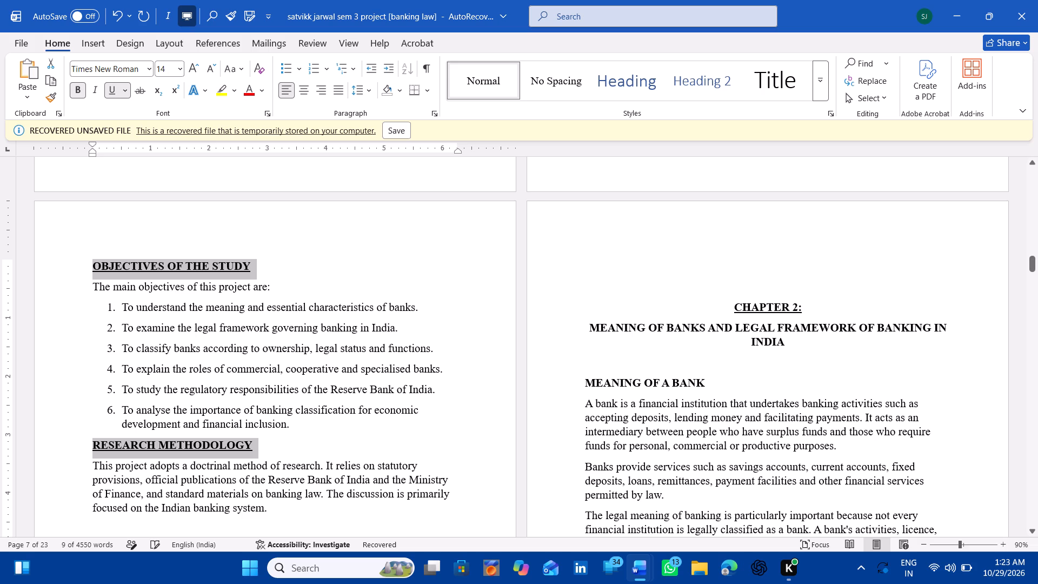
Underline the MEANING OF A BANK section heading in Chapter 2.
scroll(45, 442, "right", 4, "ctrl")
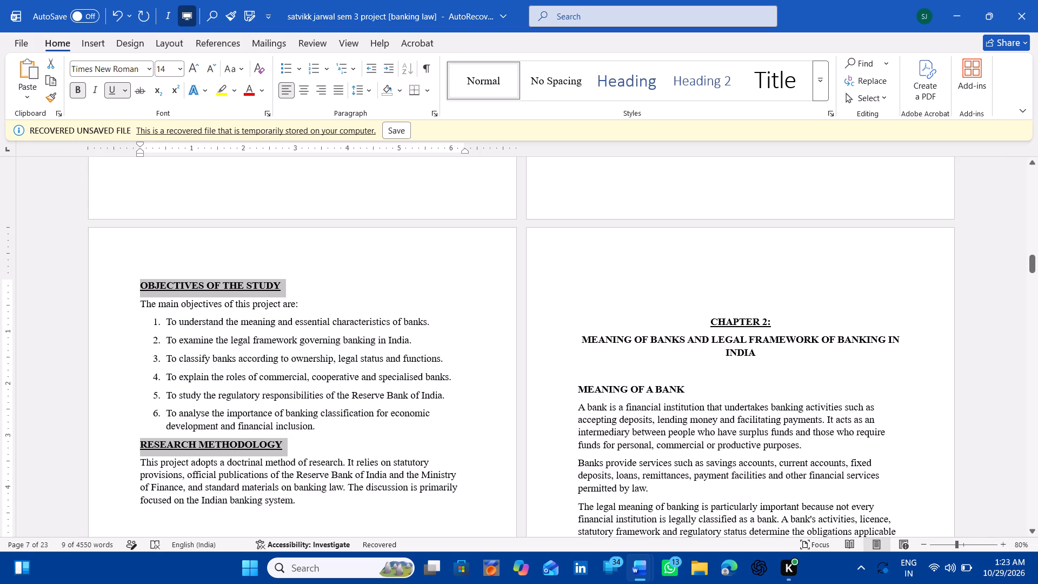
left_click(543, 392, "ctrl")
key("ctrl+u")
scroll(543, 392, "down", 2, "ctrl")
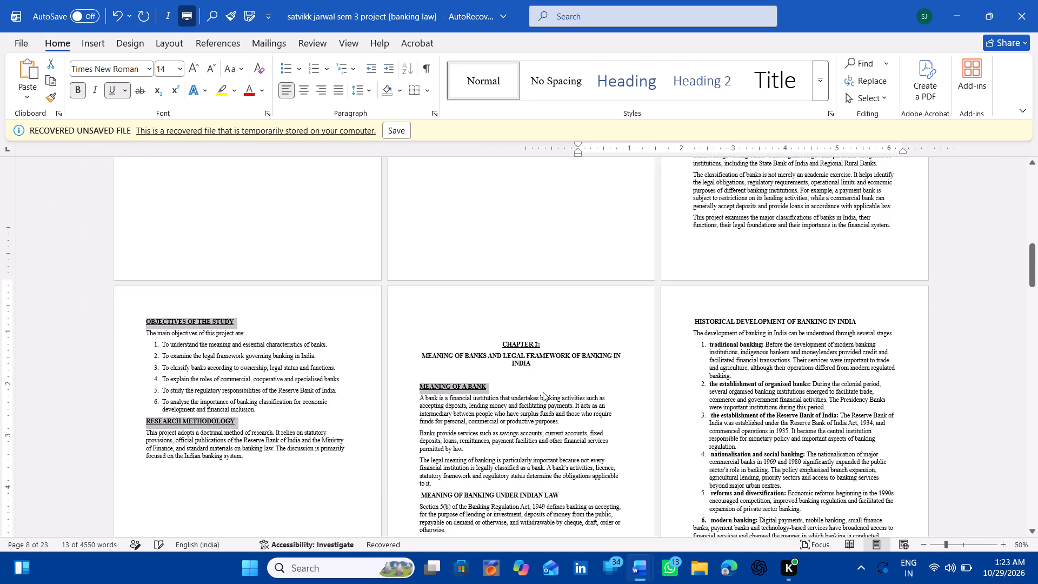
scroll(543, 392, "down", 1, "ctrl")
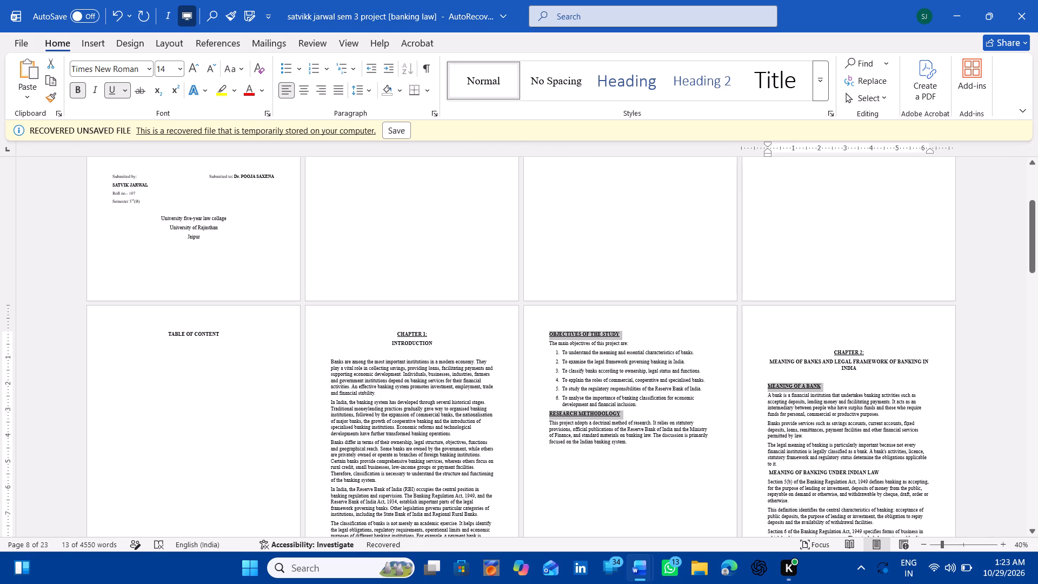
scroll(543, 392, "down", 5)
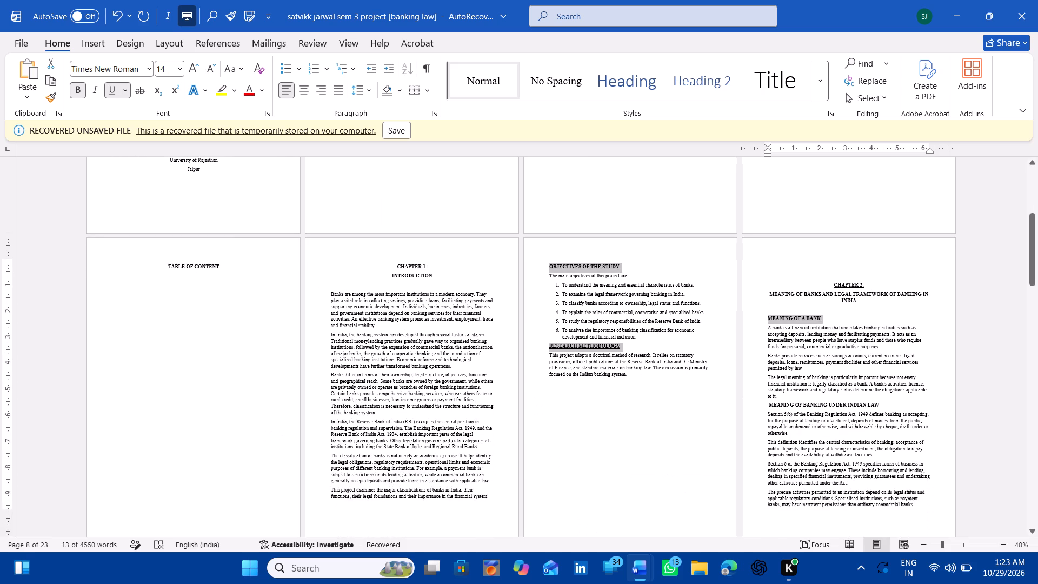
scroll(543, 392, "down", 3)
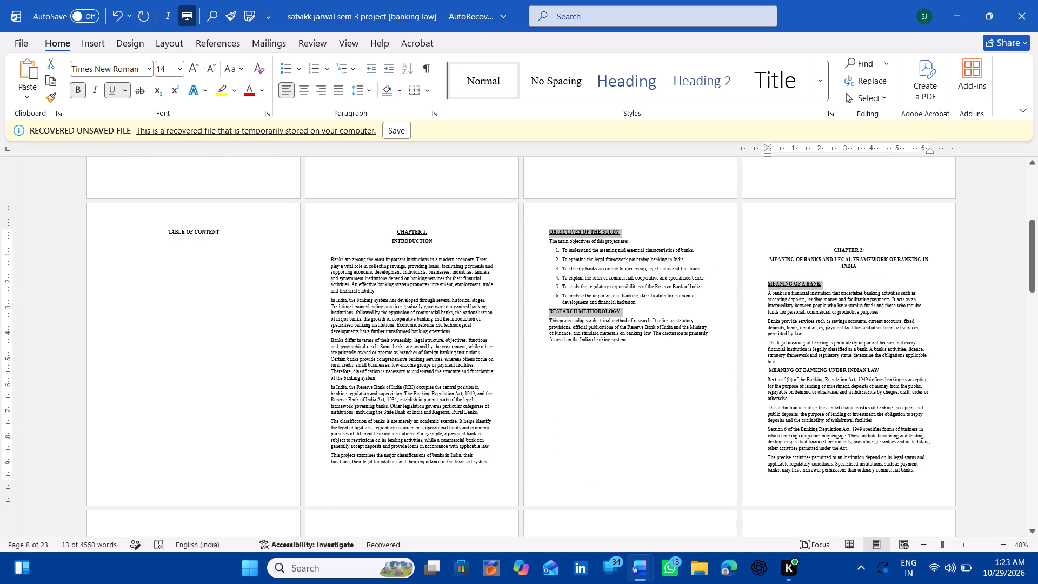
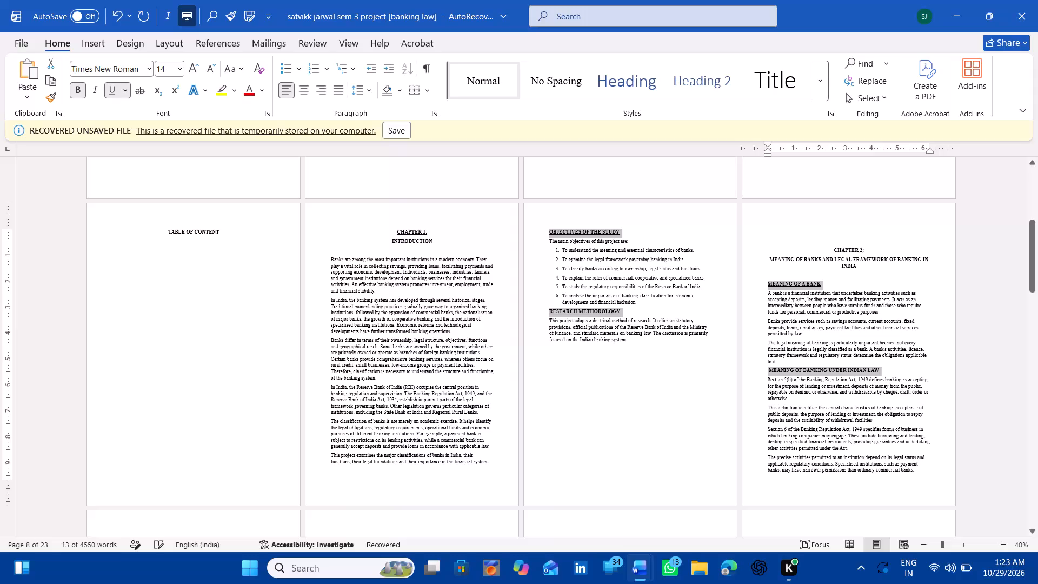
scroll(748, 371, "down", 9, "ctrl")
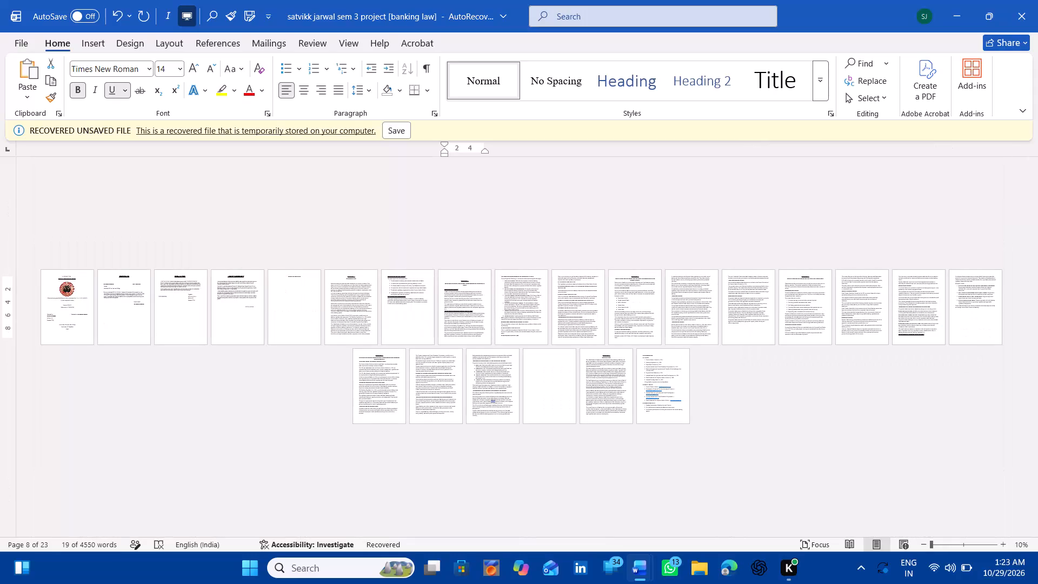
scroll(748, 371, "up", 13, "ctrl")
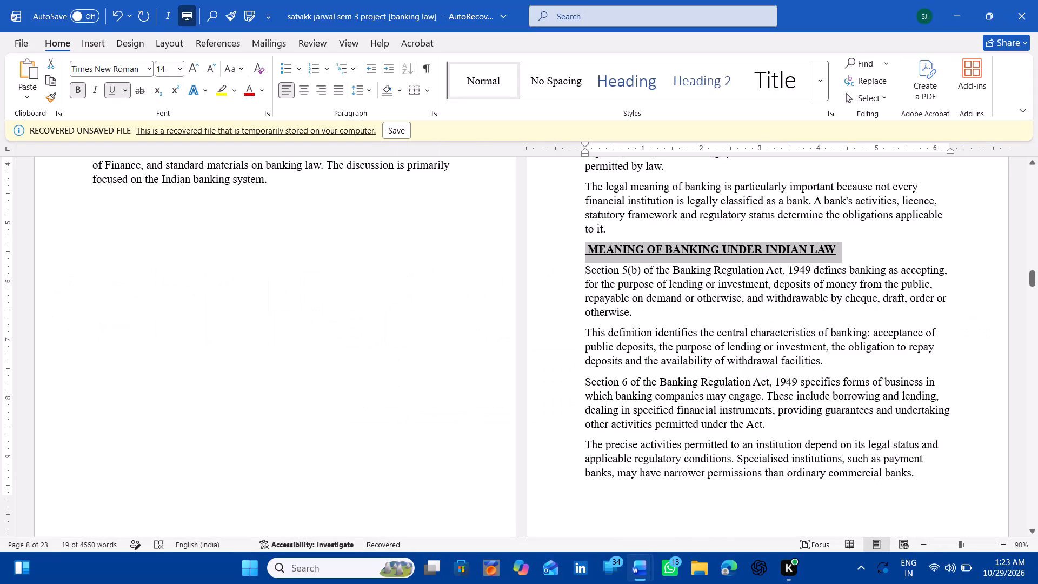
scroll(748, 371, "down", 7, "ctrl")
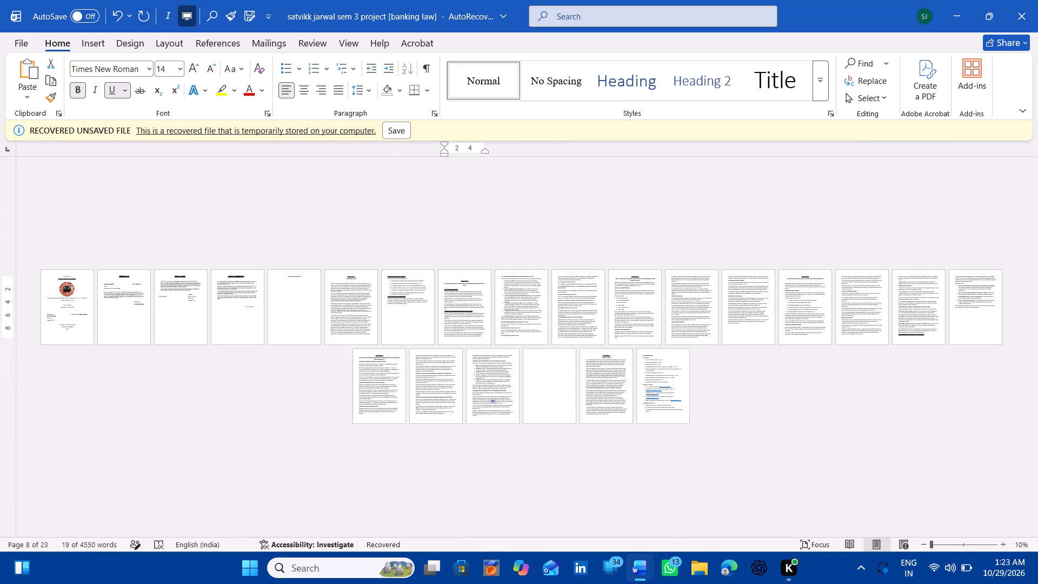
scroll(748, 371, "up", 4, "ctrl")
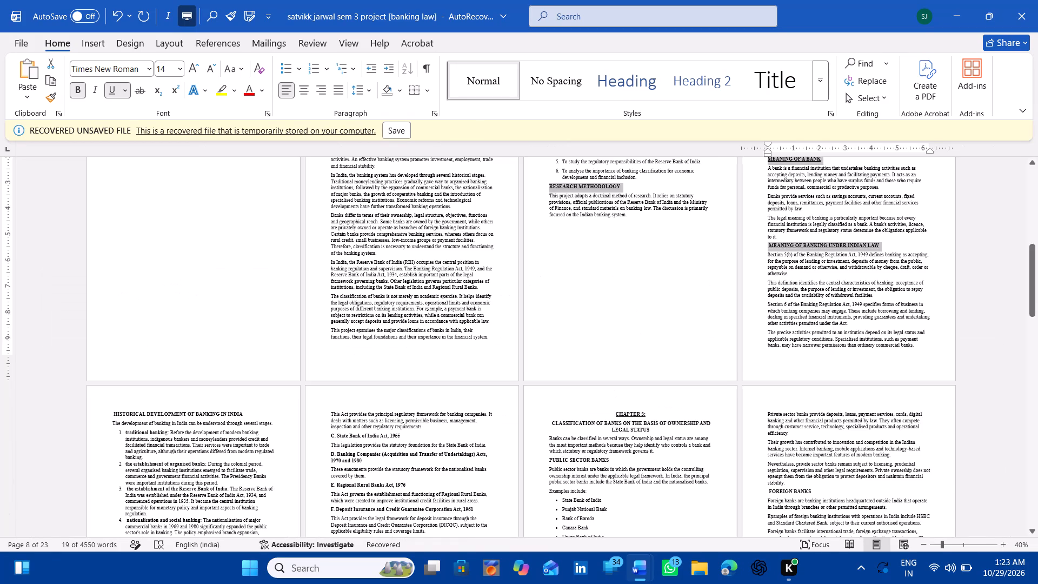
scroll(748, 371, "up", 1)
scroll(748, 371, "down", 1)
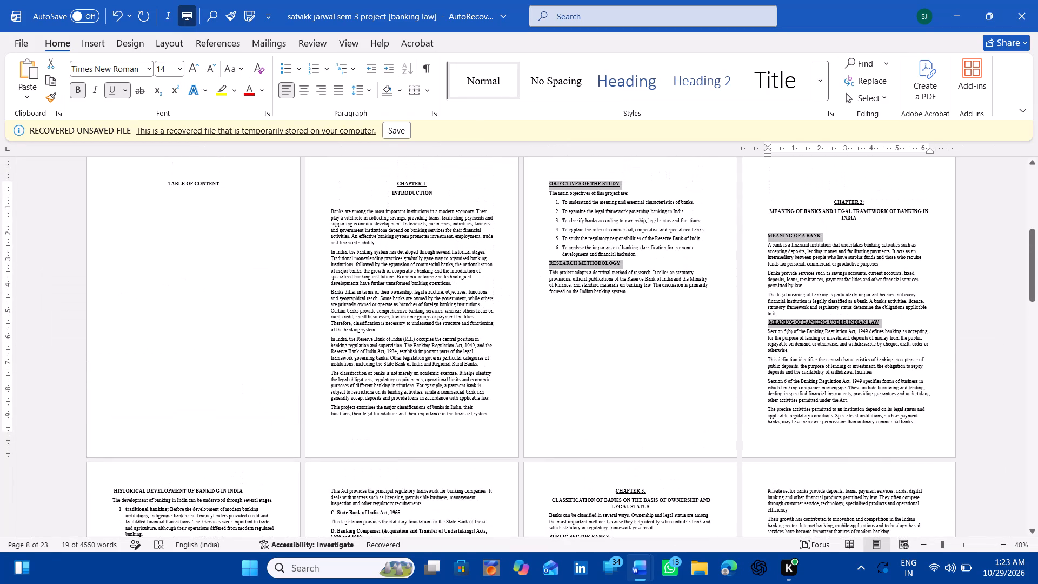
Underline the Chapter 2 headings HISTORICAL DEVELOPMENT OF BANKING IN INDIA, MAJOR LAWS GOVERNING BANKS IN INDIA and IMPORTANCE OF CLASSIFYING BANKS.
scroll(748, 371, "down", 2)
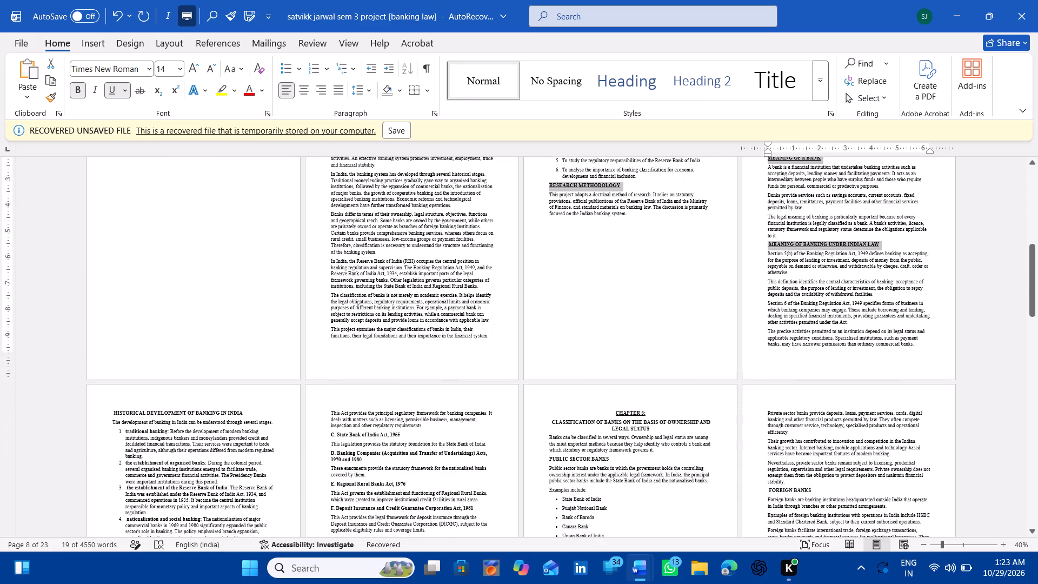
scroll(748, 371, "down", 5)
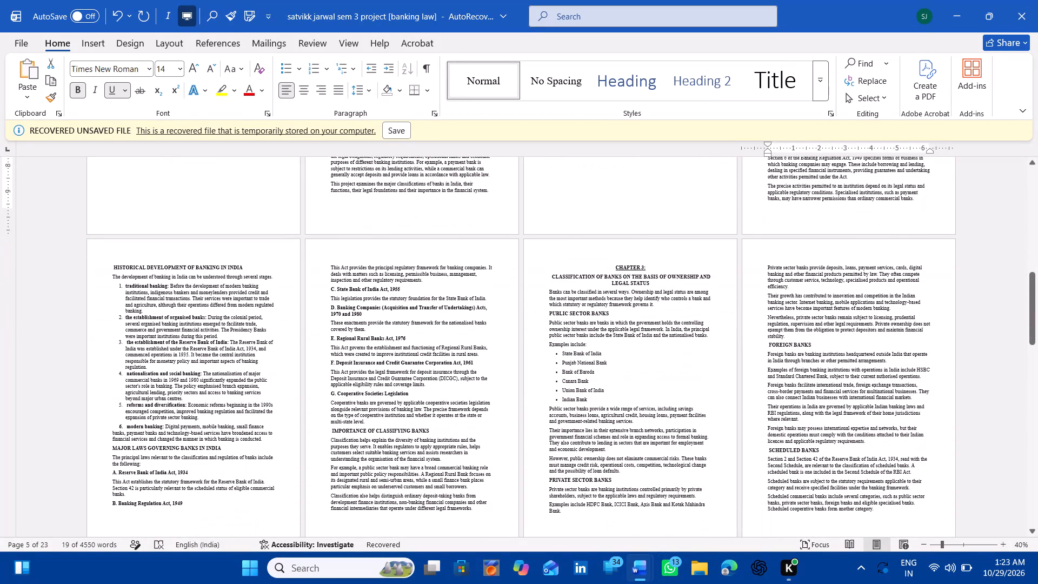
left_click(91, 265, "ctrl")
key("ctrl+u")
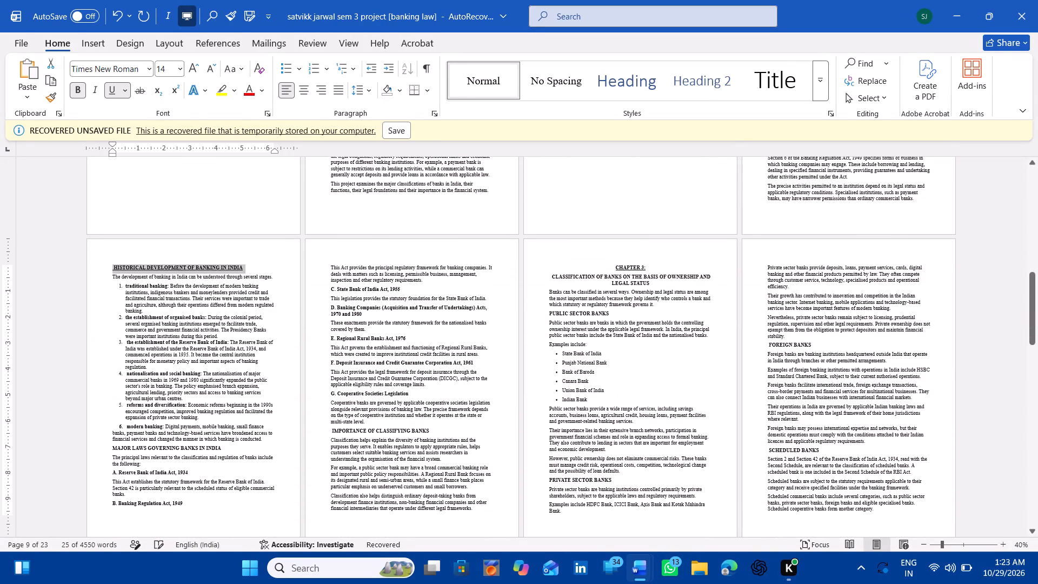
left_click(88, 447, "ctrl")
key("ctrl+u")
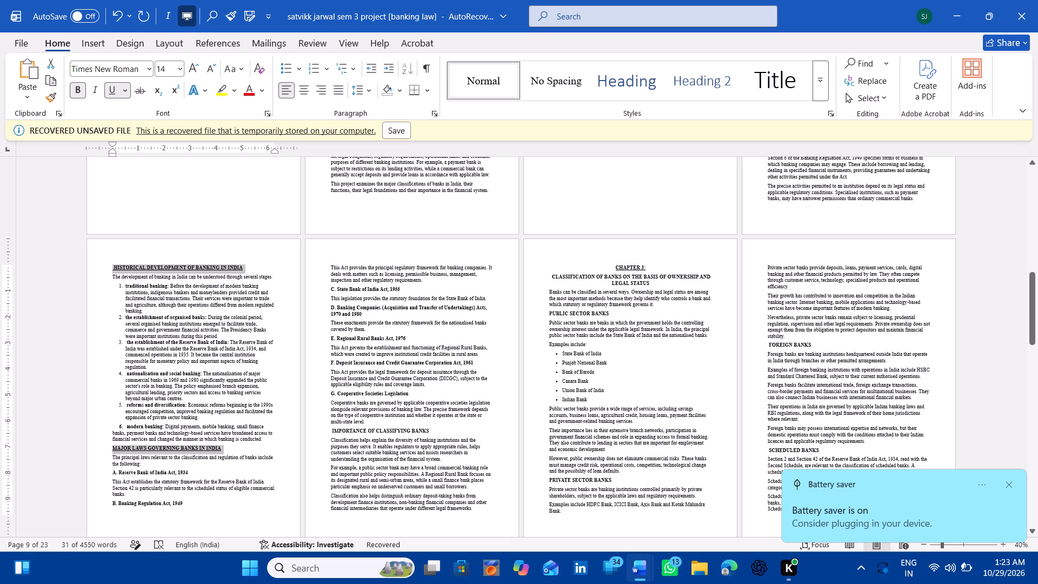
left_click(315, 430, "ctrl")
key("ctrl+u")
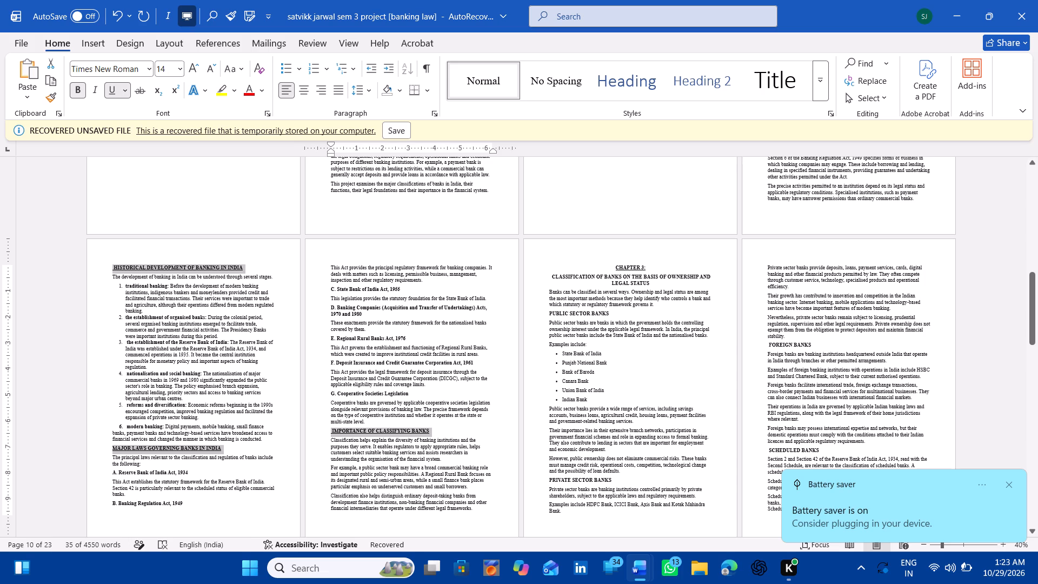
Underline the Chapter 3 section headings PRIVATE SECTOR BANKS, FOREIGN BANKS and SCHEDULED BANKS.
left_click(530, 479, "ctrl")
key("ctrl+u")
left_click(750, 346, "ctrl")
key("ctrl+u")
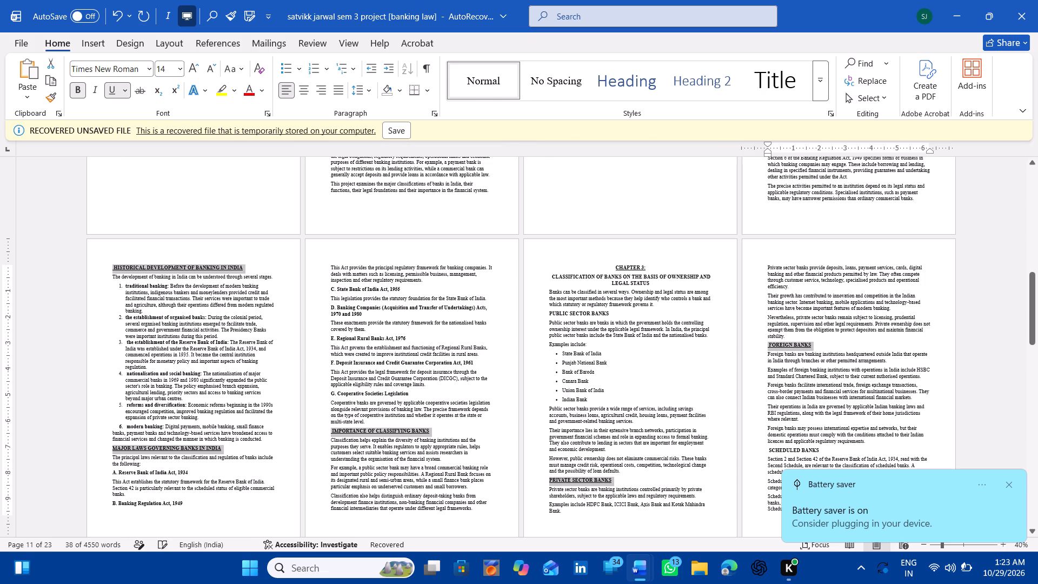
left_click(746, 451, "ctrl")
key("ctrl+u")
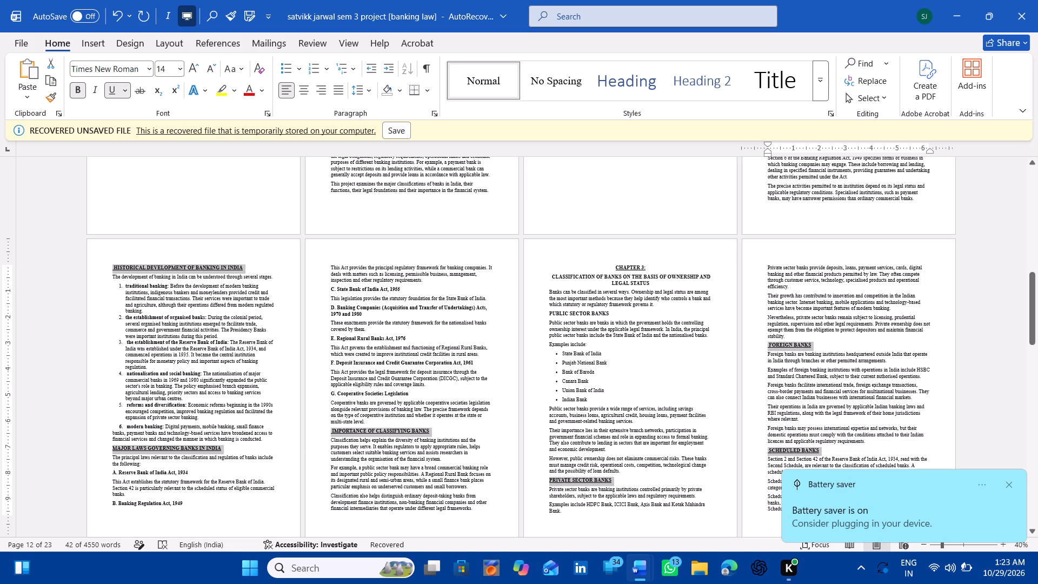
Underline the NON-SCHEDULED BANKS and COOPERATIVE BANKS section headings on the last page of Chapter 3.
scroll(757, 521, "down", 4)
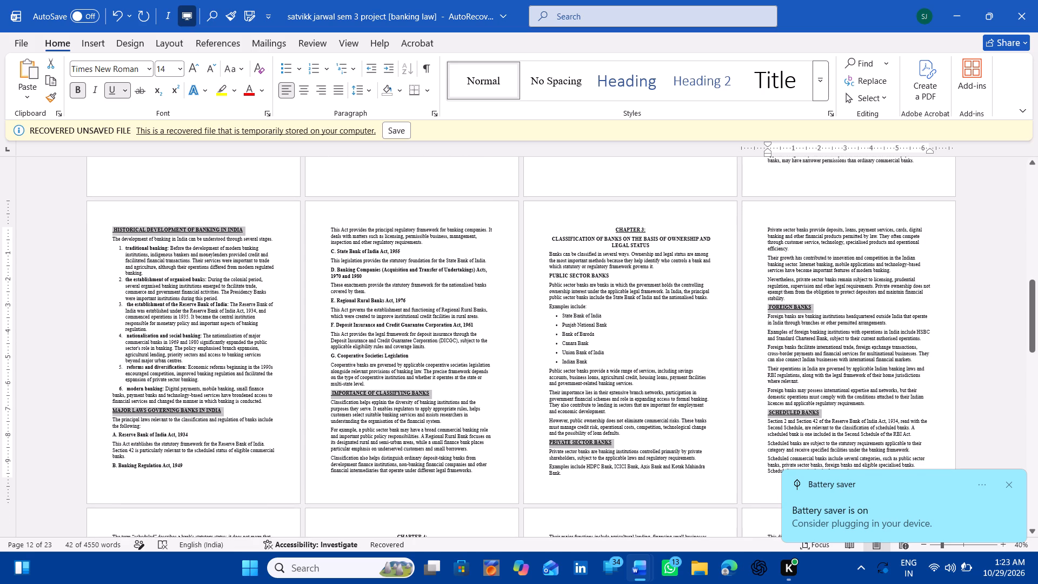
scroll(757, 521, "down", 8)
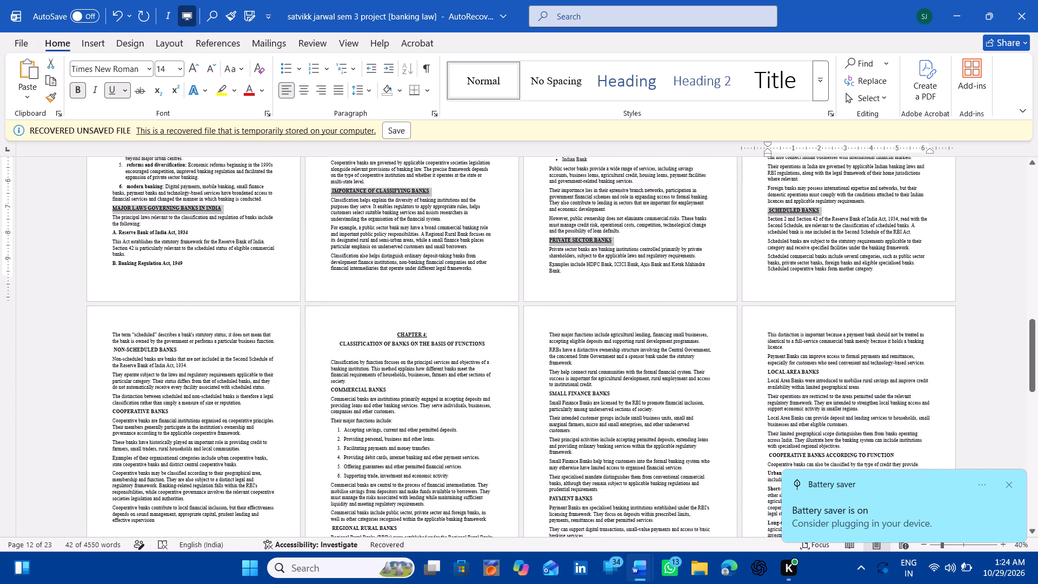
scroll(757, 521, "down", 8)
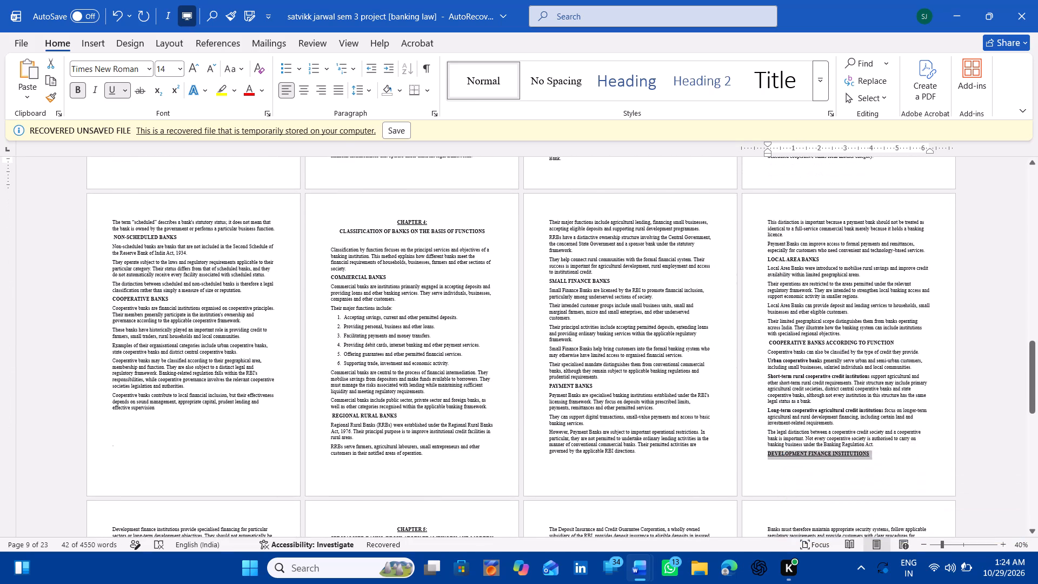
left_click(90, 237, "ctrl")
left_click(90, 237, "ctrl")
key("ctrl+u")
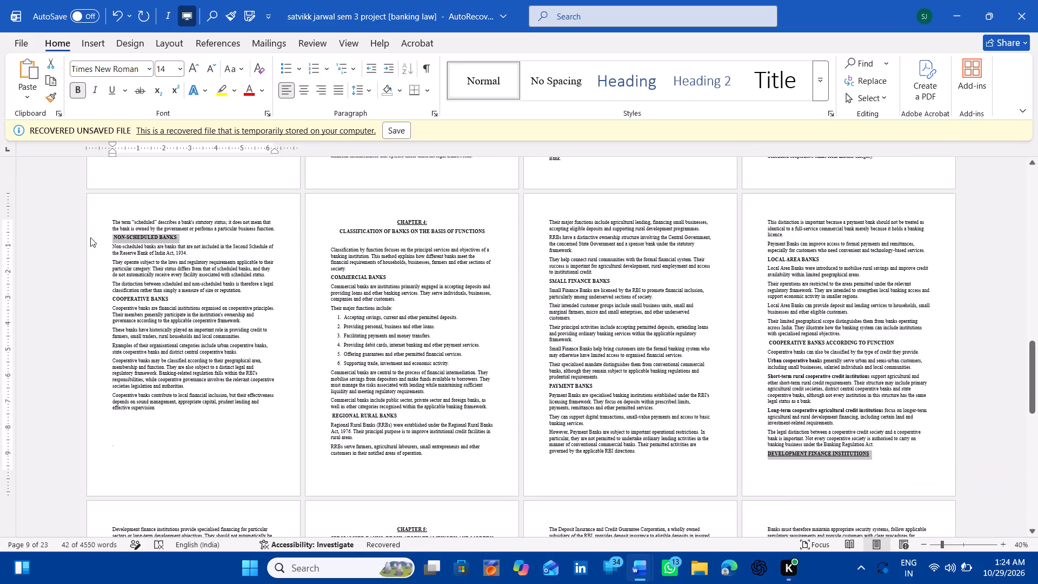
left_click(95, 298, "ctrl")
key("ctrl+u")
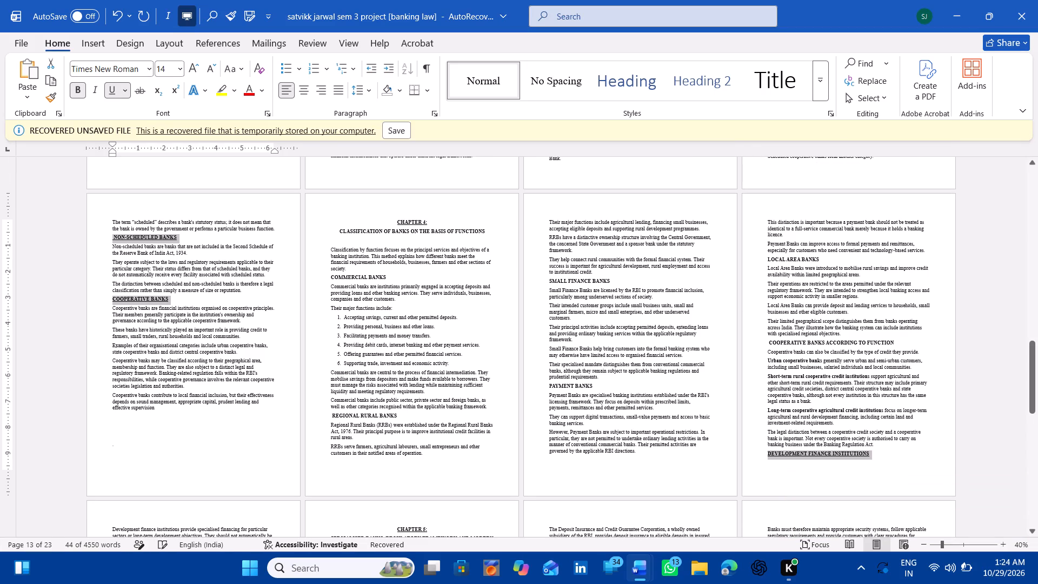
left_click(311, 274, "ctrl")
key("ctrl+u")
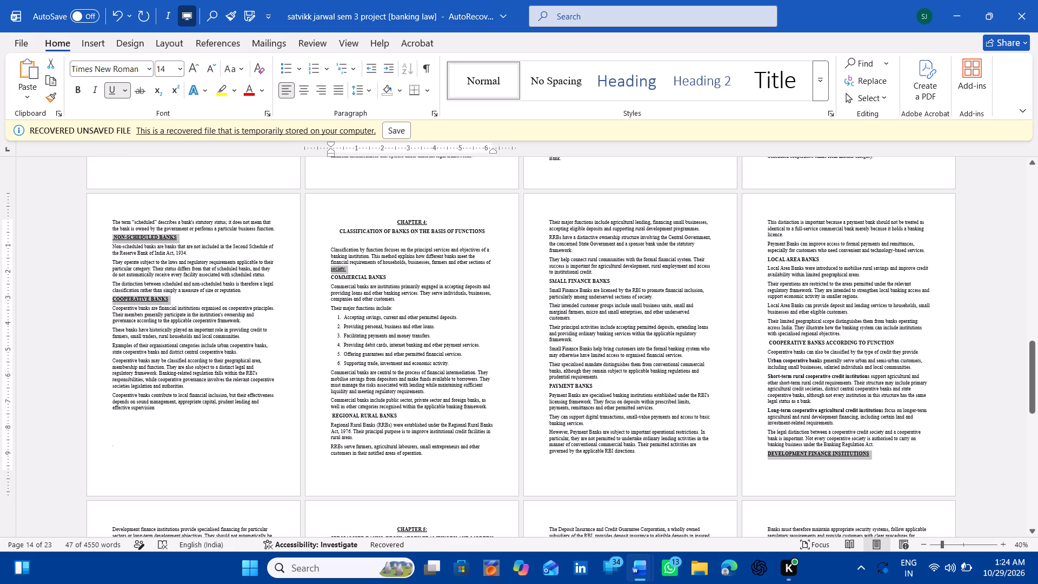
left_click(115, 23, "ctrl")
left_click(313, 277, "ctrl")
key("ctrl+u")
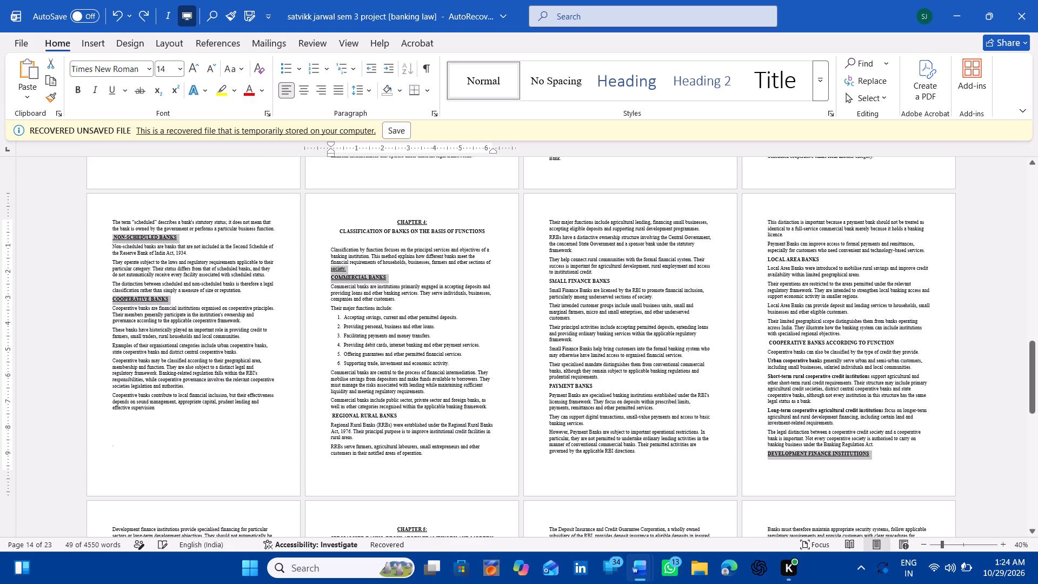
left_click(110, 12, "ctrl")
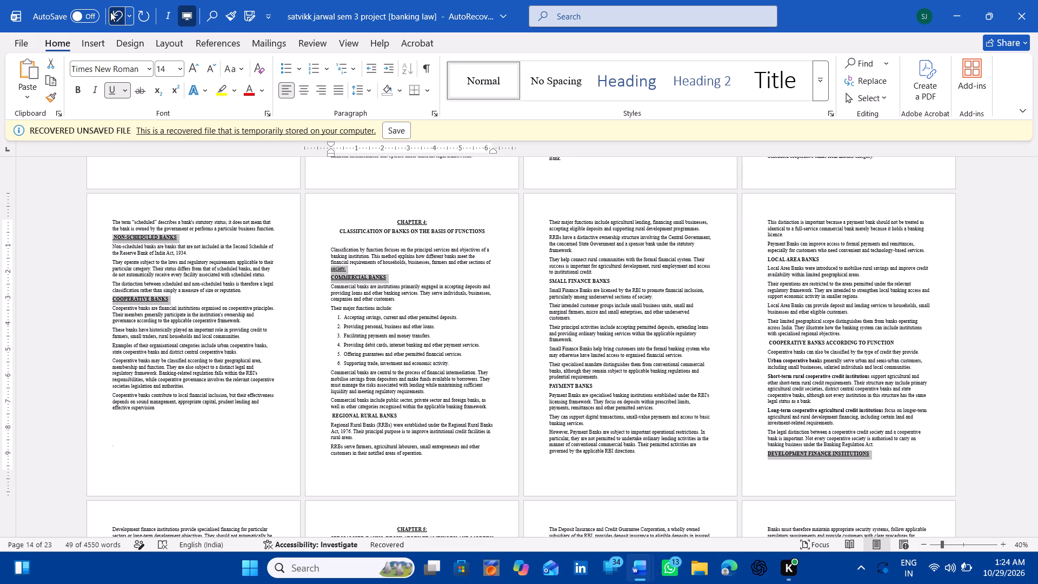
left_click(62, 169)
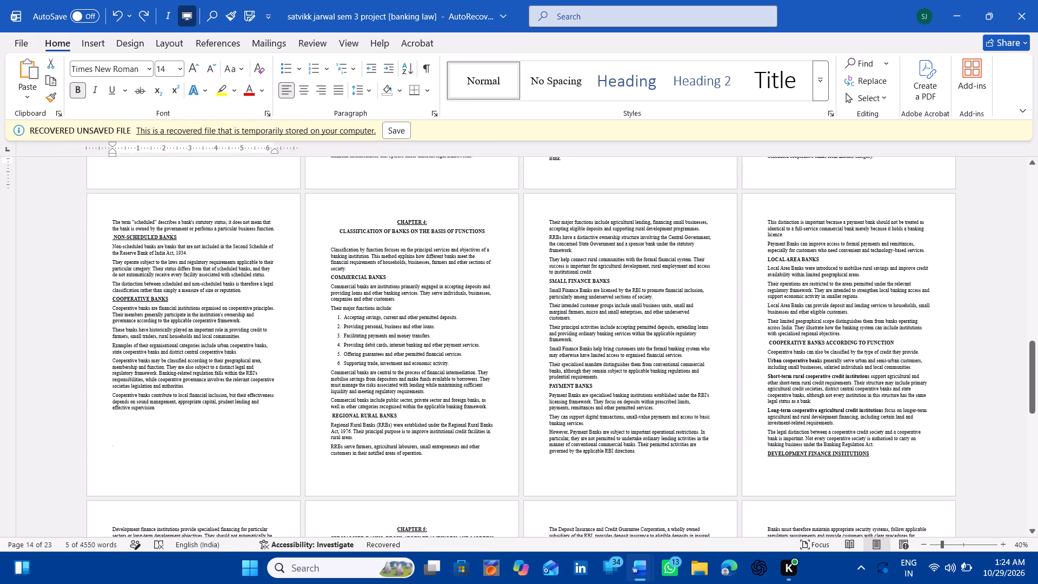
Underline the Chapter 4 headings COMMERCIAL BANKS, REGIONAL RURAL BANKS, SMALL FINANCE BANKS, PAYMENT BANKS, LOCAL AREA BANKS and COOPERATIVE BANKS ACCORDING TO FUNCTION.
left_click(309, 282, "ctrl")
key("ctrl+u")
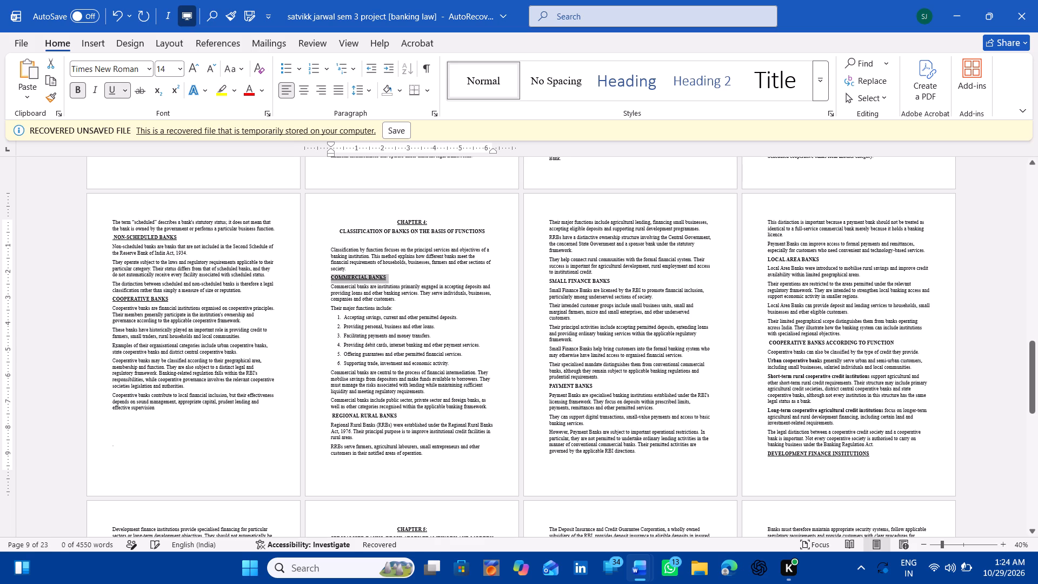
left_click(318, 414, "ctrl")
key("ctrl+u")
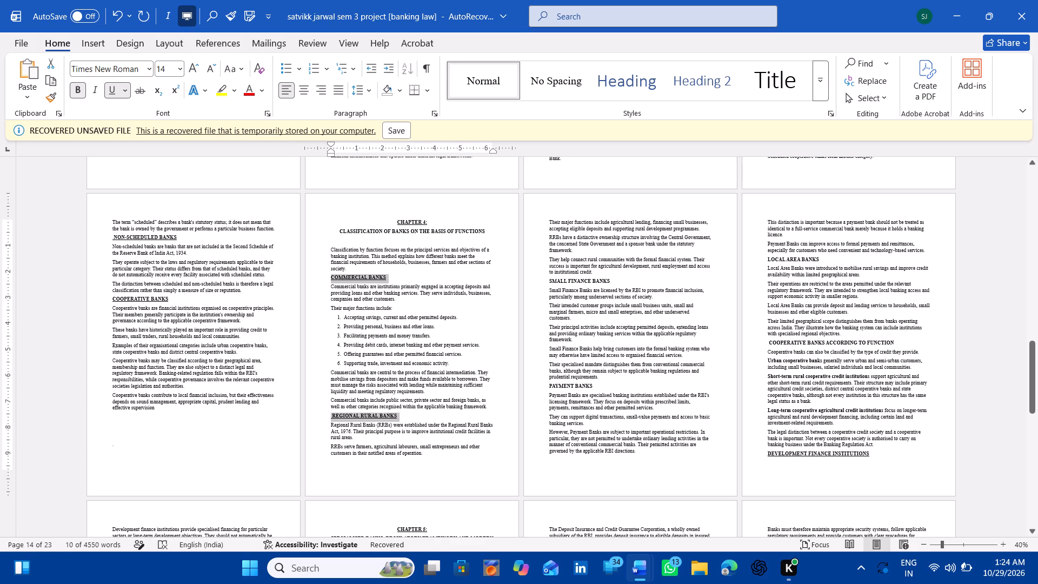
left_click(535, 284, "ctrl")
key("ctrl+u")
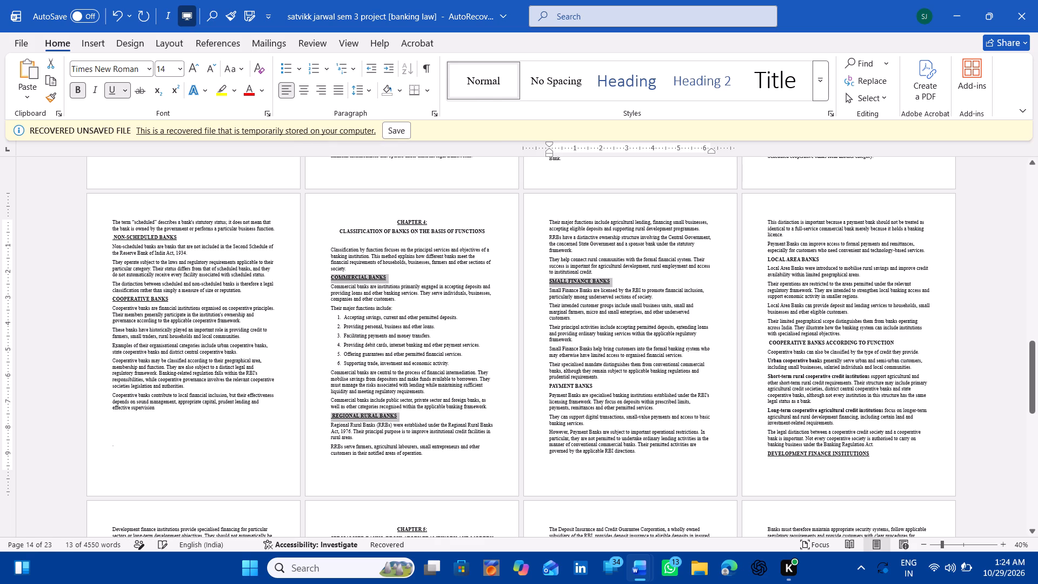
left_click(530, 386, "ctrl")
key("ctrl+u")
left_click(751, 264, "ctrl")
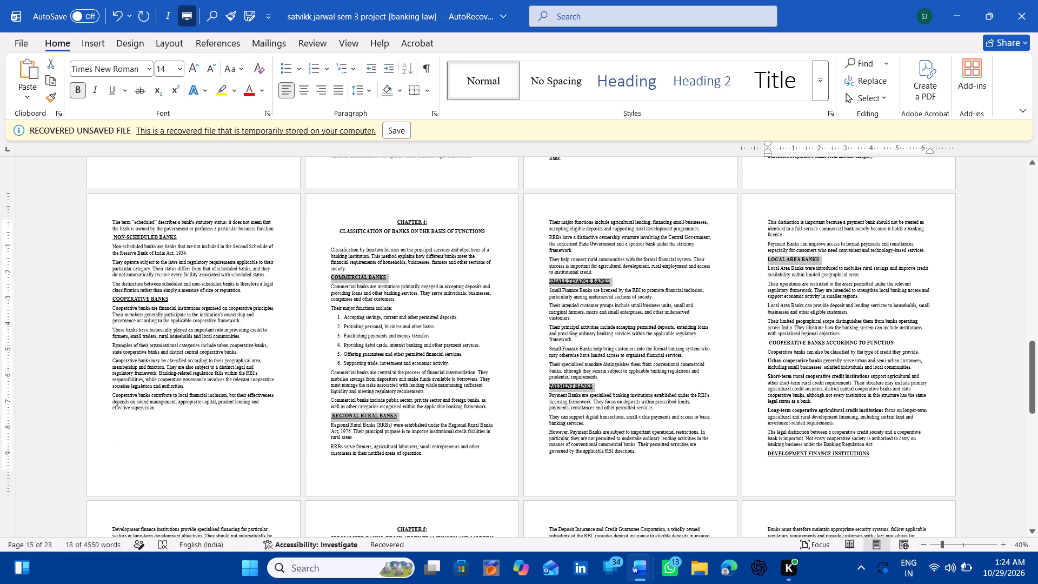
key("ctrl+u")
left_click(756, 343, "ctrl")
key("ctrl+u")
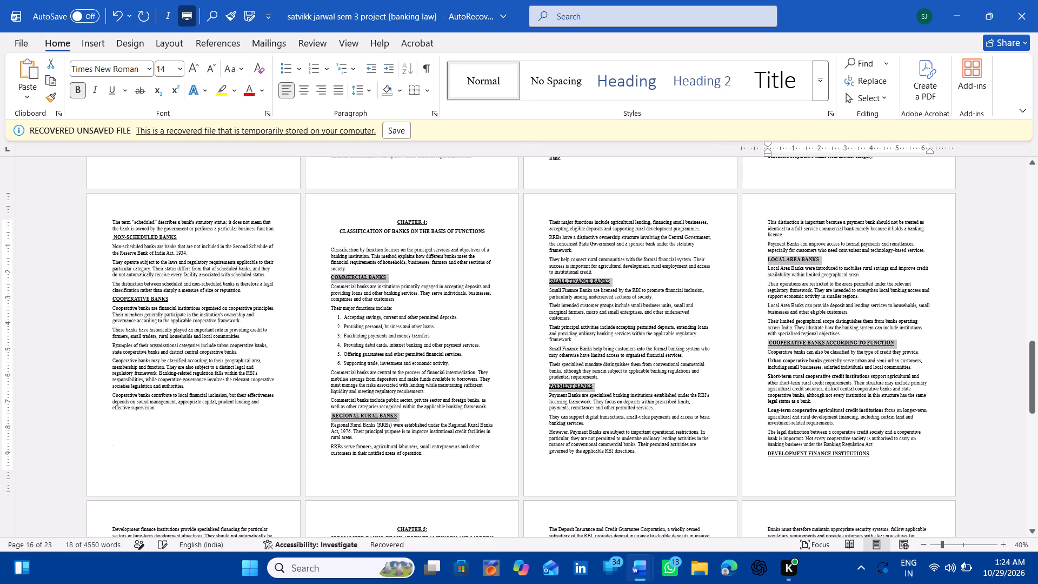
Underline the Chapter 5 section headings CENTRAL BANK: RESERVE BANK OF INDIA and BANKING REGULATION AND LICENSING.
scroll(742, 467, "down", 4)
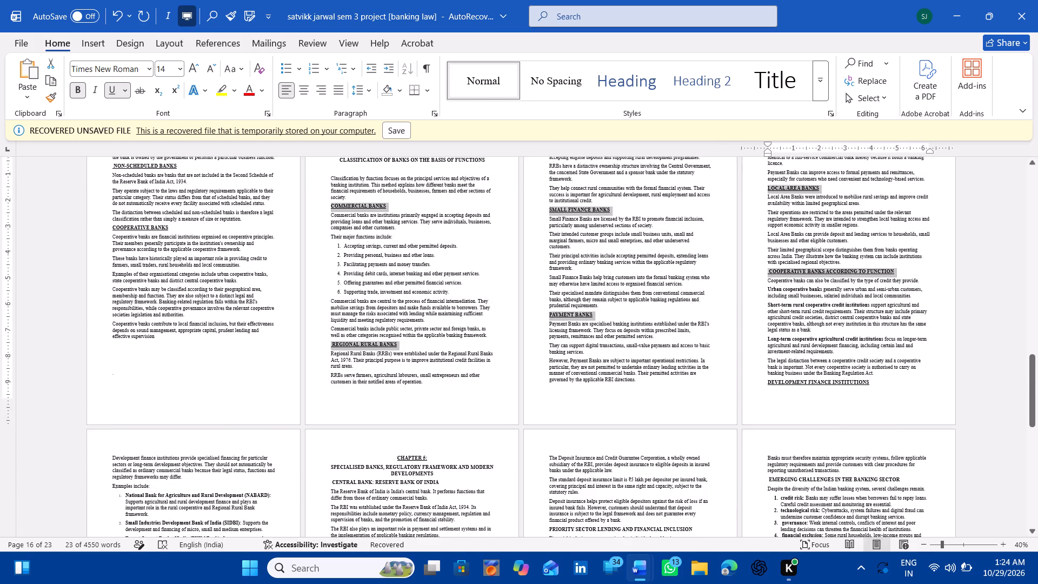
scroll(742, 467, "down", 8)
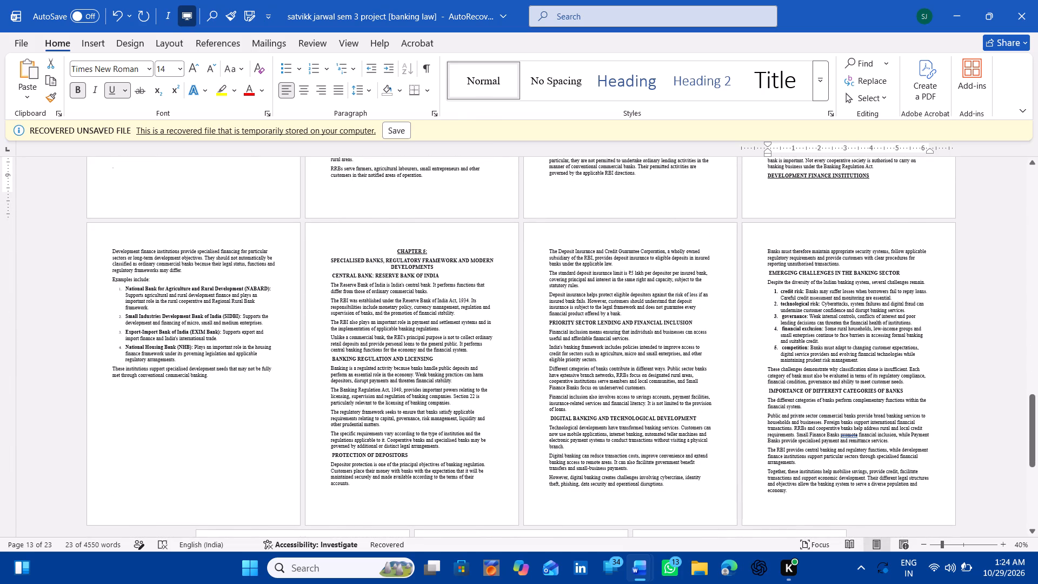
left_click(309, 275, "ctrl")
key("ctrl+u")
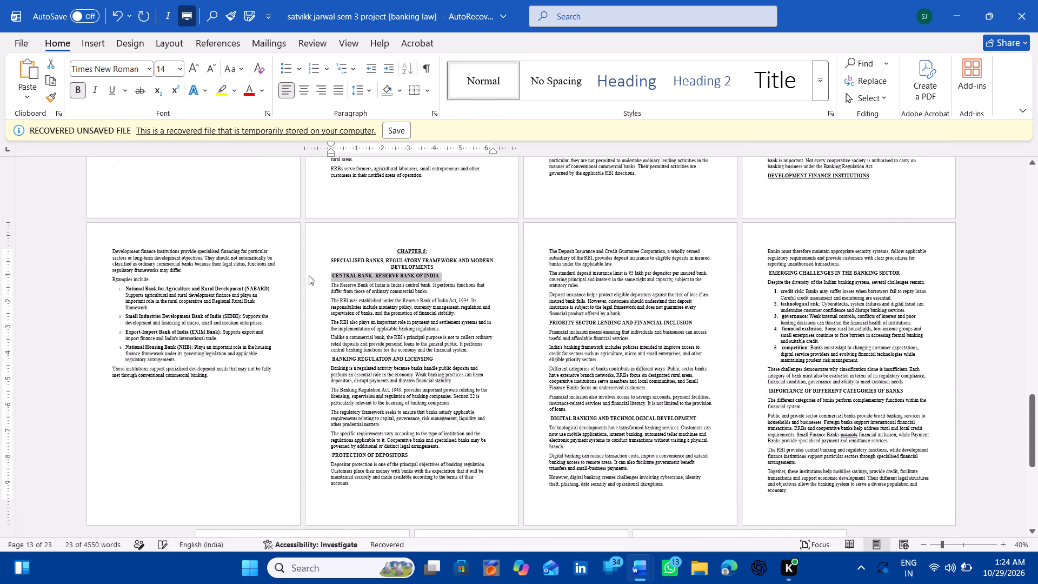
left_click(316, 359, "ctrl")
key("ctrl+u")
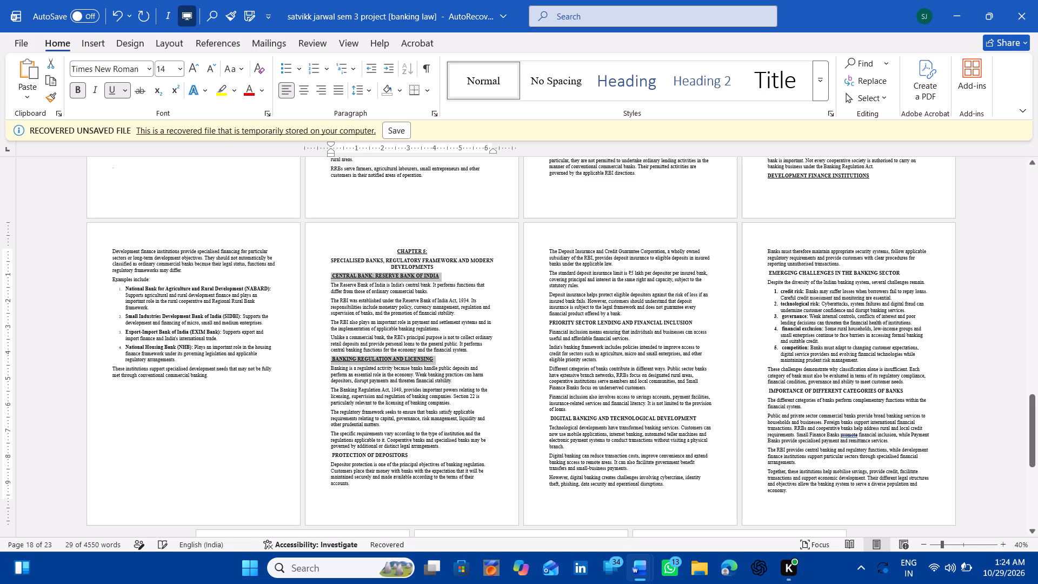
Underline the remaining Chapter 5 section headings, from PROTECTION OF DEPOSITORS through IMPORTANCE OF DIFFERENT CATEGORIES OF BANKS.
left_click(319, 457, "ctrl")
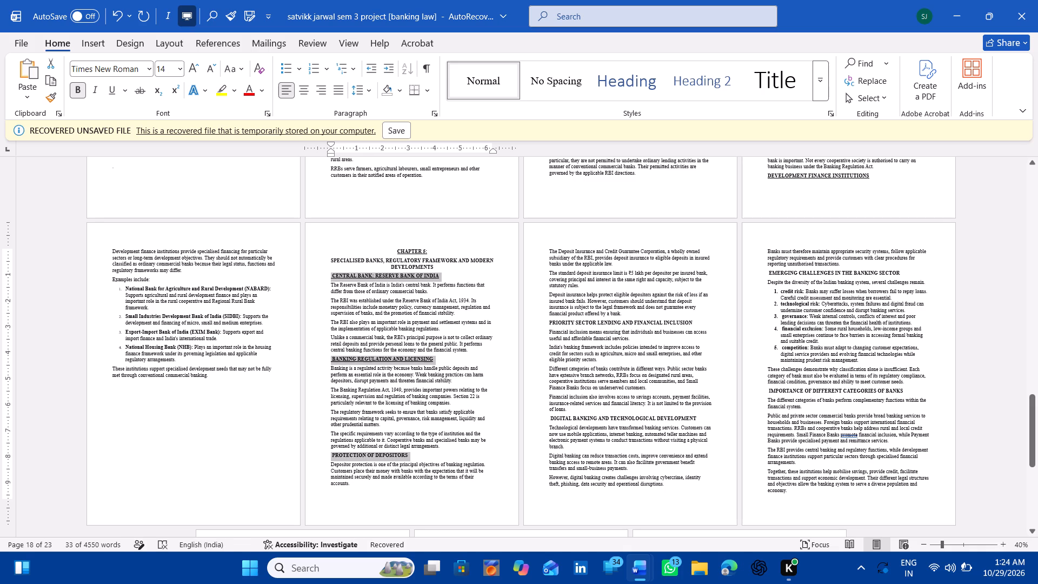
left_click(535, 322, "ctrl")
key("ctrl+u")
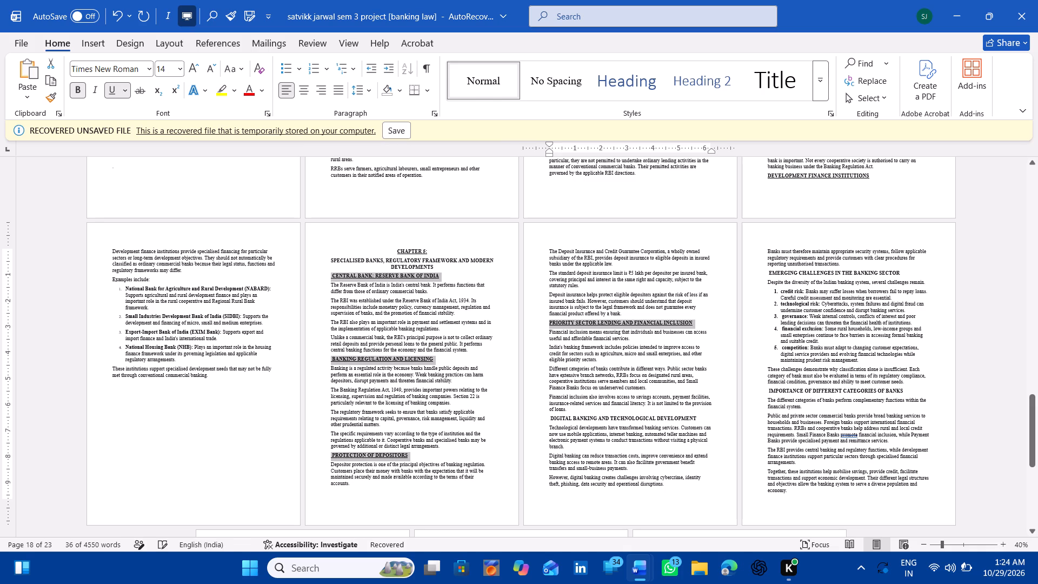
left_click(536, 420, "ctrl")
key("ctrl+u")
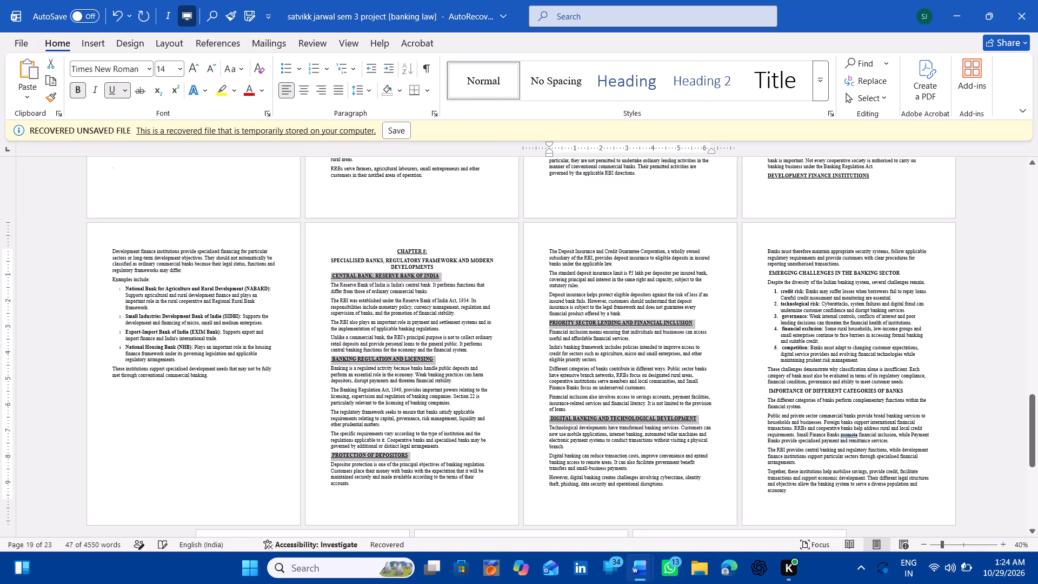
left_click(751, 275, "ctrl")
key("ctrl+u")
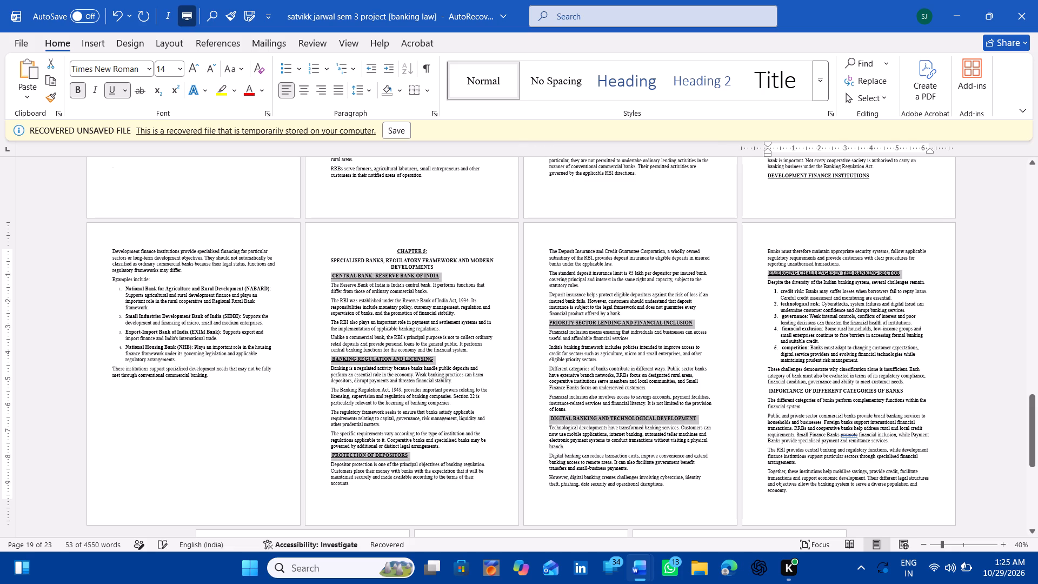
left_click(756, 396, "ctrl")
key("ctrl+u")
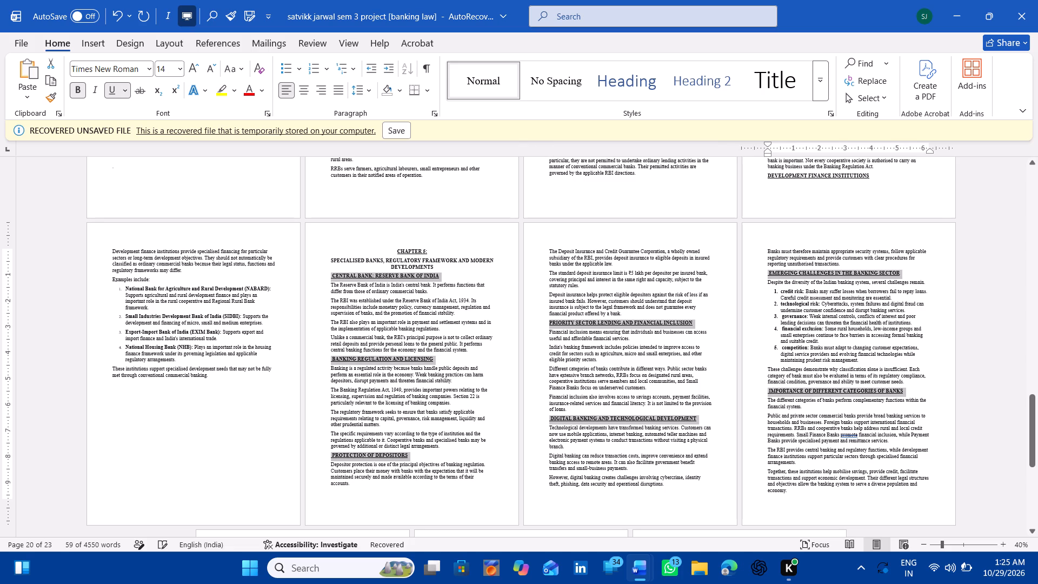
Remove the blank page between the end of Chapter 5 and the CHAPTER 6 conclusion by deleting its empty paragraphs.
scroll(756, 396, "down", 11)
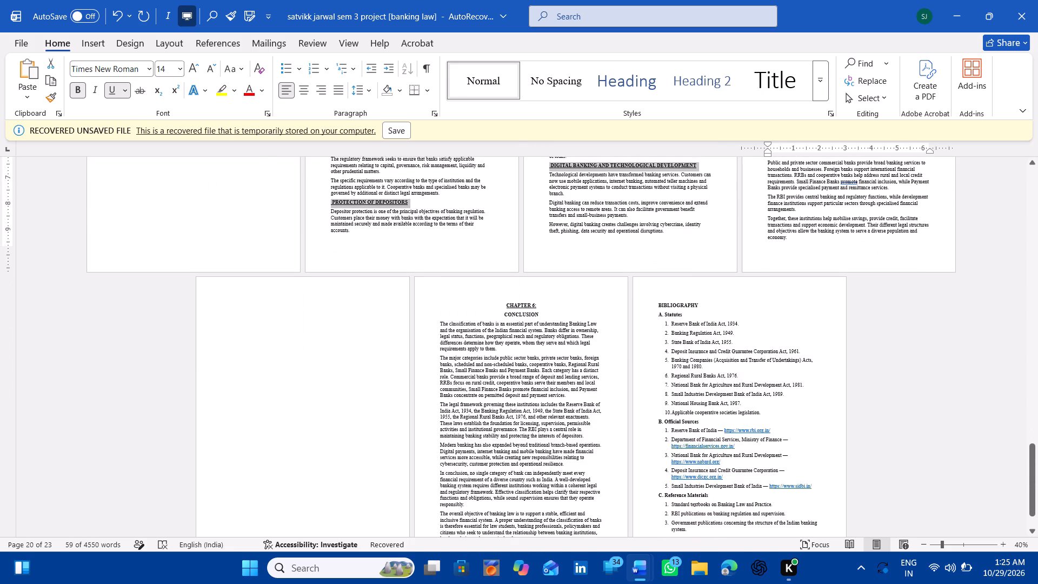
scroll(756, 396, "down", 5)
scroll(756, 396, "up", 3)
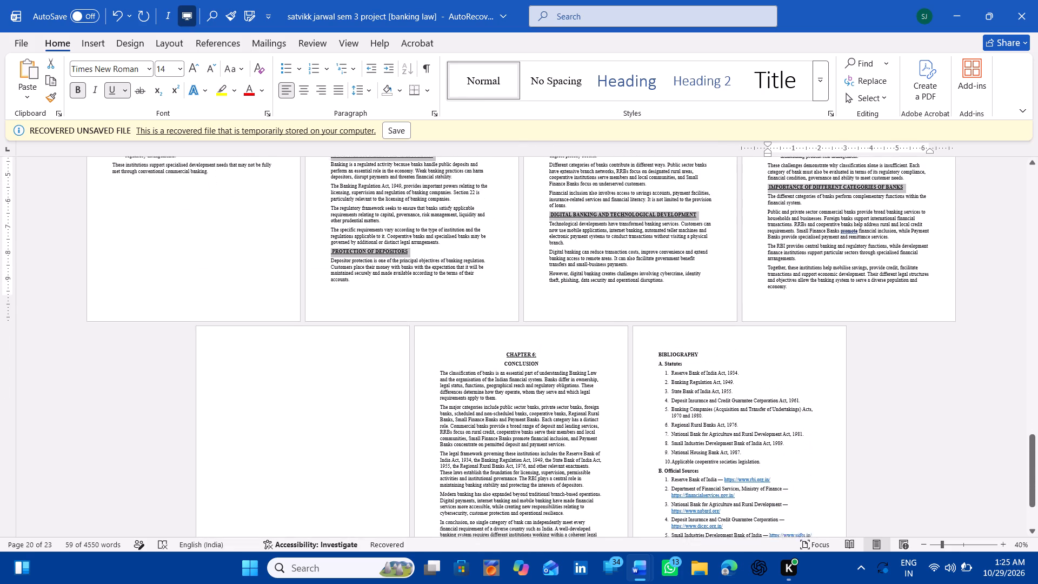
scroll(756, 396, "up", 1)
left_click(312, 421)
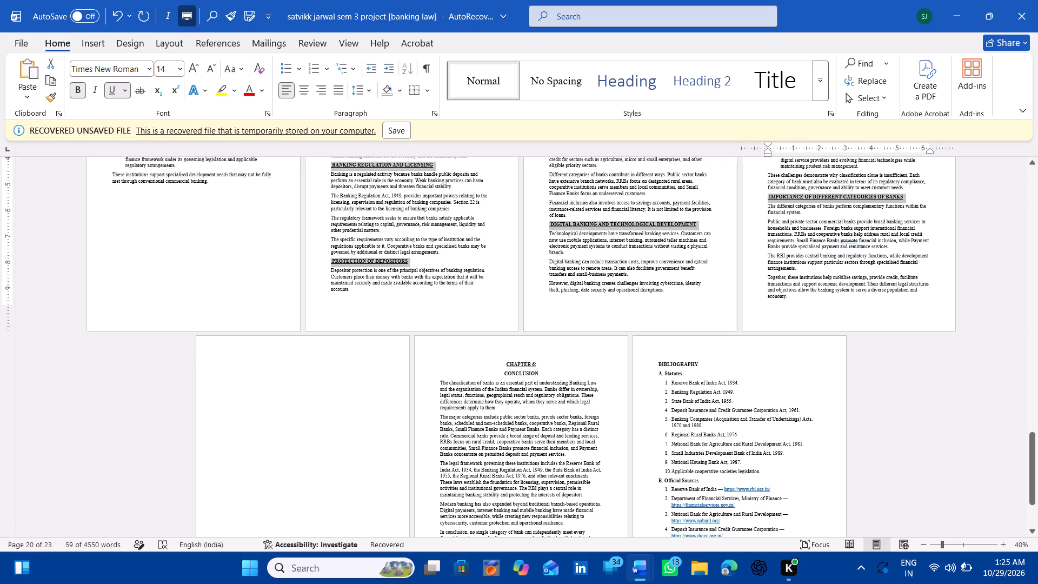
scroll(312, 421, "down", 2)
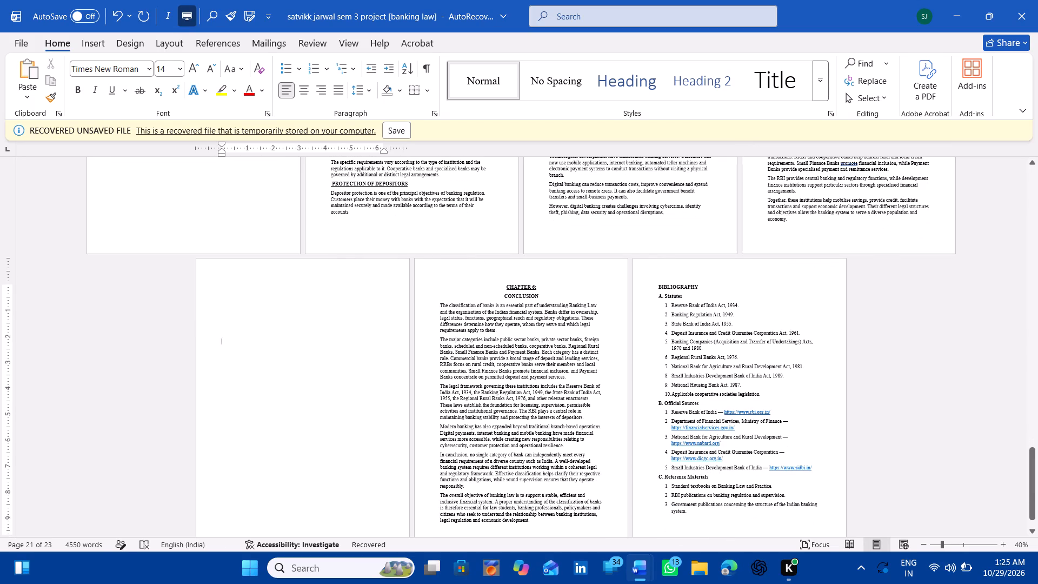
scroll(271, 464, "down", 1)
left_click(215, 519)
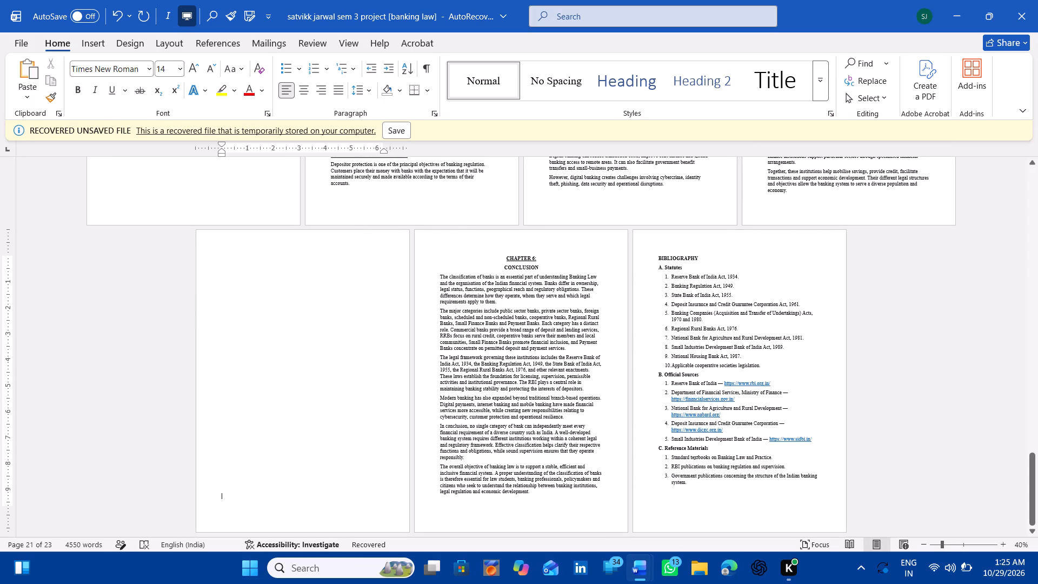
key("BackSpace")
key("BackSpace")
key("BackSpace")
key("BackSpace")
key("BackSpace")
key("BackSpace")
key("BackSpace")
key("BackSpace")
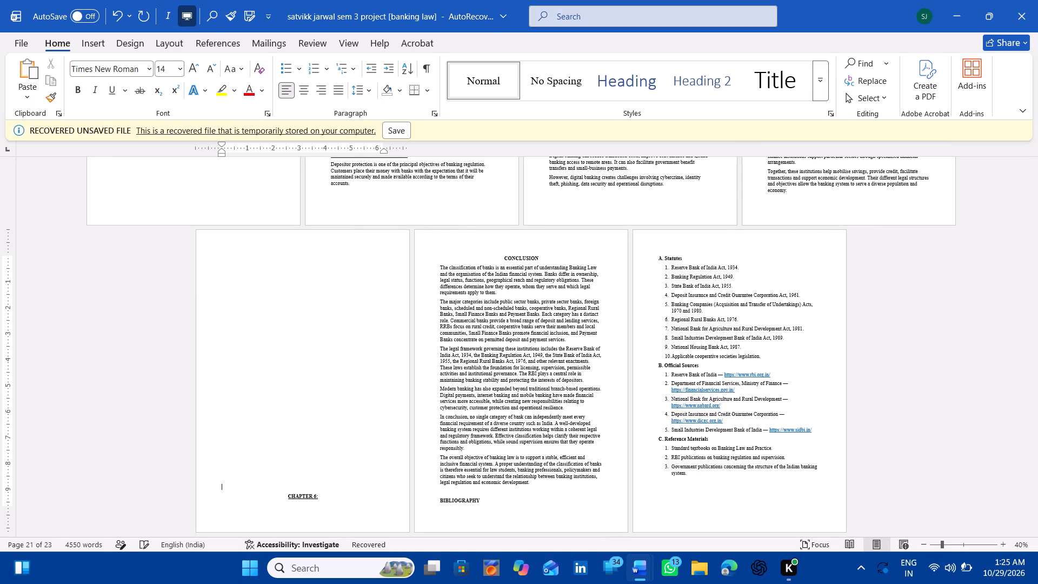
key("BackSpace")
key("BackSpace")
key("BackSpace")
key("BackSpace")
key("BackSpace")
key("BackSpace")
key("BackSpace")
key("BackSpace")
key("BackSpace")
key("BackSpace")
key("BackSpace")
key("BackSpace")
key("BackSpace")
key("BackSpace")
key("BackSpace")
key("BackSpace")
key("BackSpace")
key("BackSpace")
key("BackSpace")
key("BackSpace")
key("BackSpace")
key("BackSpace")
key("BackSpace")
key("BackSpace")
key("BackSpace")
key("BackSpace")
key("BackSpace")
key("BackSpace")
key("BackSpace")
key("BackSpace")
key("BackSpace")
key("BackSpace")
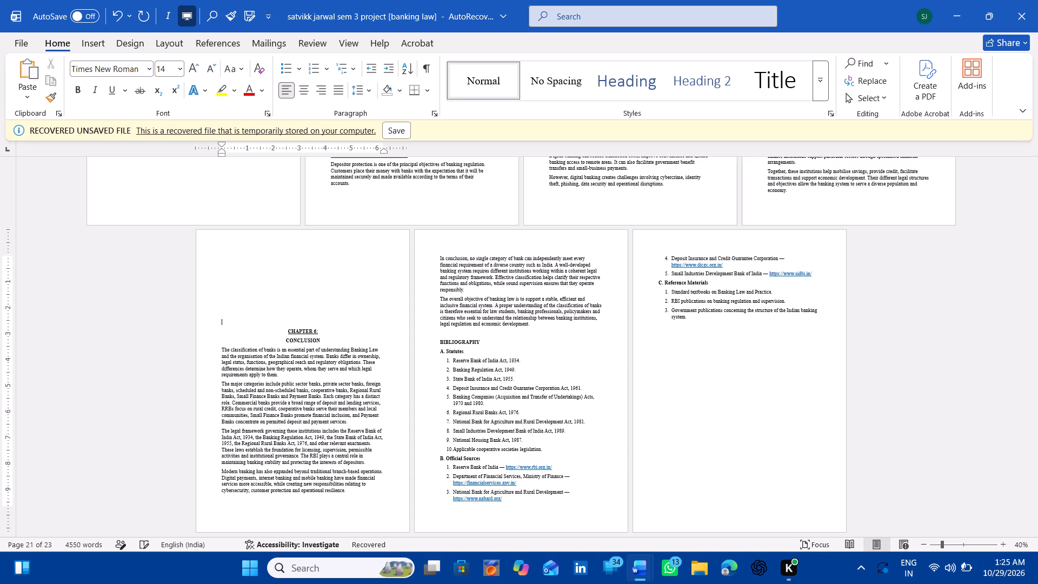
key("BackSpace")
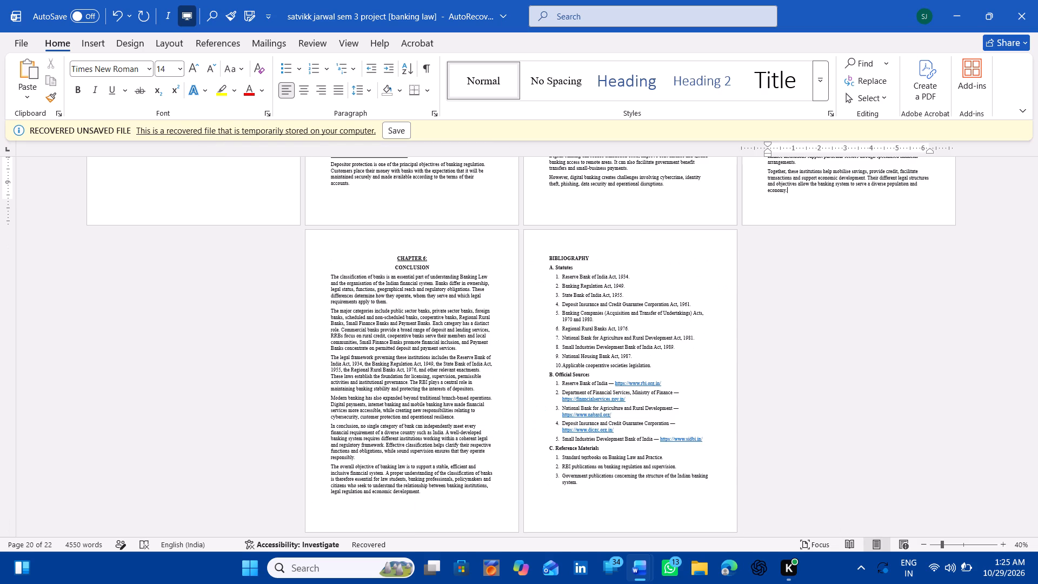
Review the headings, lists and page layout of all chapters from the table of contents to the bibliography.
scroll(215, 519, "up", 20)
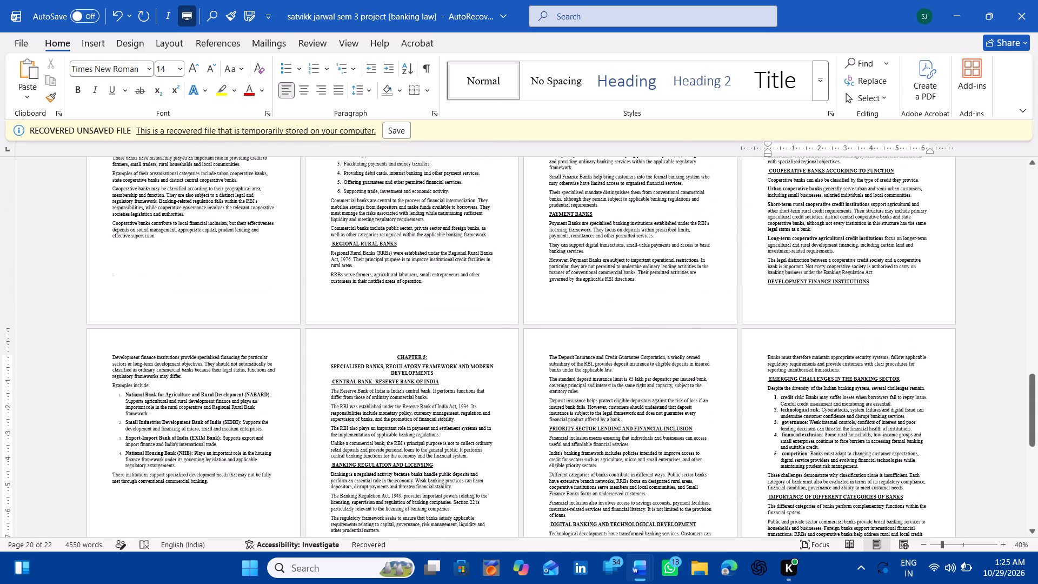
scroll(215, 519, "up", 7)
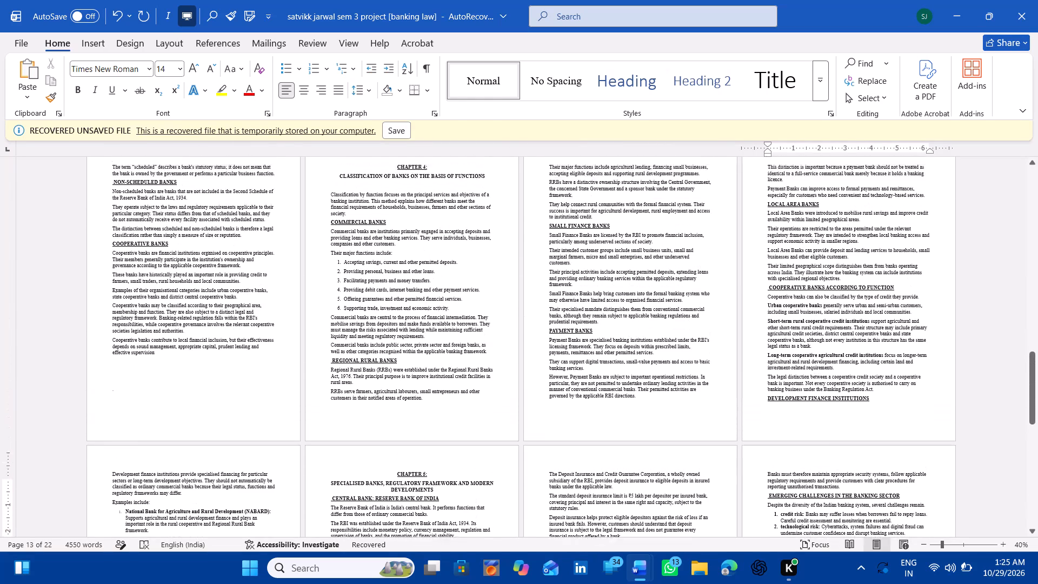
scroll(215, 519, "up", 6)
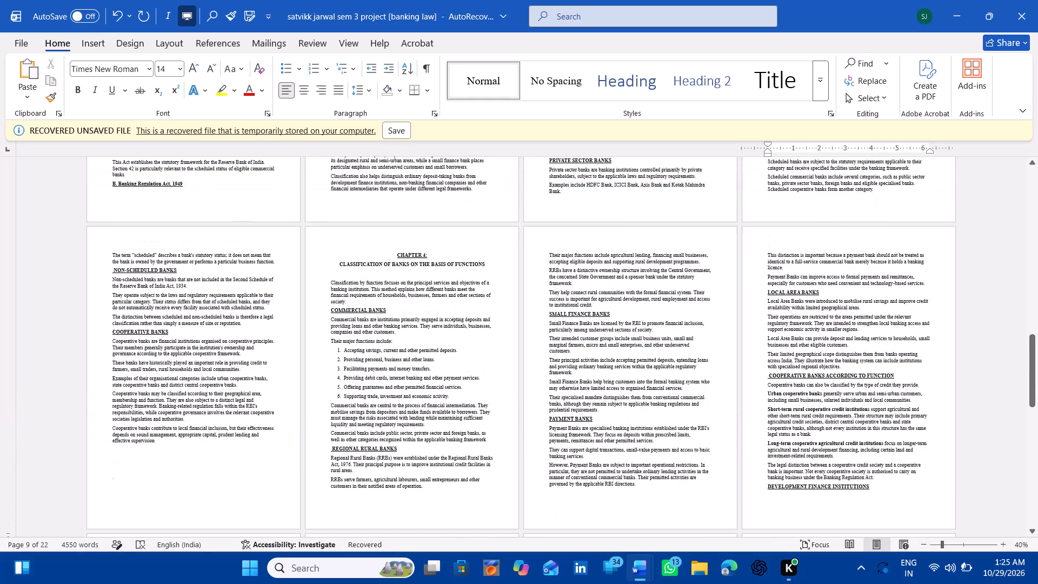
scroll(215, 519, "up", 7)
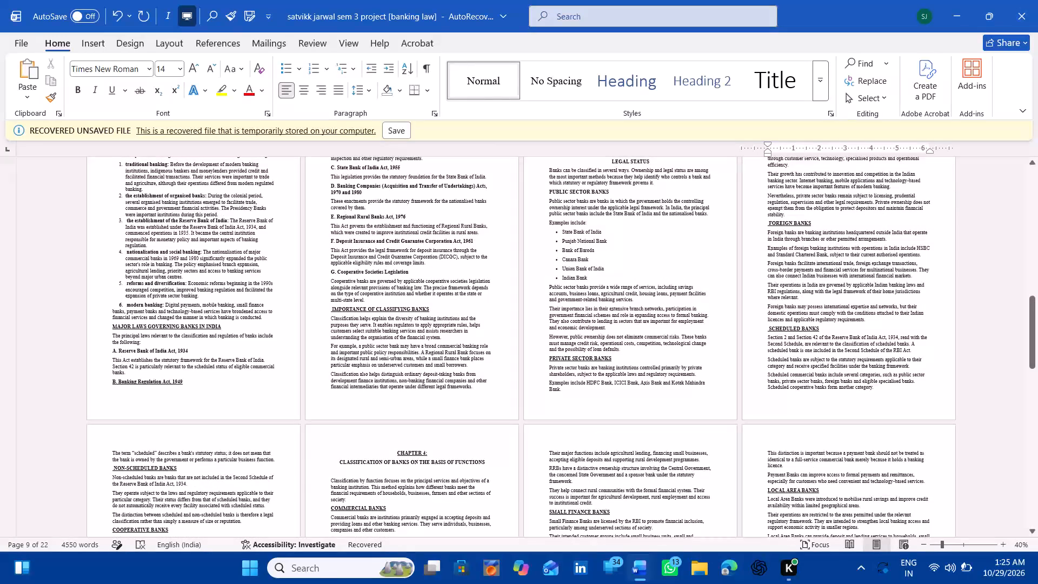
scroll(215, 519, "up", 13)
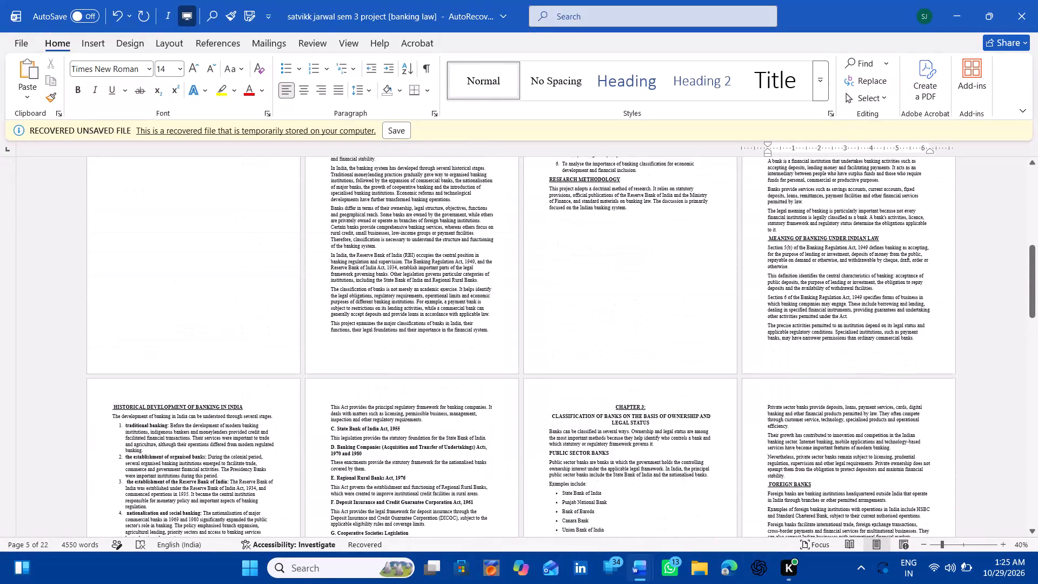
scroll(215, 519, "up", 8)
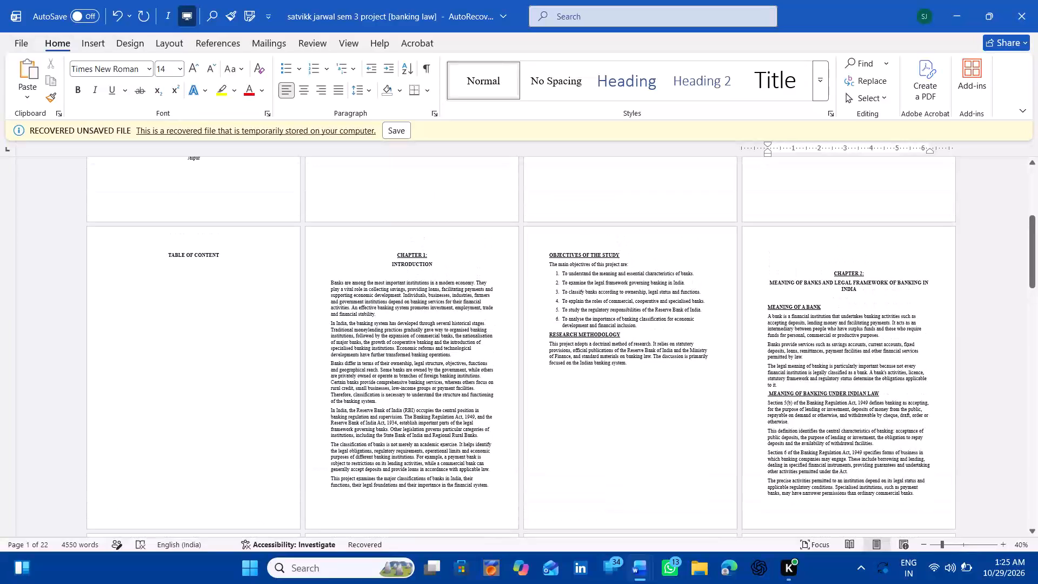
scroll(215, 519, "down", 14)
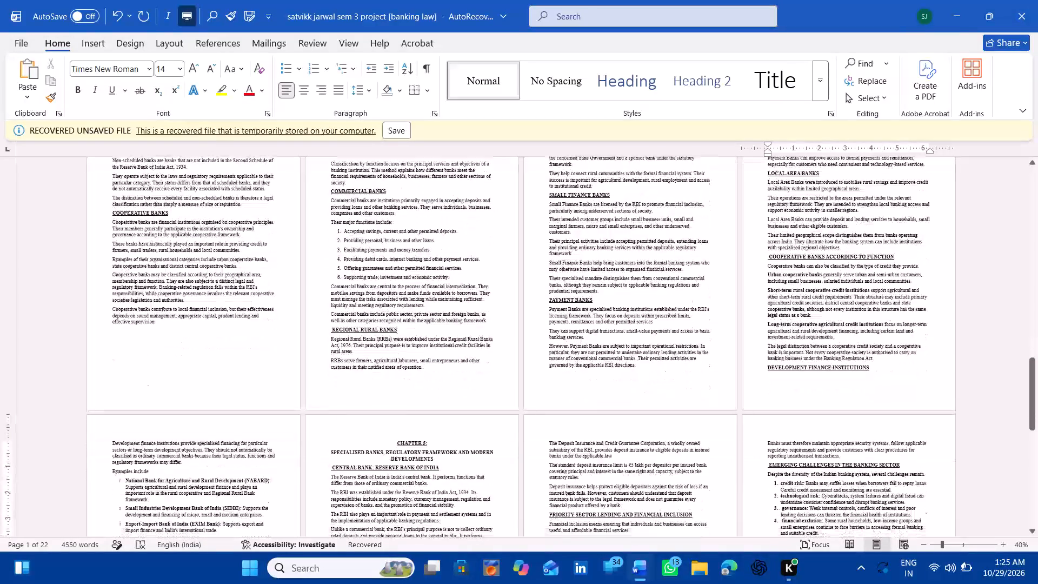
scroll(214, 509, "down", 11)
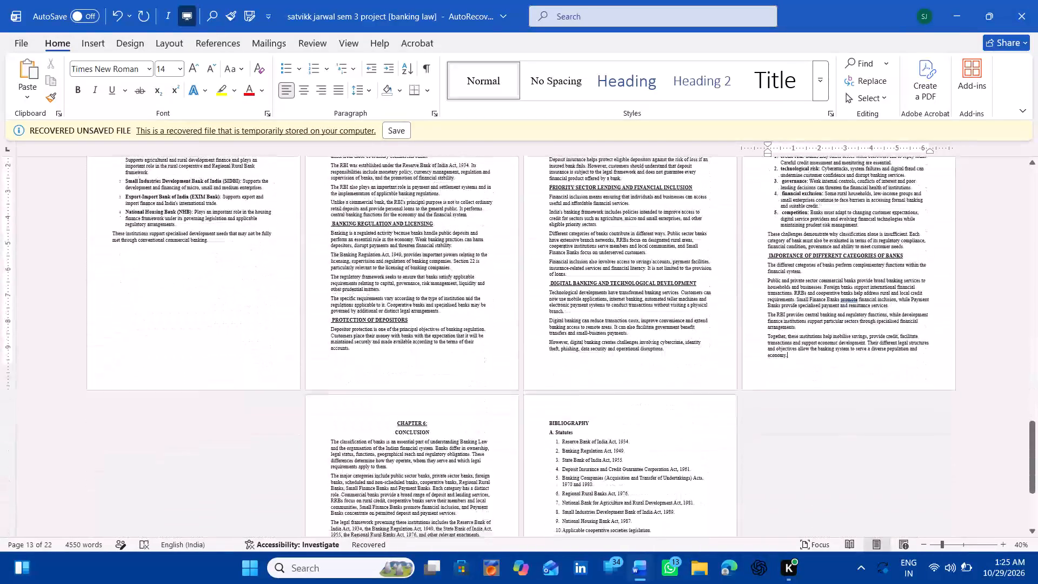
scroll(214, 509, "down", 5)
Delete entries 5 to 10 of the Statutes list in the bibliography, from Banking Companies Acts through Applicable cooperative societies legislation.
scroll(214, 509, "up", 8, "ctrl")
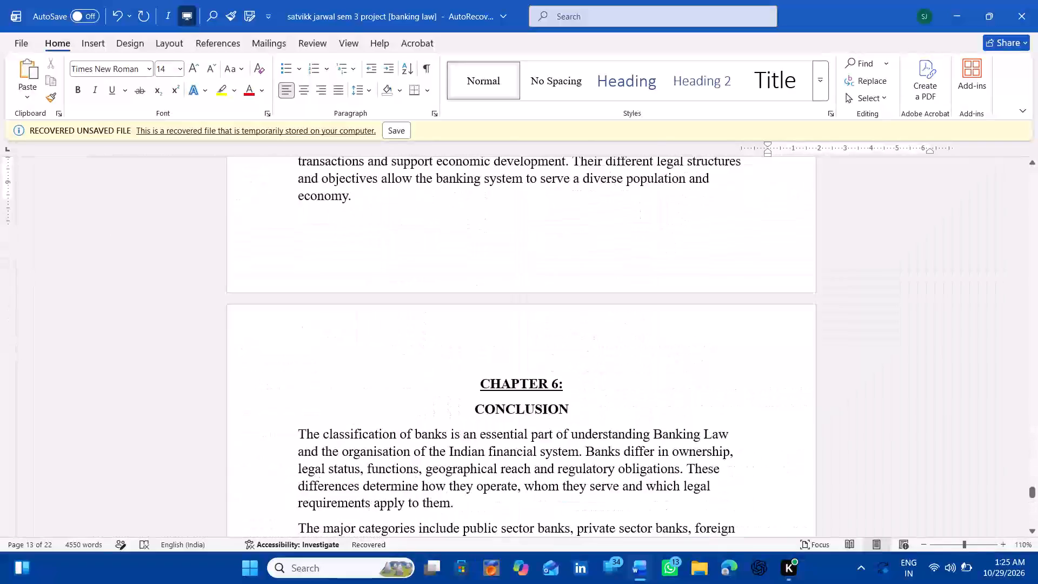
scroll(214, 509, "down", 15)
scroll(214, 509, "up", 5)
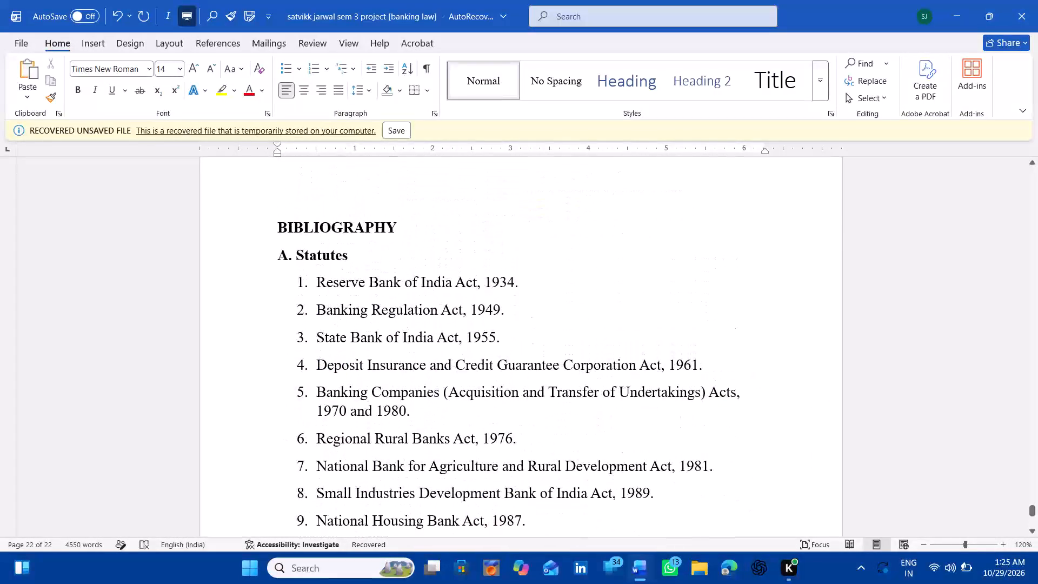
scroll(214, 509, "down", 3)
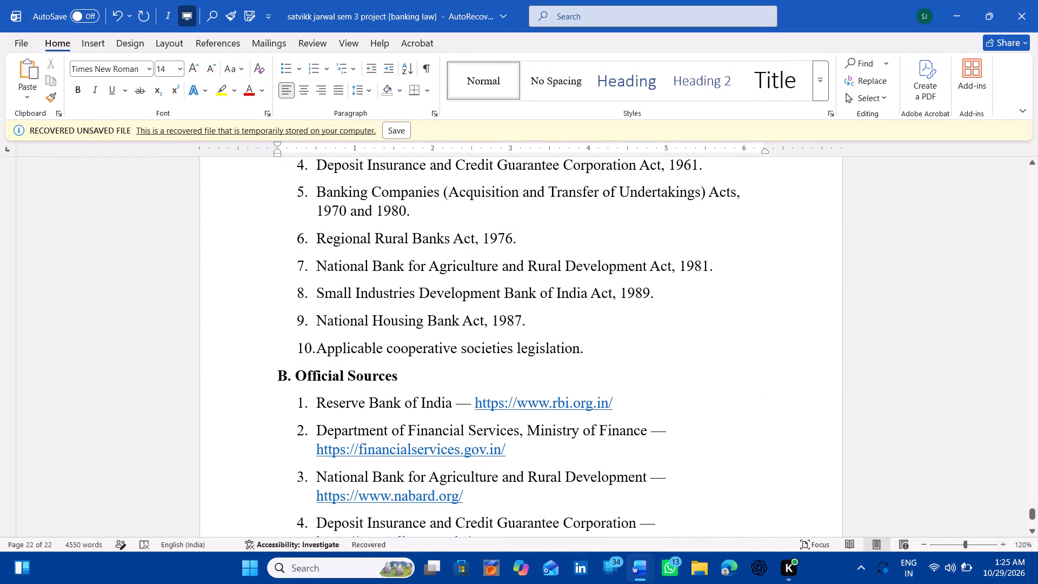
left_click(595, 346)
key("BackSpace")
key("BackSpace")
key("BackSpace")
key("BackSpace")
key("BackSpace")
key("BackSpace")
key("BackSpace")
key("BackSpace")
key("BackSpace")
key("BackSpace")
key("BackSpace")
key("BackSpace")
key("BackSpace")
key("BackSpace")
key("BackSpace")
key("BackSpace")
key("BackSpace")
key("BackSpace")
key("BackSpace")
key("BackSpace")
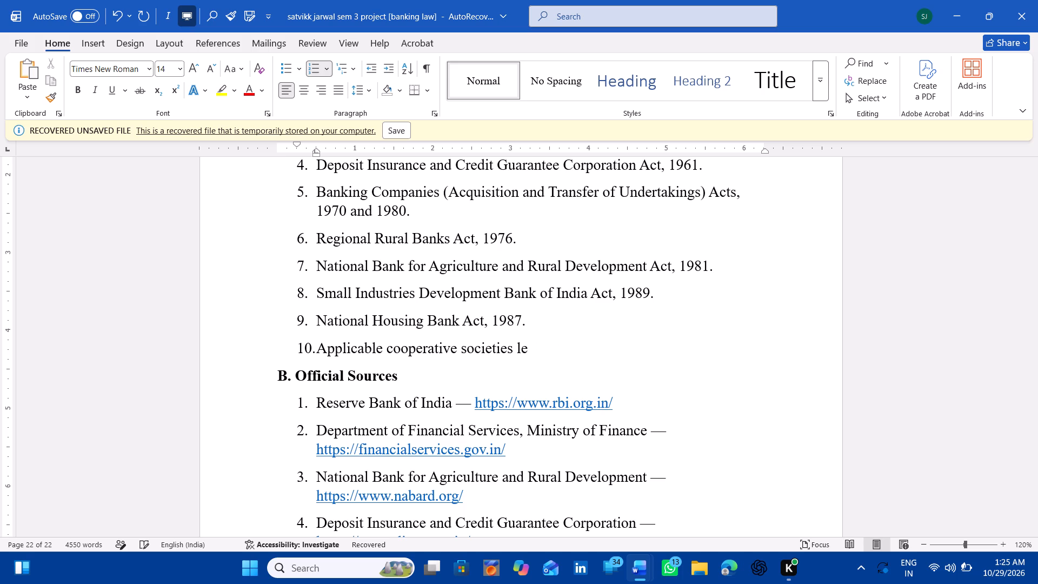
key("BackSpace")
key("BackSpace")
key("BackSpace")
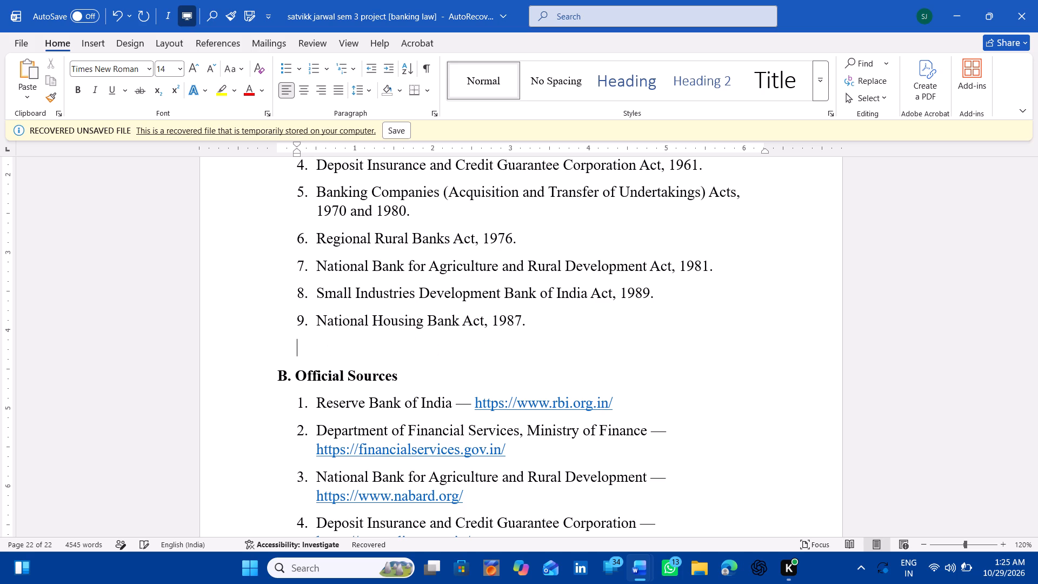
key("BackSpace")
key("BackSpace")
key("BackSpace")
key("BackSpace")
key("BackSpace")
key("BackSpace")
key("BackSpace")
key("BackSpace")
key("BackSpace")
key("BackSpace")
key("BackSpace")
key("BackSpace")
key("BackSpace")
key("BackSpace")
key("BackSpace")
key("BackSpace")
key("BackSpace")
key("BackSpace")
key("BackSpace")
key("BackSpace")
key("BackSpace")
key("BackSpace")
key("BackSpace")
key("BackSpace")
key("BackSpace")
key("BackSpace")
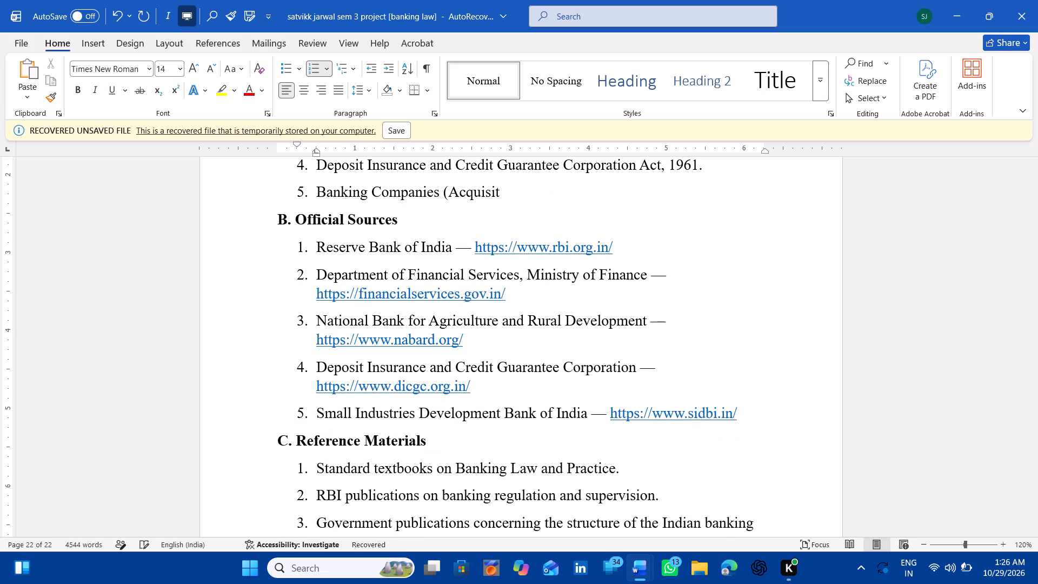
Delete the leftover entry 5 and entries 4 and 3 of the bibliography's Statutes list, ending it at the Banking Regulation Act, 1949.
scroll(595, 346, "up", 4)
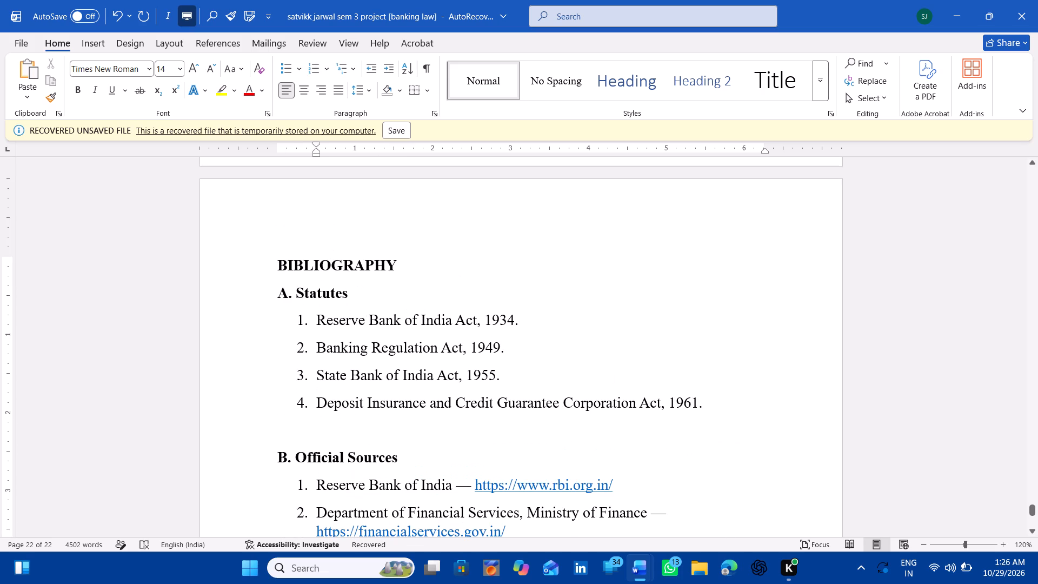
key("BackSpace")
key("BackSpace")
key("BackSpace")
key("BackSpace")
key("BackSpace")
key("BackSpace")
key("BackSpace")
key("BackSpace")
key("BackSpace")
key("BackSpace")
key("BackSpace")
key("BackSpace")
key("BackSpace")
key("BackSpace")
key("BackSpace")
key("BackSpace")
key("BackSpace")
key("BackSpace")
key("BackSpace")
key("BackSpace")
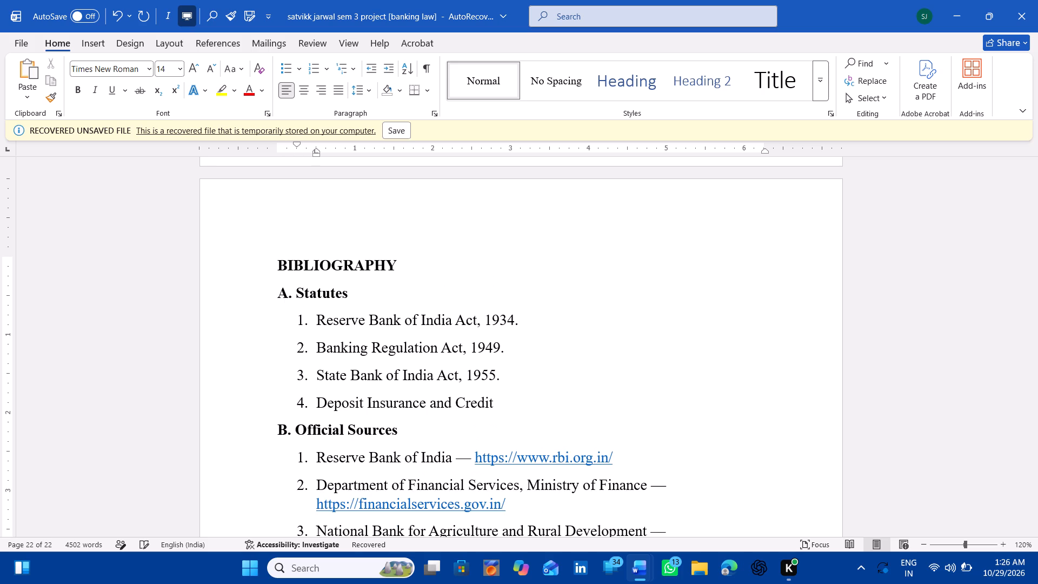
key("BackSpace")
key("BackSpace")
key("BackSpace")
key("BackSpace")
key("BackSpace")
key("BackSpace")
key("BackSpace")
key("BackSpace")
key("BackSpace")
key("BackSpace")
key("BackSpace")
key("BackSpace")
key("BackSpace")
key("BackSpace")
key("BackSpace")
key("BackSpace")
key("BackSpace")
key("BackSpace")
key("BackSpace")
key("BackSpace")
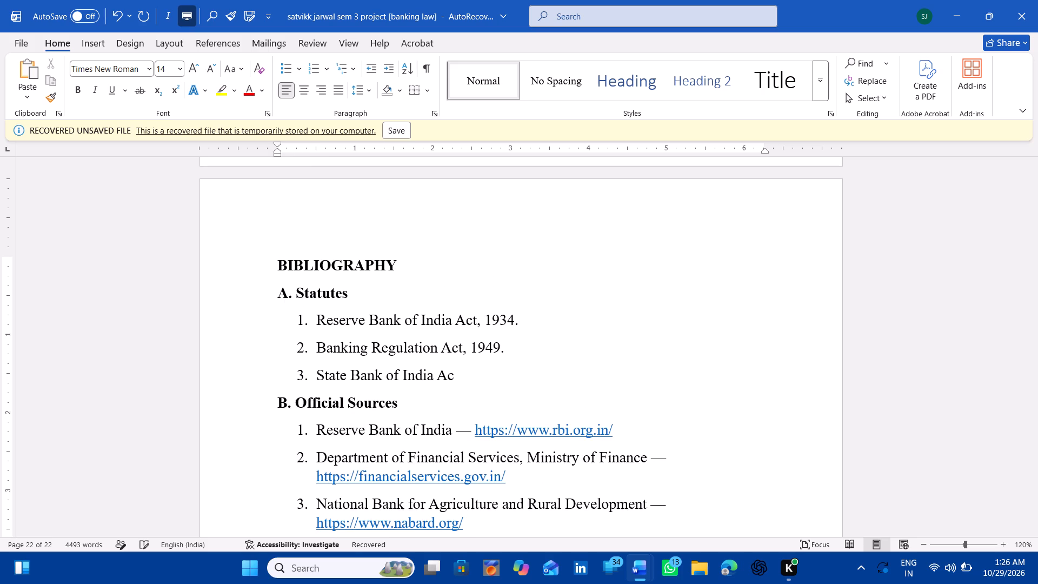
key("BackSpace")
key("BackSpace")
key("BackSpace")
key("BackSpace")
key("BackSpace")
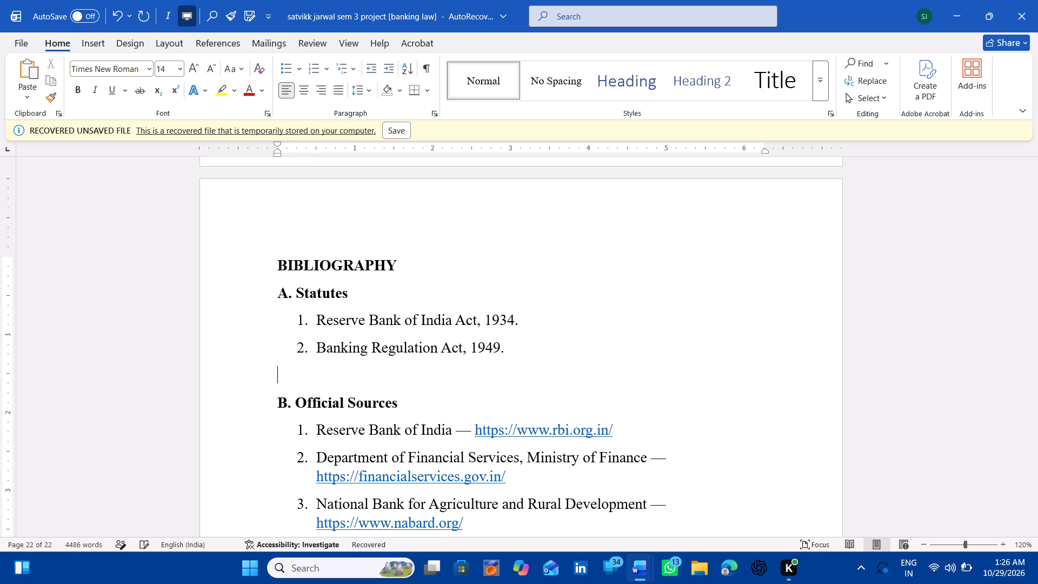
key("BackSpace")
Delete the bibliography's section C, Reference Materials, including its heading and all three numbered entries.
scroll(595, 346, "down", 1)
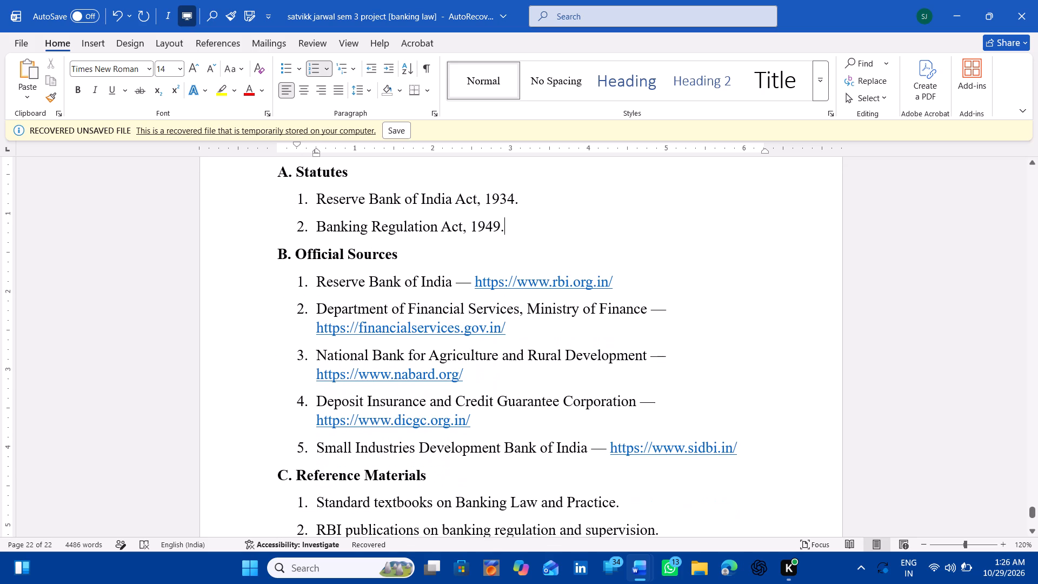
scroll(595, 346, "down", 3)
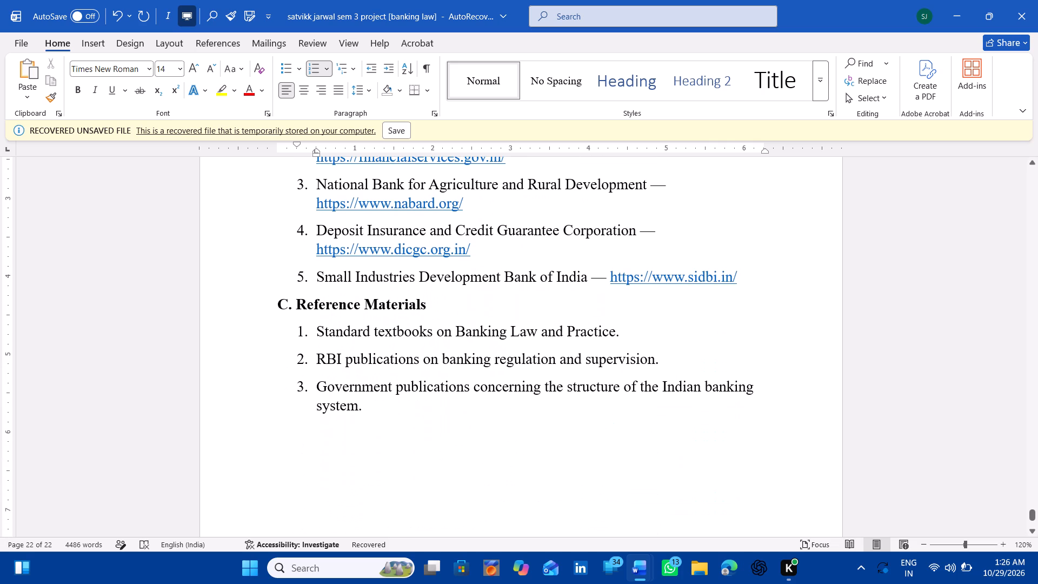
left_click(387, 426)
key("BackSpace")
key("BackSpace")
key("BackSpace")
key("BackSpace")
key("BackSpace")
key("BackSpace")
key("BackSpace")
key("BackSpace")
key("BackSpace")
key("BackSpace")
key("BackSpace")
key("BackSpace")
key("BackSpace")
key("BackSpace")
key("BackSpace")
key("BackSpace")
key("BackSpace")
key("BackSpace")
key("BackSpace")
key("BackSpace")
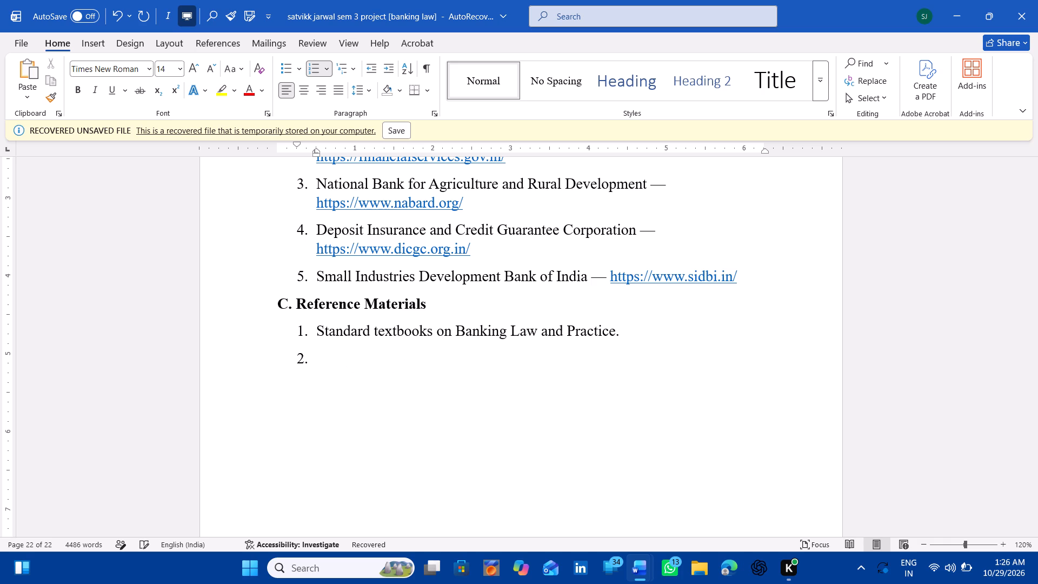
key("BackSpace")
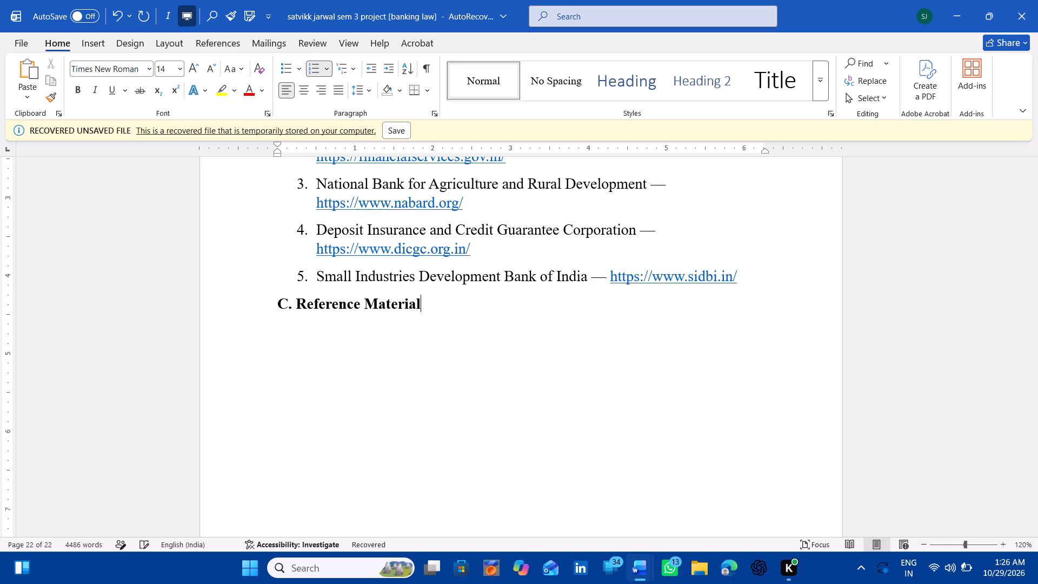
key("BackSpace")
key("BackSpace")
key("BackSpace")
key("BackSpace")
key("BackSpace")
key("BackSpace")
key("BackSpace")
key("BackSpace")
key("BackSpace")
key("BackSpace")
key("BackSpace")
key("BackSpace")
key("BackSpace")
key("BackSpace")
key("BackSpace")
key("BackSpace")
key("BackSpace")
key("BackSpace")
key("BackSpace")
key("BackSpace")
key("BackSpace")
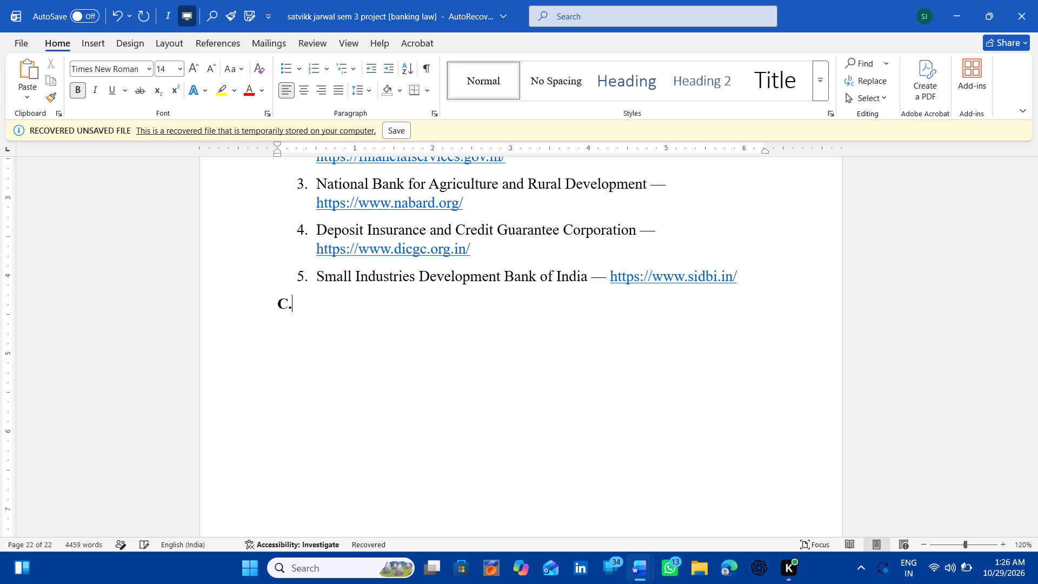
key("BackSpace")
Review the shortened bibliography and the front pages, from the cover and acknowledgement to the TABLE OF CONTENT page.
scroll(387, 426, "up", 1)
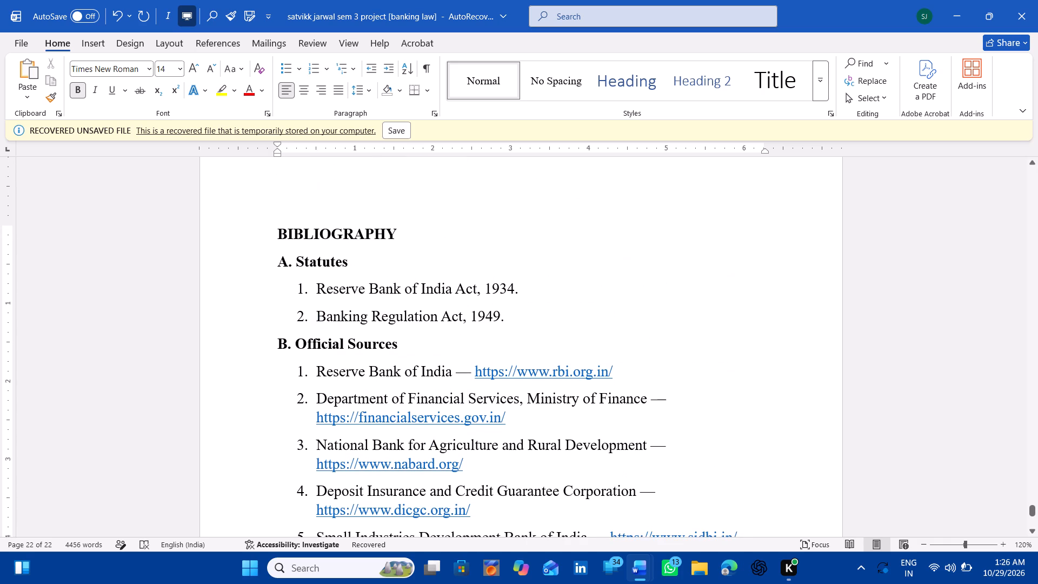
scroll(387, 426, "up", 1)
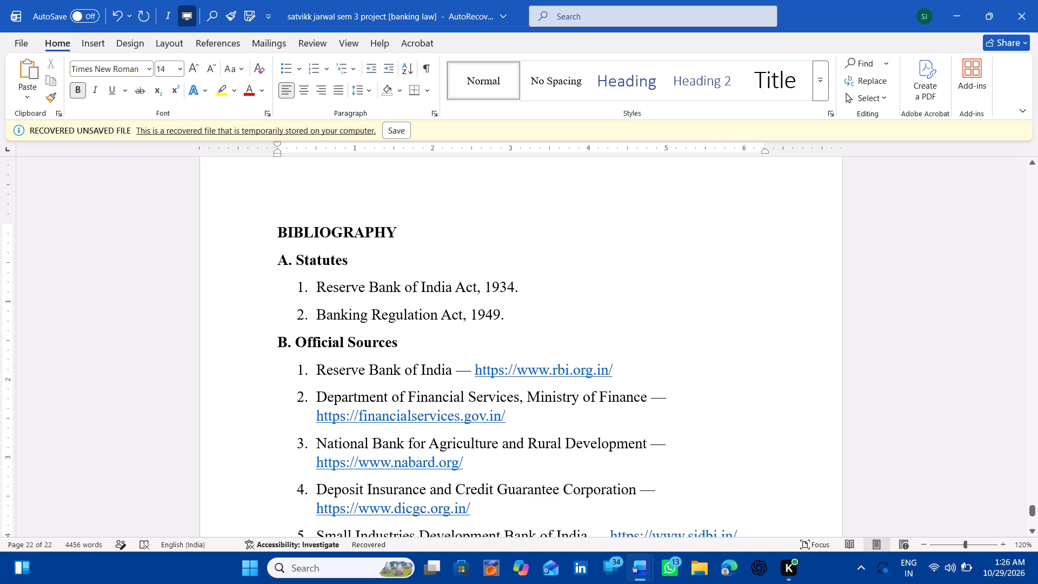
scroll(387, 426, "up", 1)
scroll(387, 426, "down", 1)
scroll(387, 426, "up", 1)
scroll(387, 426, "down", 2)
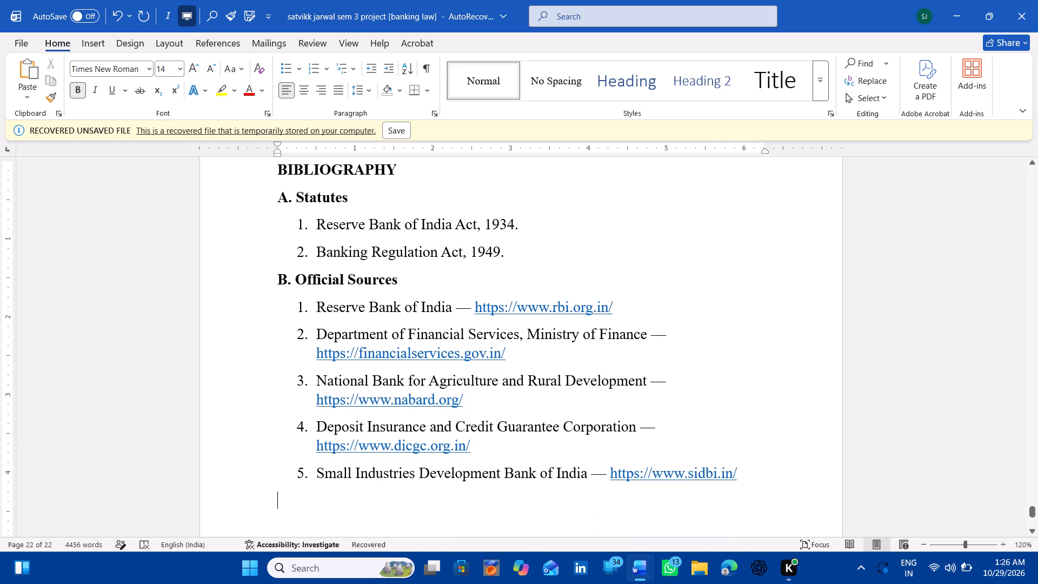
scroll(400, 351, "up", 20)
scroll(400, 351, "up", 3)
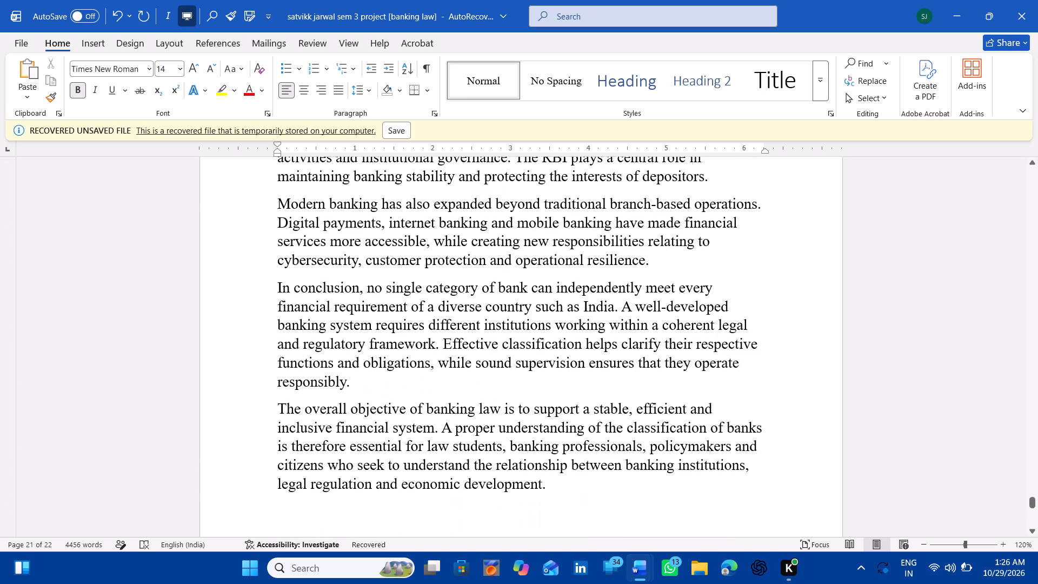
scroll(400, 351, "up", 20)
scroll(400, 351, "up", 11)
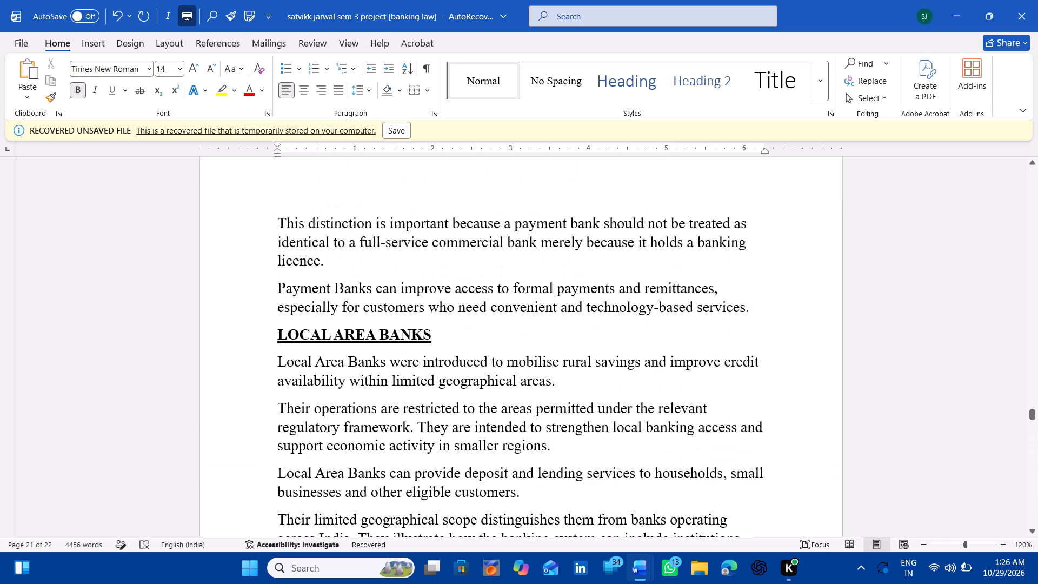
scroll(400, 351, "up", 20)
scroll(400, 351, "up", 9)
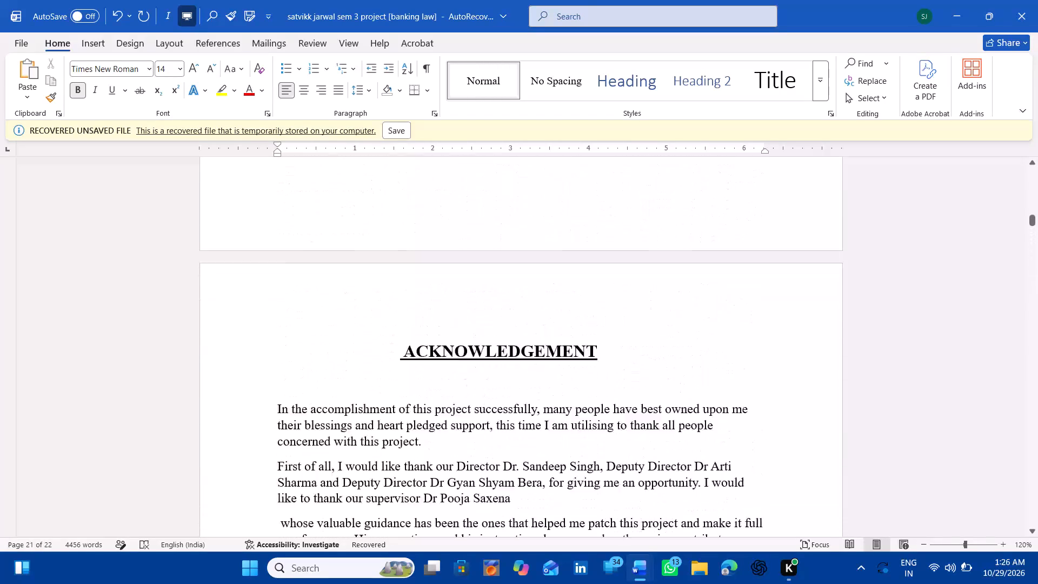
scroll(400, 351, "up", 6)
scroll(400, 351, "down", 2)
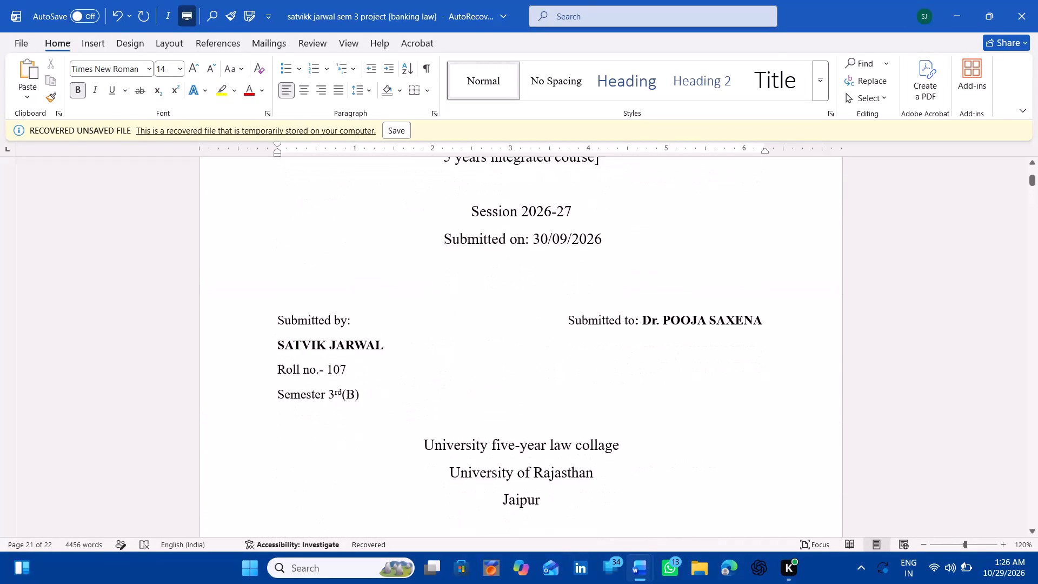
scroll(400, 351, "down", 20)
scroll(400, 351, "down", 4)
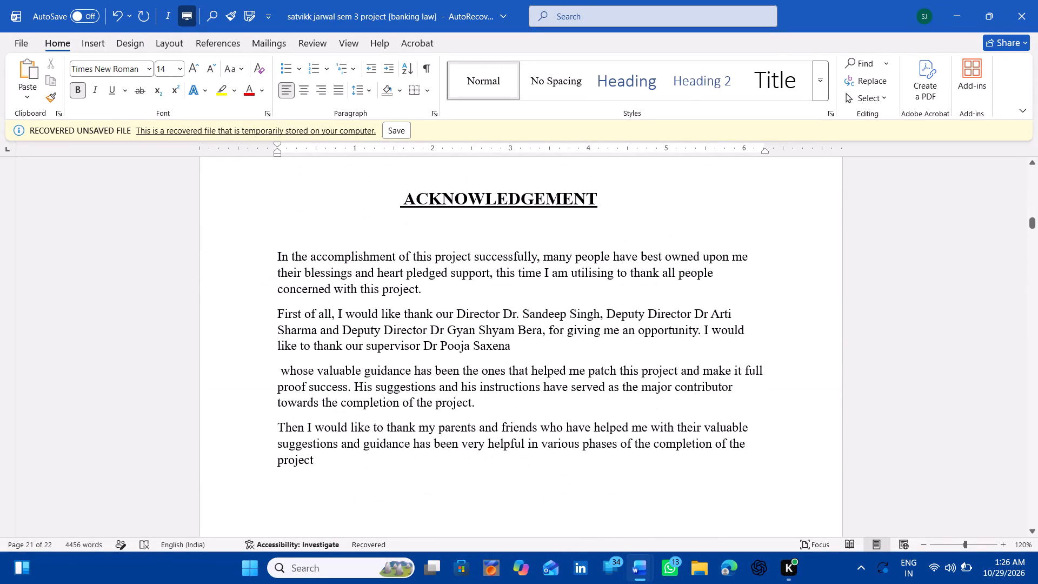
scroll(400, 351, "down", 10)
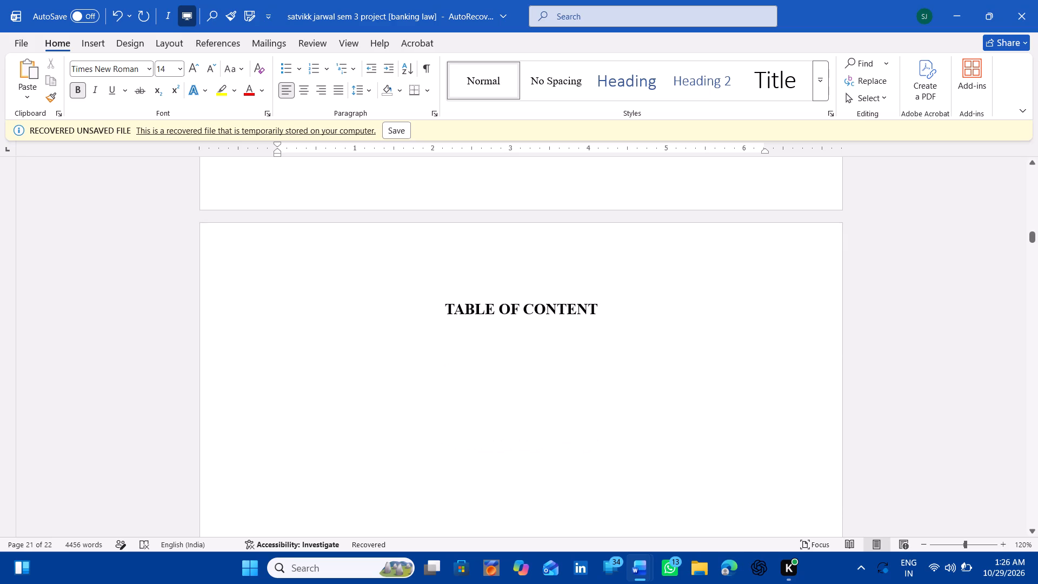
scroll(400, 351, "down", 2)
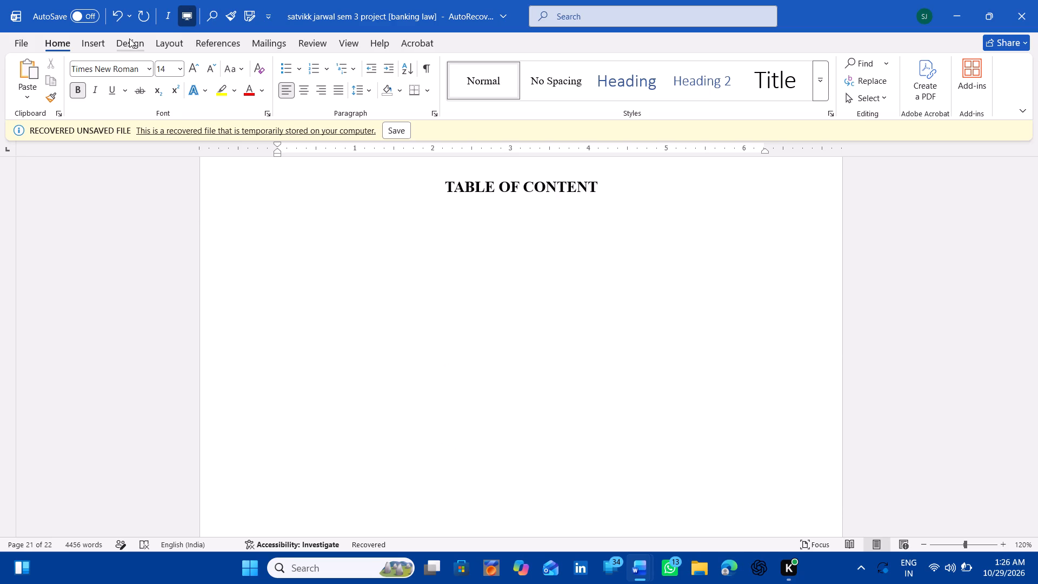
Left-align the empty paragraph below the TABLE OF CONTENT heading.
left_click(108, 43)
left_click(104, 84)
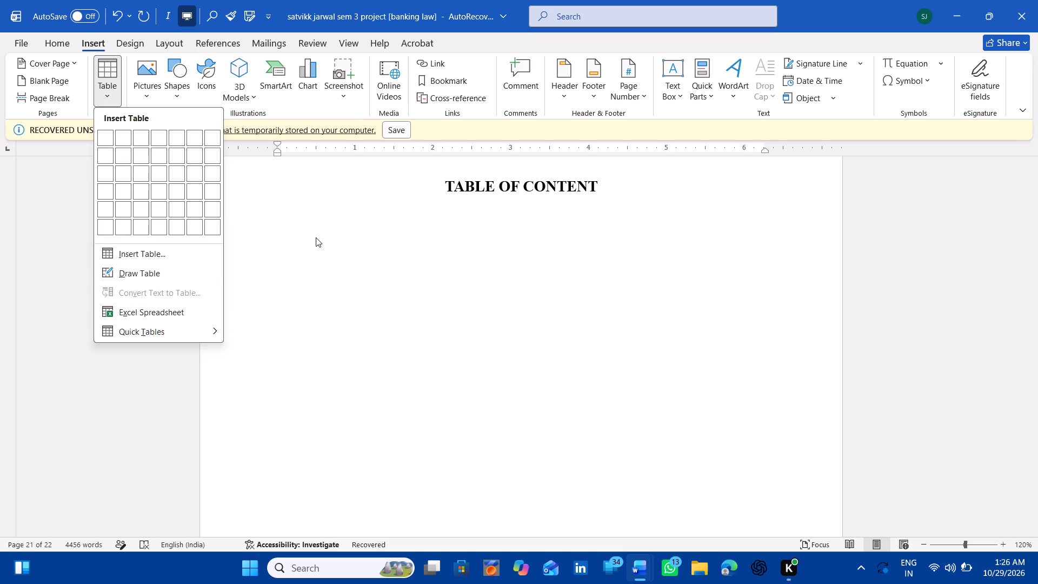
left_click(303, 241)
left_click(303, 241)
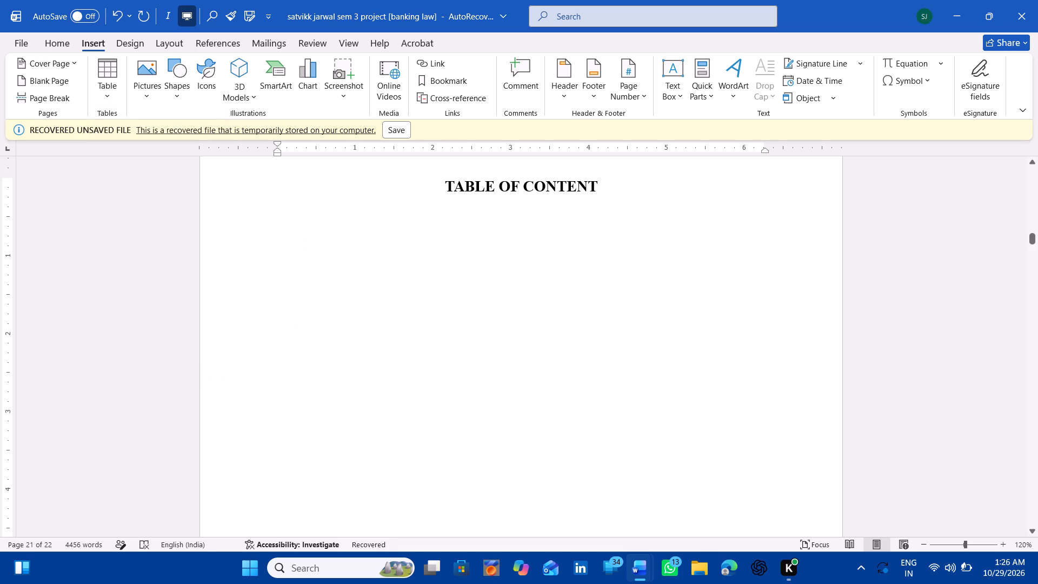
left_click(68, 44)
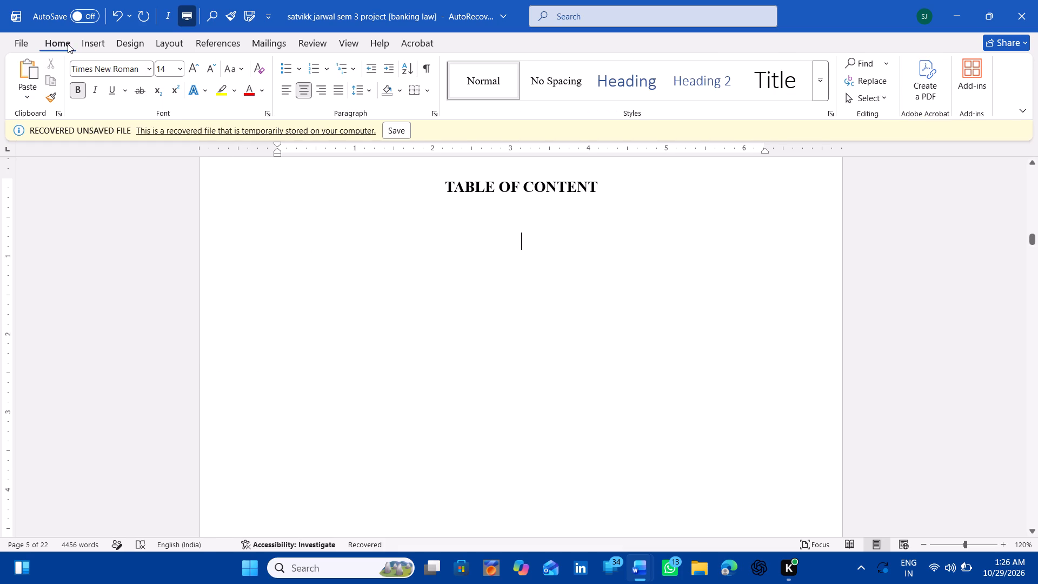
left_click(292, 95)
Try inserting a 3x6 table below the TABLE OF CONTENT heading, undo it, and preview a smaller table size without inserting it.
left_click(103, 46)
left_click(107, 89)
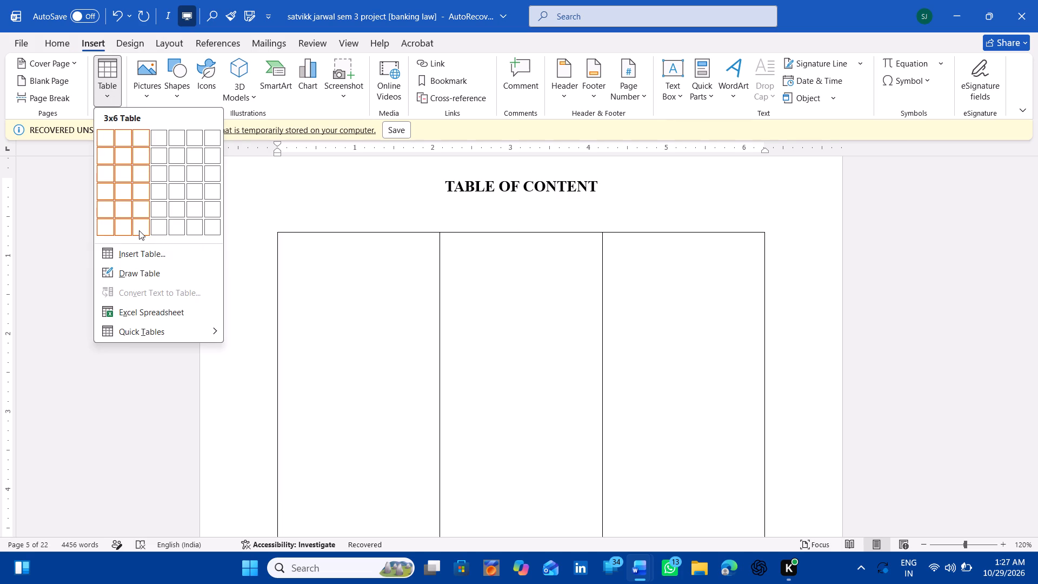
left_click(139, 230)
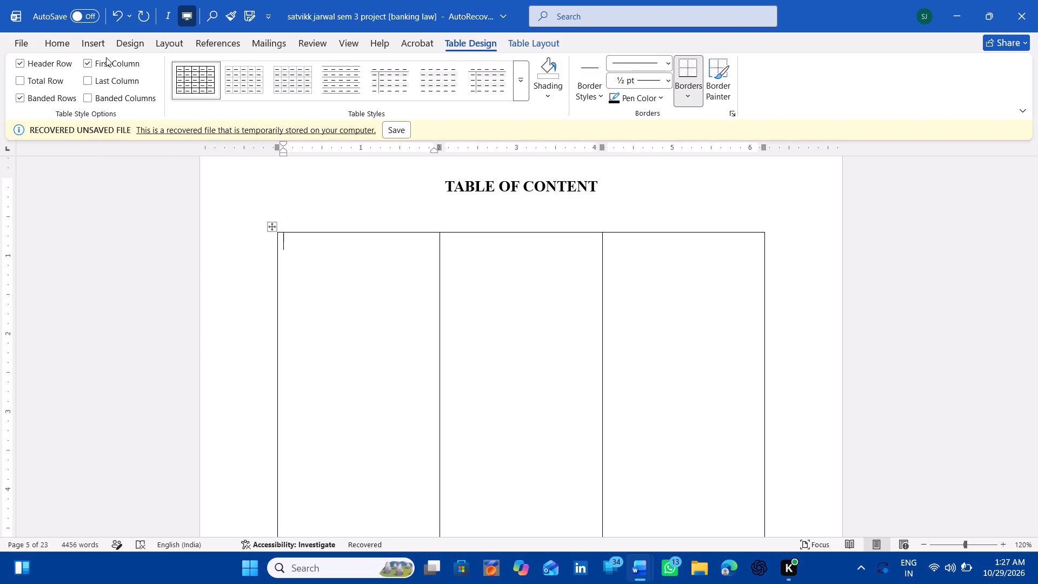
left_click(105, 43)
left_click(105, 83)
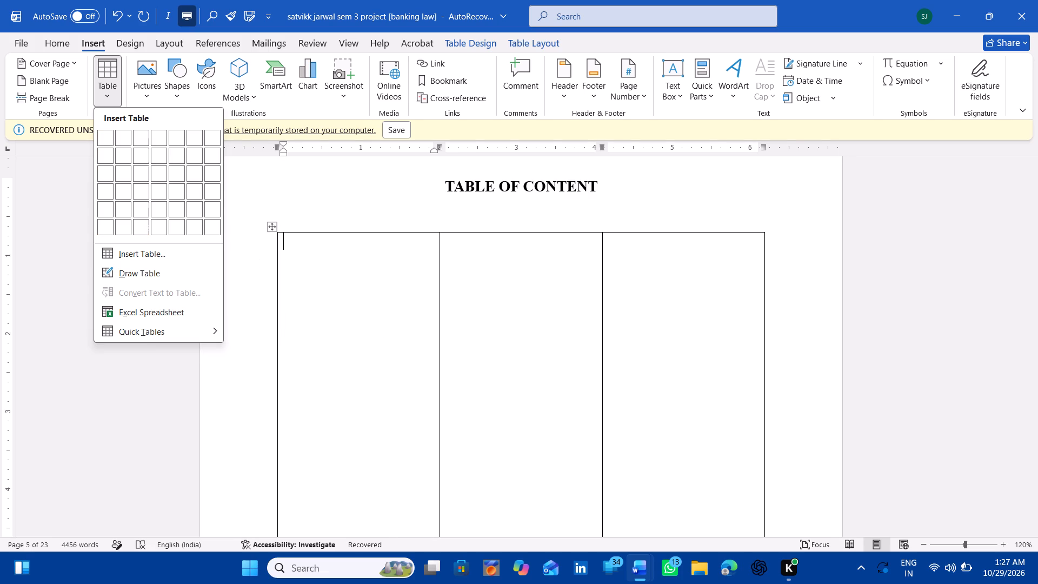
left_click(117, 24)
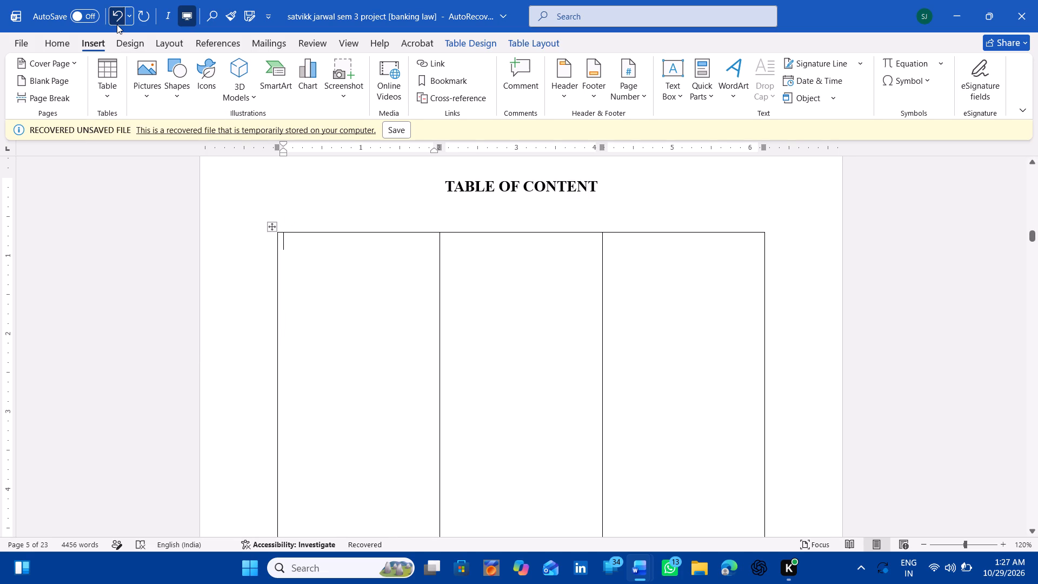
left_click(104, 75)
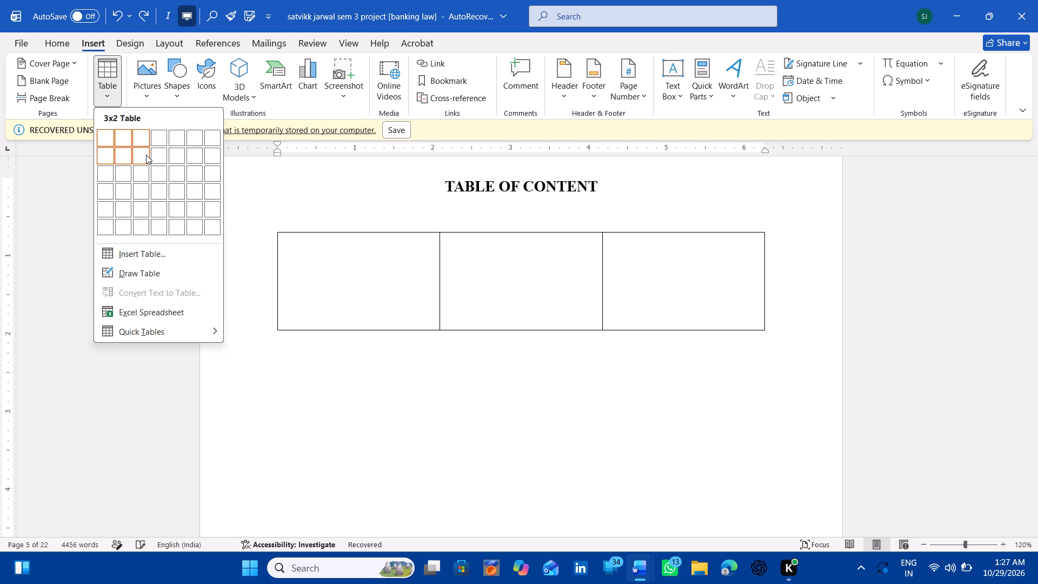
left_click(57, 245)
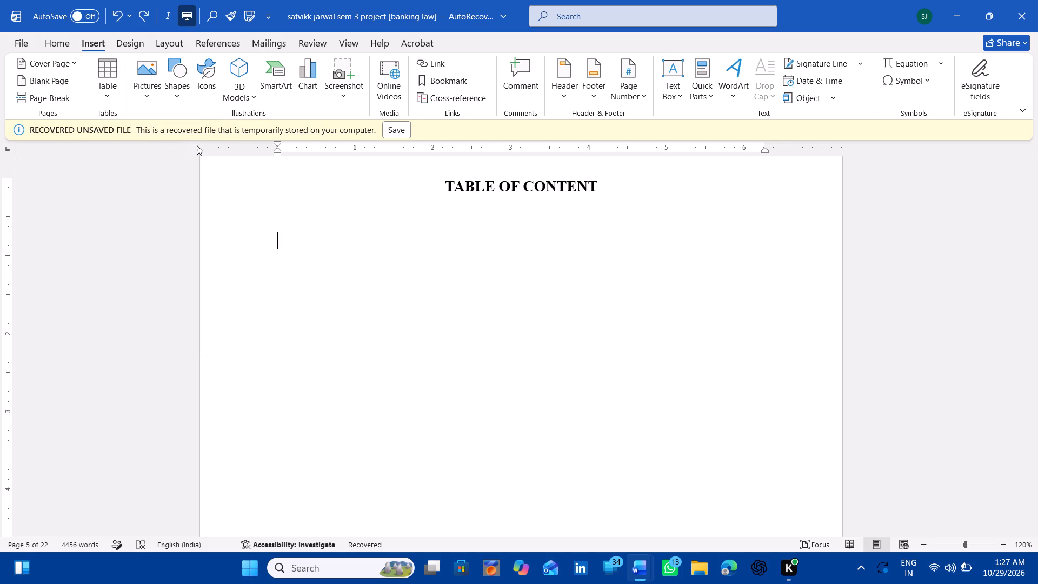
Save the recovered document.
left_click(392, 130)
Insert a table with three columns and six rows below the TABLE OF CONTENT heading.
left_click(121, 76)
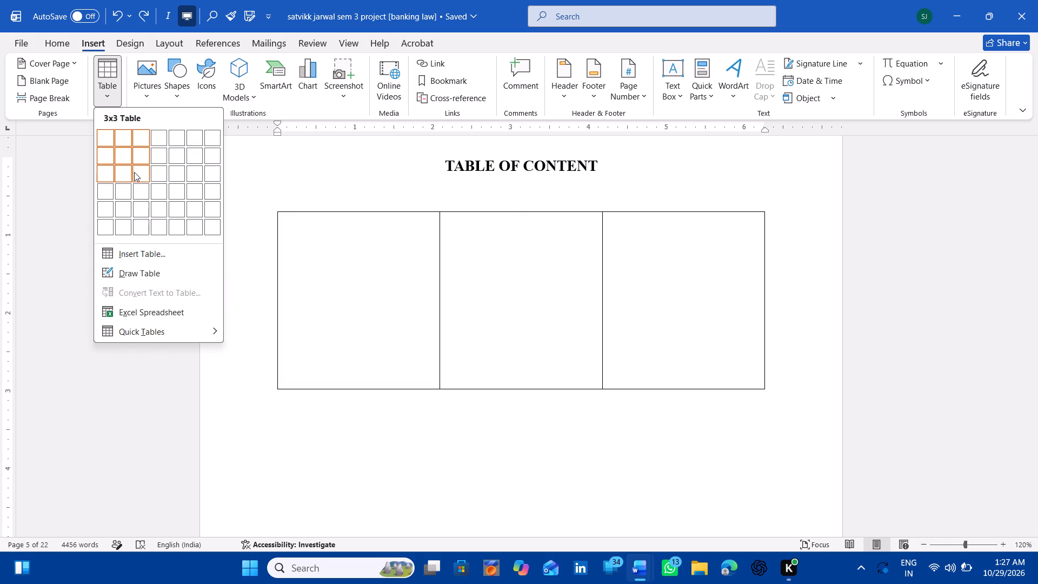
left_click(139, 220)
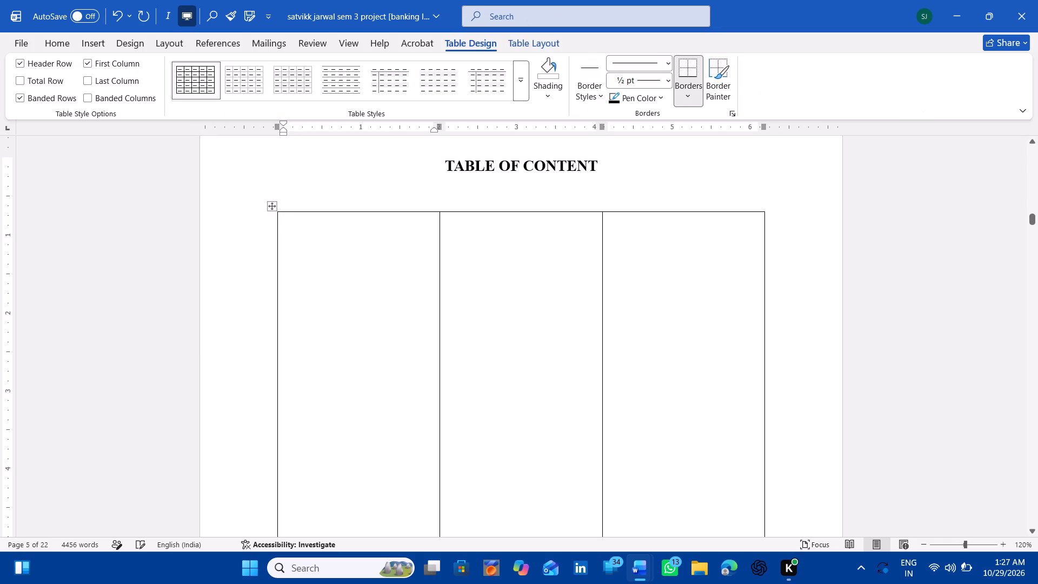
Enter the trial text "kfsjdf;skfl;,'.;ewemfklml;dmcoemdewc e" in the table's first cell, followed by four line breaks.
type("kfsjdf;skfl;,'.;ewemfklml;dmcoemdewc e")
key("Return")
key("Return")
key("Return")
key("Return")
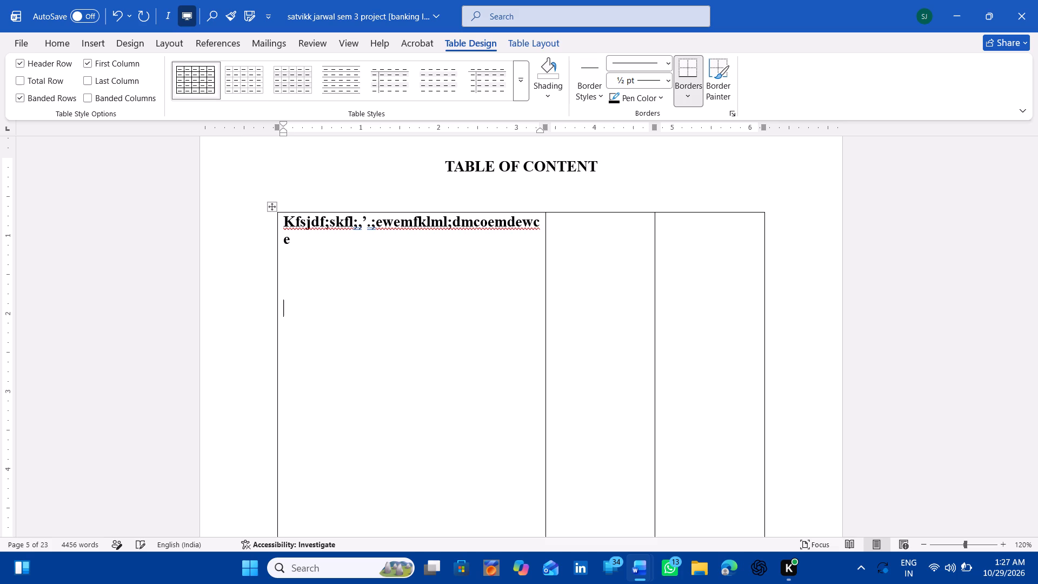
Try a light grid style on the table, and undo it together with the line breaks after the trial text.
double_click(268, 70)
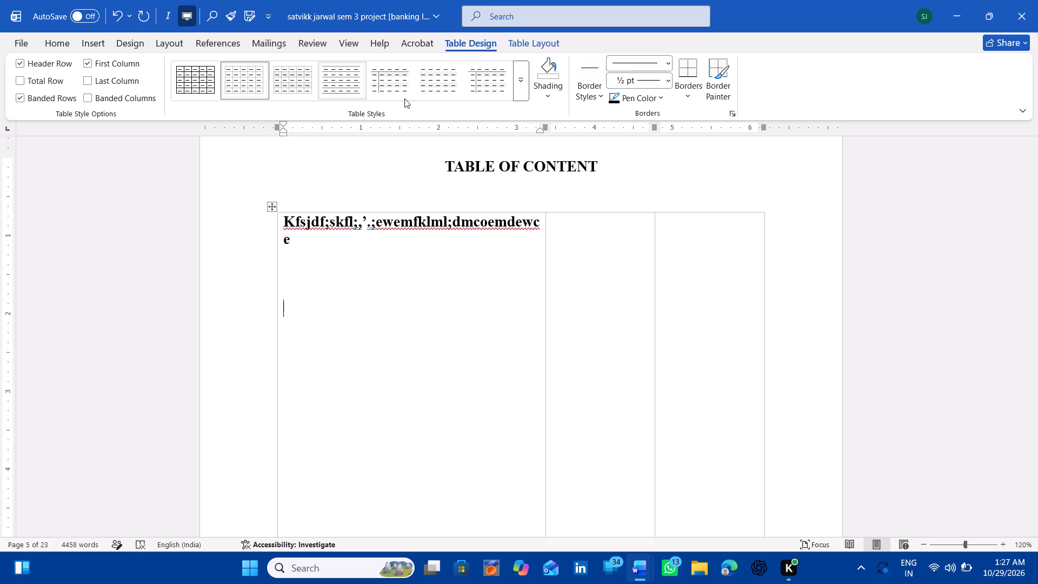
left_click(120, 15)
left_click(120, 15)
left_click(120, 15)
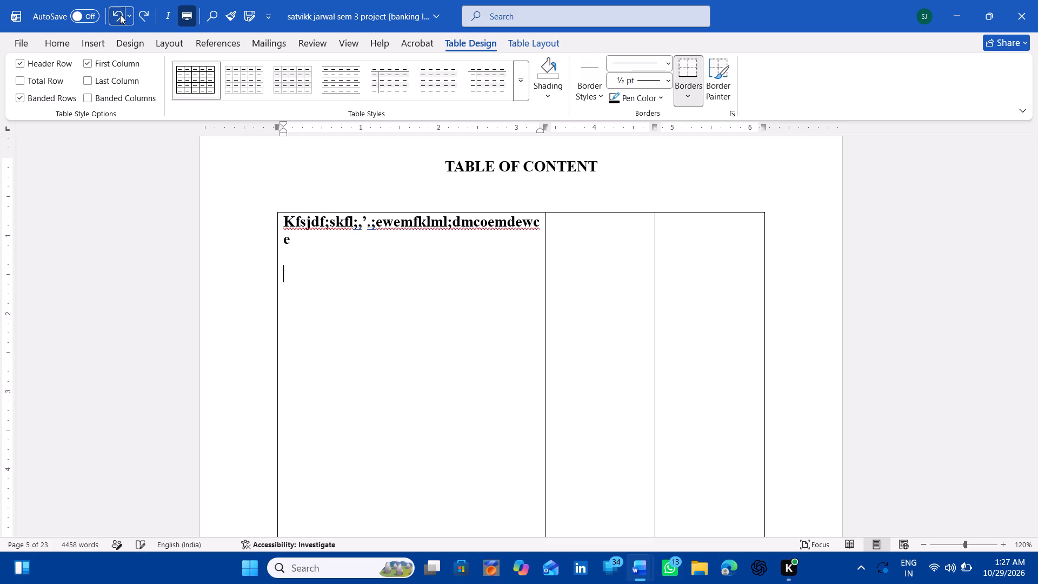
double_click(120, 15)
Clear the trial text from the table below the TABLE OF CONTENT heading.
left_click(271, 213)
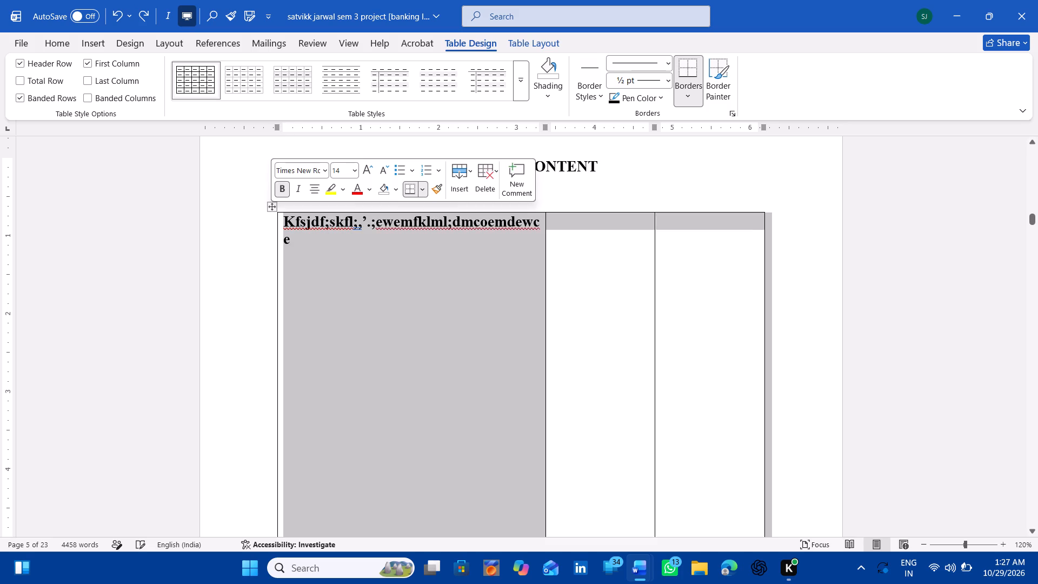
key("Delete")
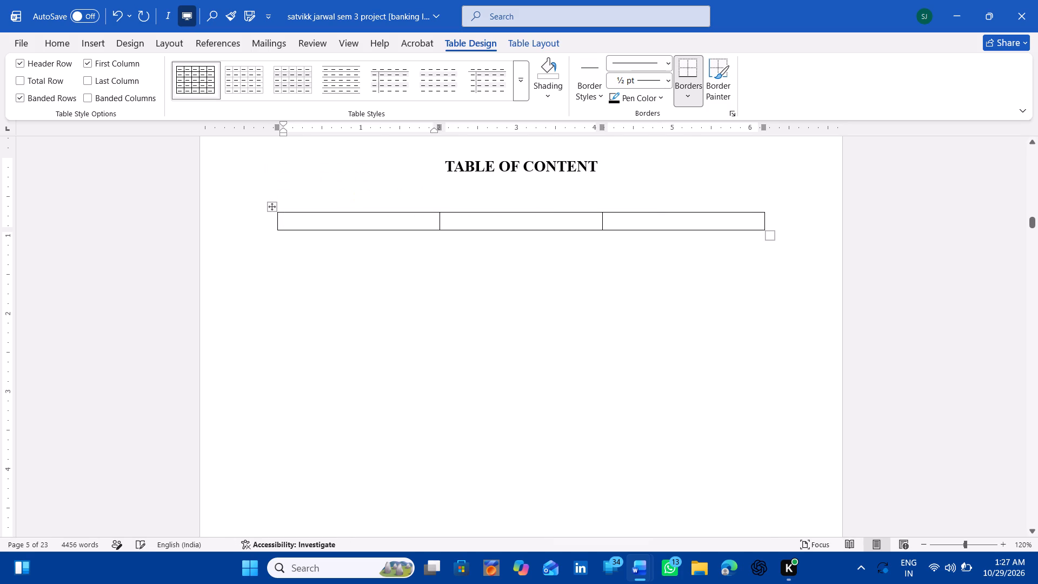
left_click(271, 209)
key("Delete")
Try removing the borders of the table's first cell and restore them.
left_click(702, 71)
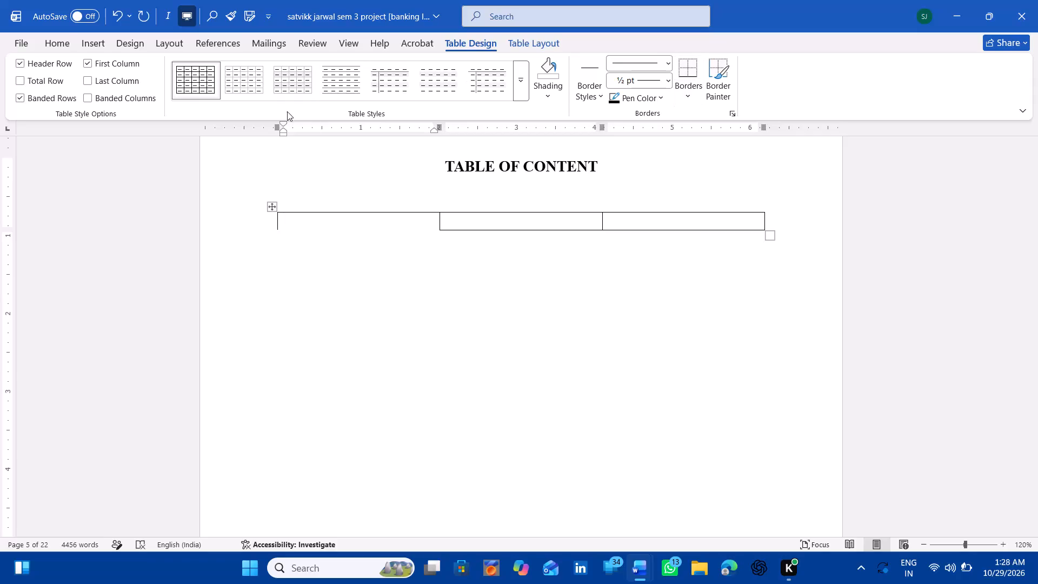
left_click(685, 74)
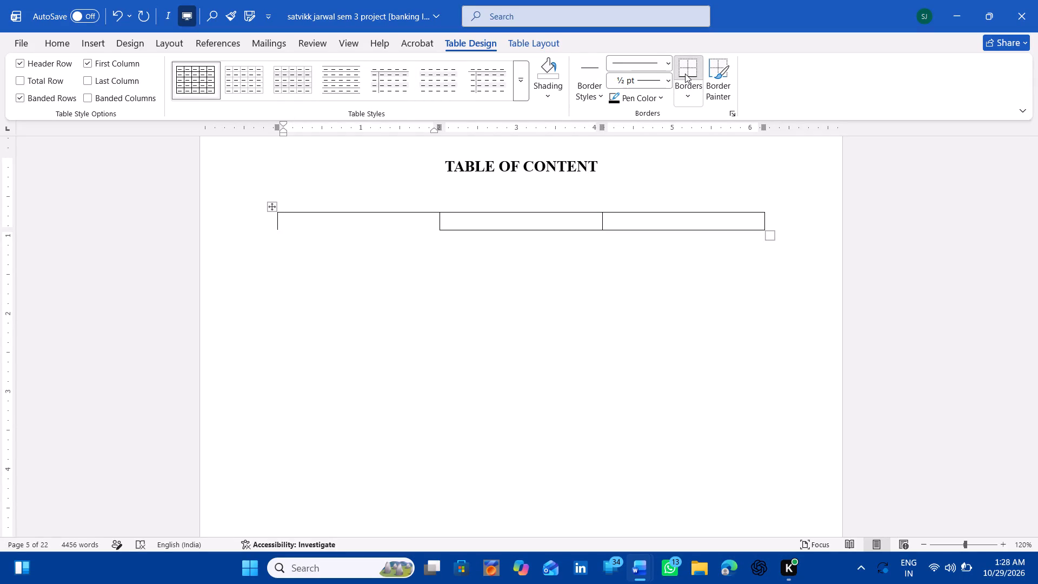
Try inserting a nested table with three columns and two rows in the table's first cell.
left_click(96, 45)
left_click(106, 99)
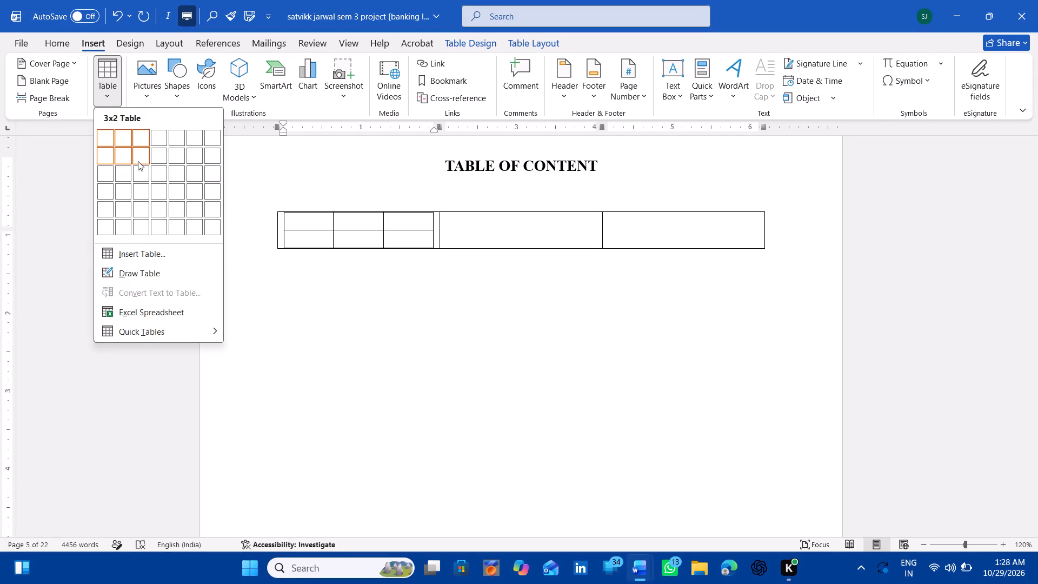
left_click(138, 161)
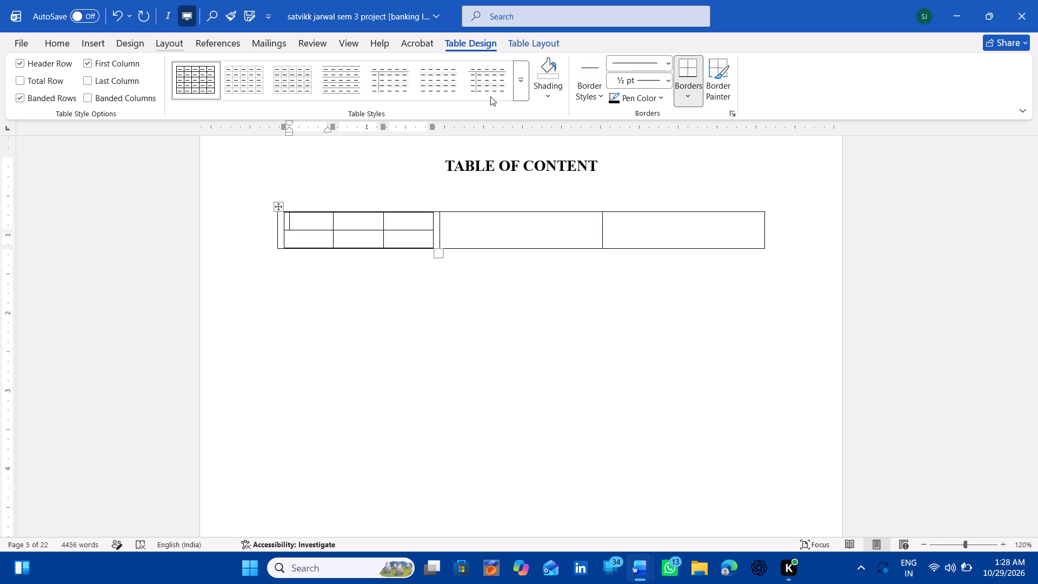
Undo the nested table, the trial text and the insertion of the table itself, back to the last bibliography edit.
triple_click(115, 19)
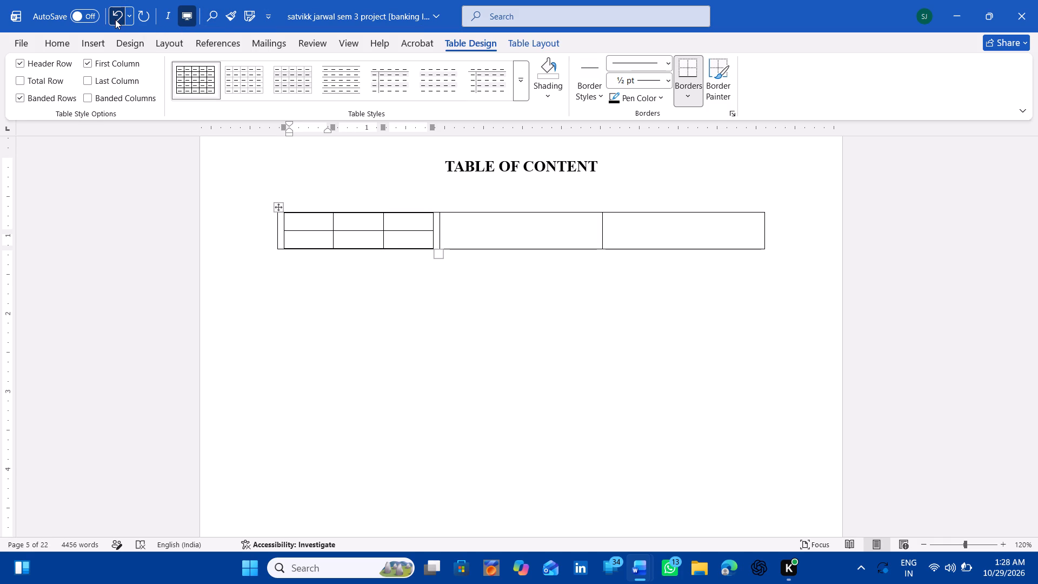
triple_click(115, 19)
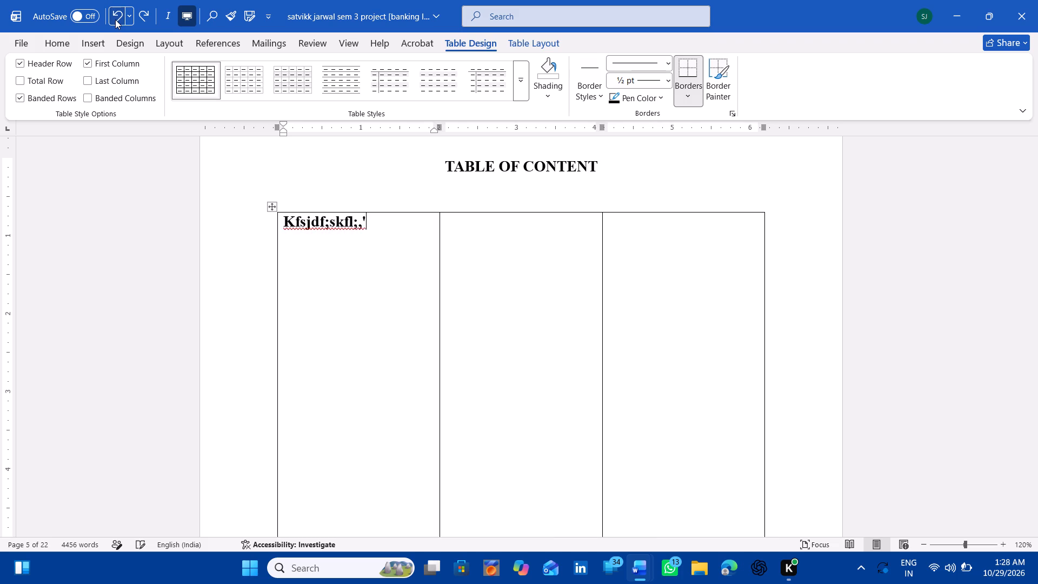
triple_click(115, 19)
triple_click(115, 19)
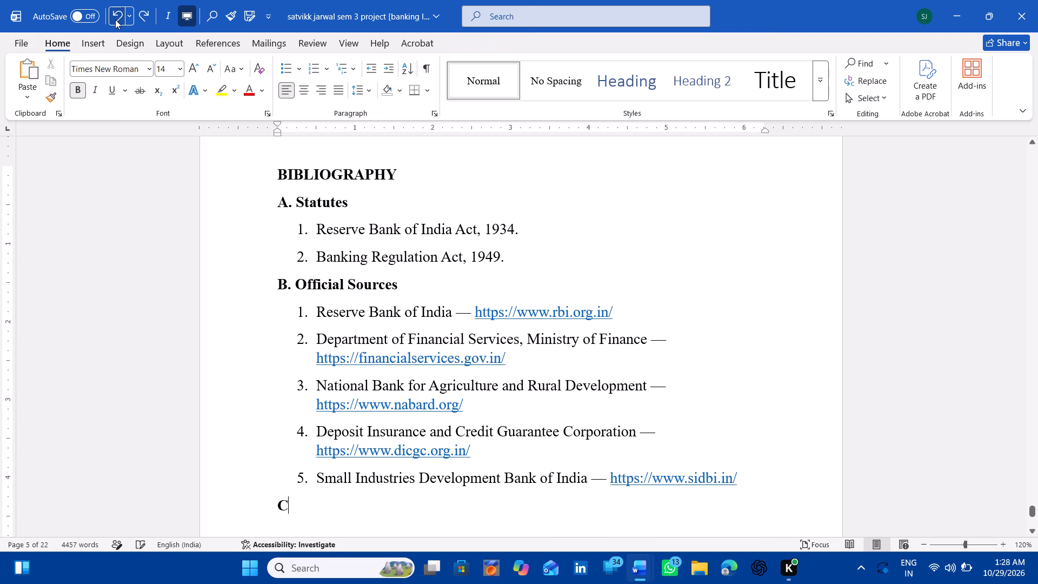
Delete the leftover letter C below the last entry of the bibliography's Official Sources list.
key("BackSpace")
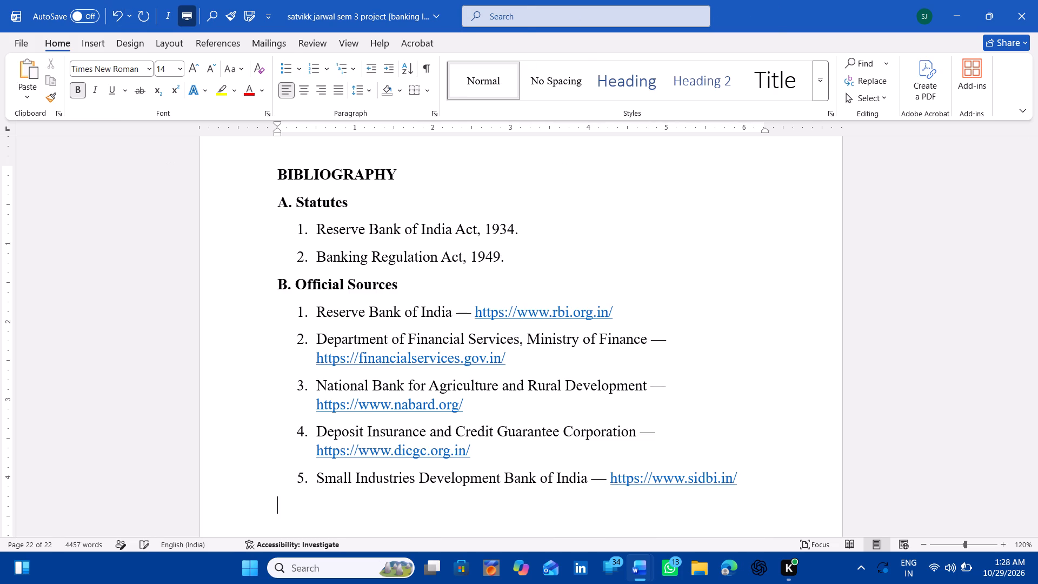
Review the document's front pages, from the cover page through the certificate to the declaration.
scroll(178, 308, "up", 20)
scroll(178, 308, "up", 3)
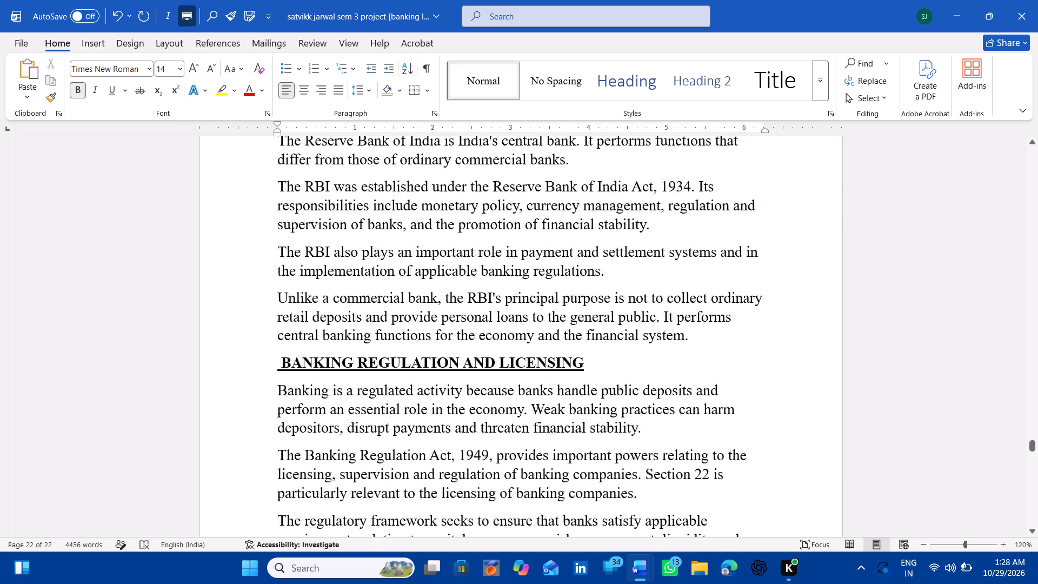
scroll(178, 308, "up", 20)
scroll(178, 308, "up", 17)
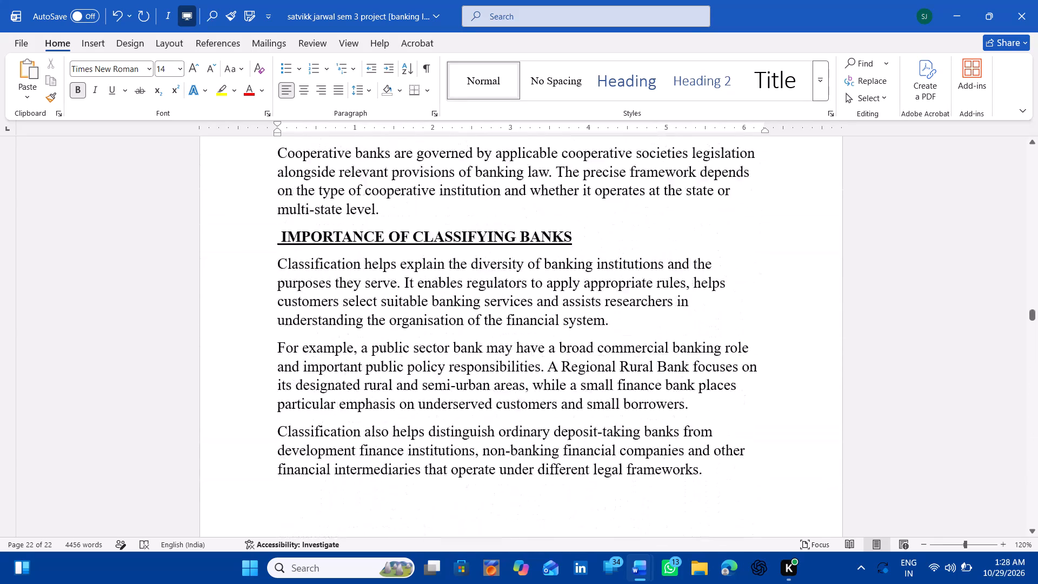
scroll(178, 308, "up", 2)
scroll(178, 308, "up", 20)
scroll(178, 308, "up", 5)
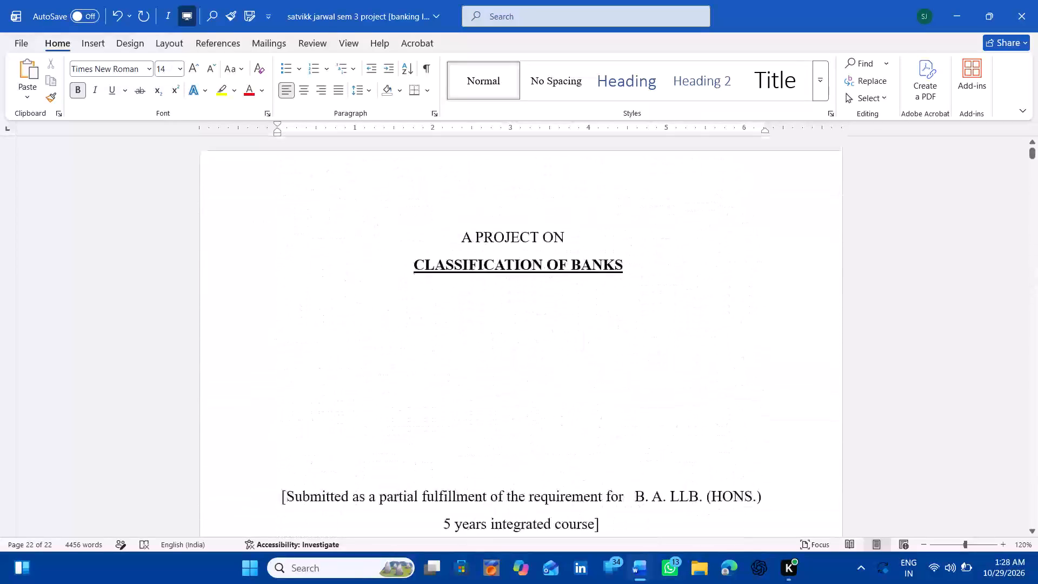
scroll(178, 308, "down", 6)
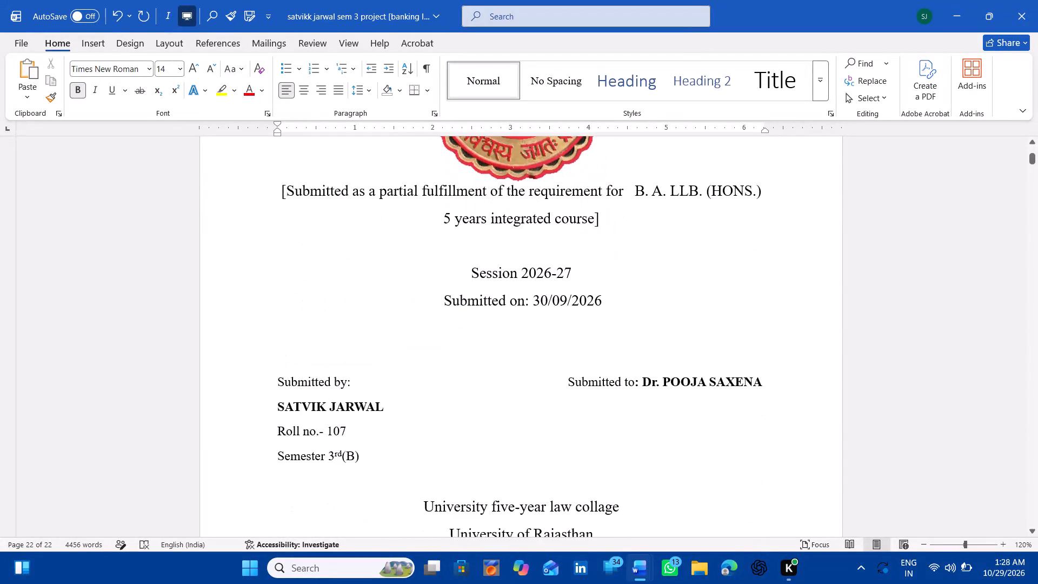
scroll(178, 308, "down", 4)
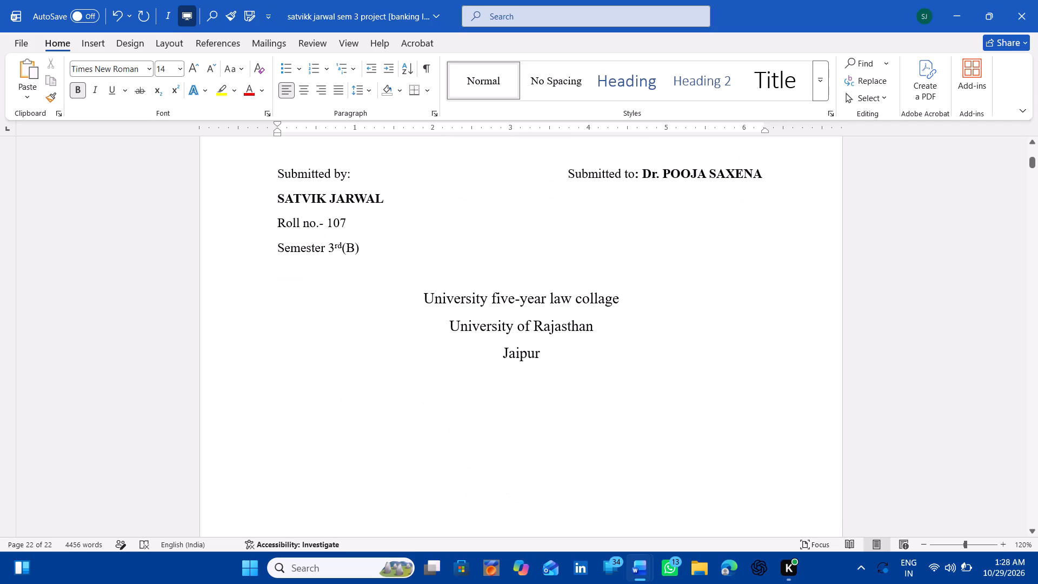
scroll(178, 308, "down", 7)
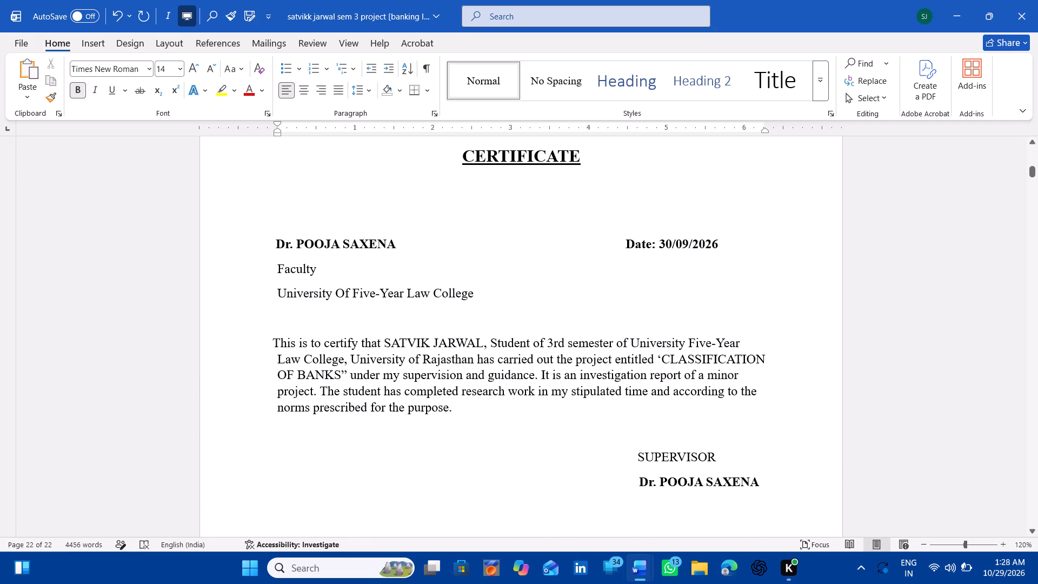
scroll(178, 308, "down", 2)
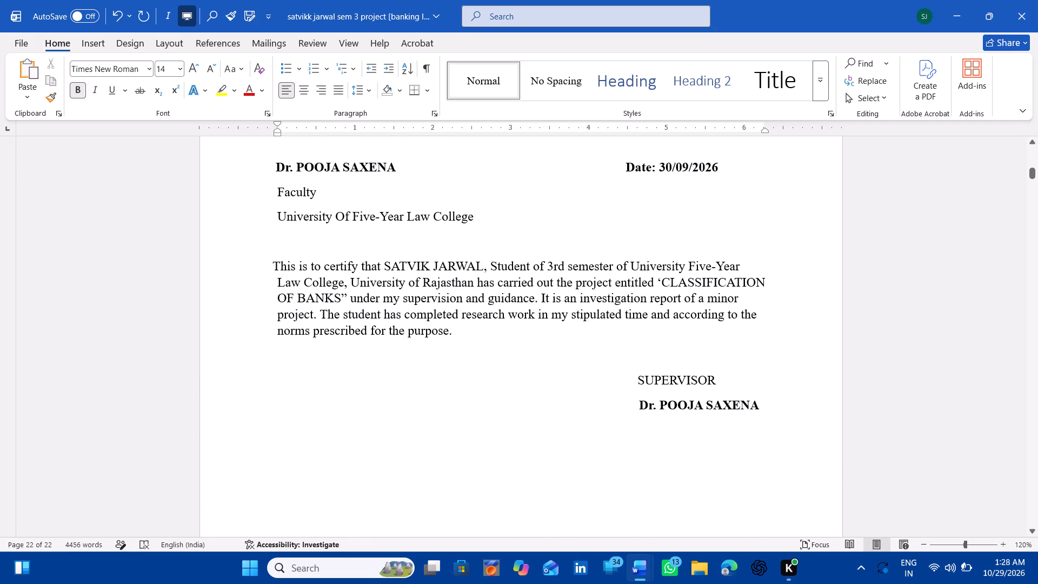
scroll(178, 308, "down", 13)
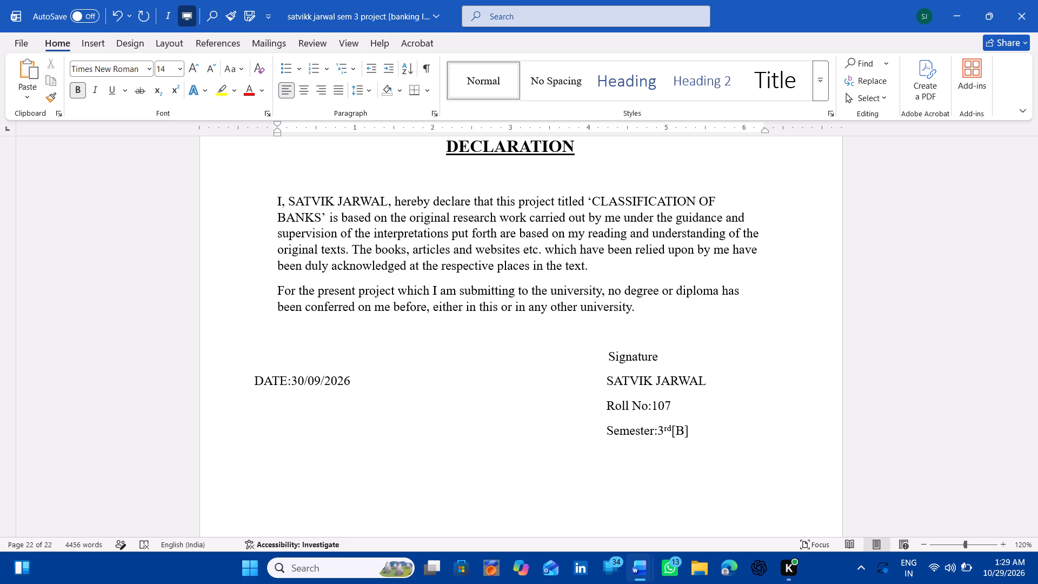
scroll(178, 308, "down", 3)
scroll(178, 308, "up", 2)
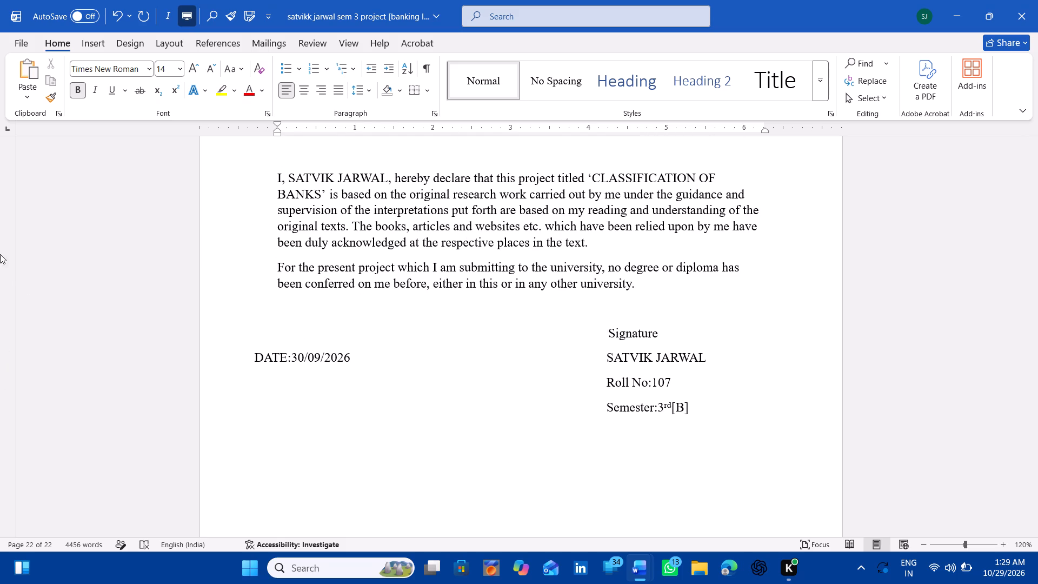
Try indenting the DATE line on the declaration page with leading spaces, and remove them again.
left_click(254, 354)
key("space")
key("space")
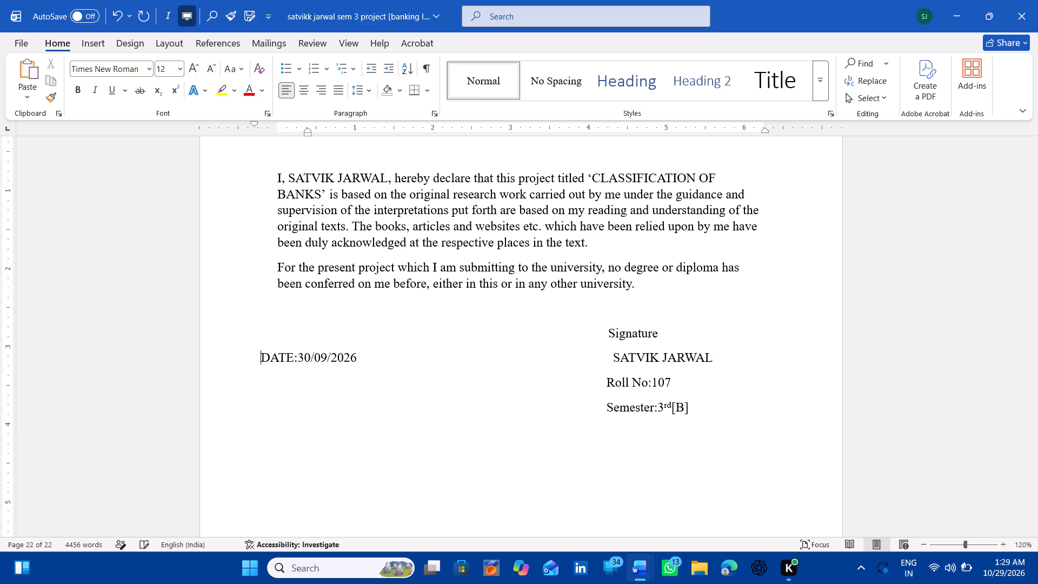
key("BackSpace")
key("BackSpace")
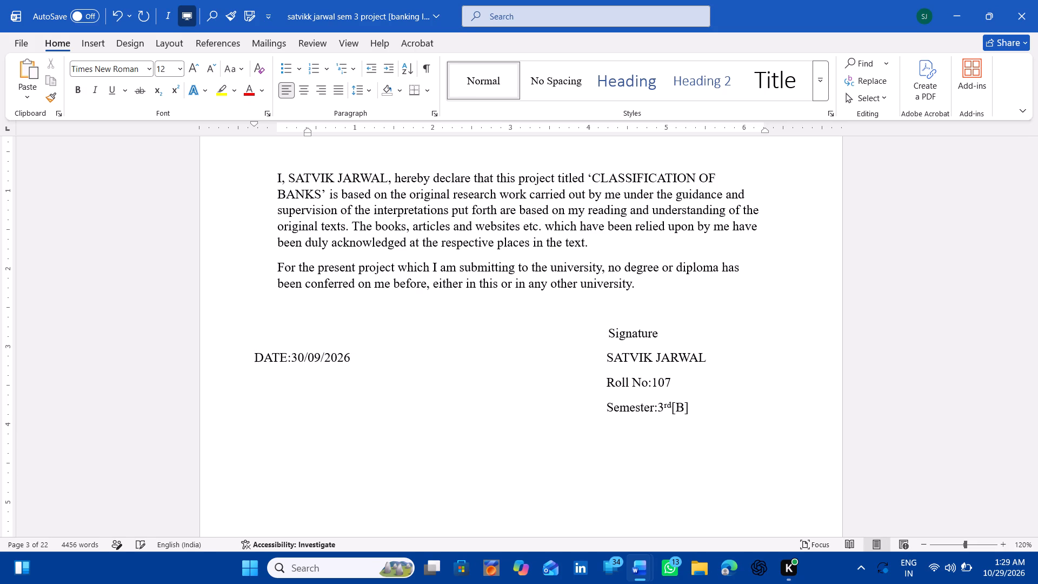
Left-align the empty line below the TABLE OF CONTENT heading.
scroll(254, 354, "down", 10)
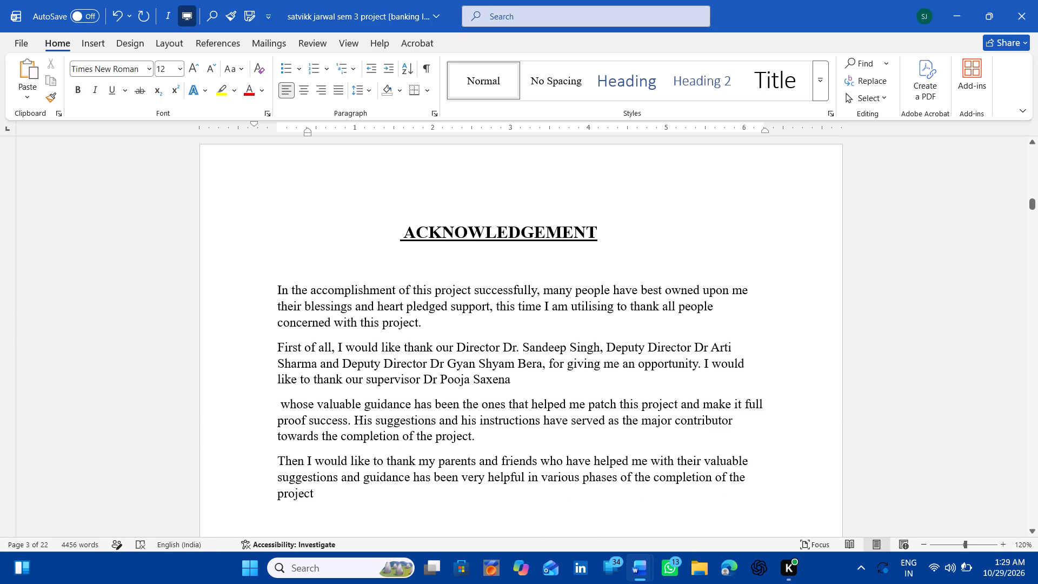
scroll(254, 354, "down", 8)
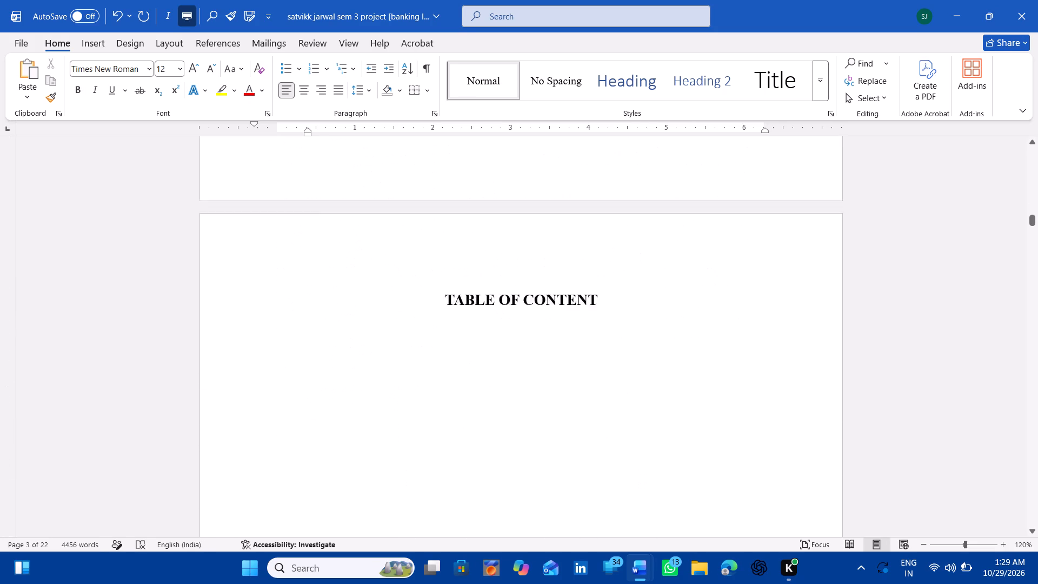
scroll(254, 354, "down", 4)
scroll(299, 307, "up", 2)
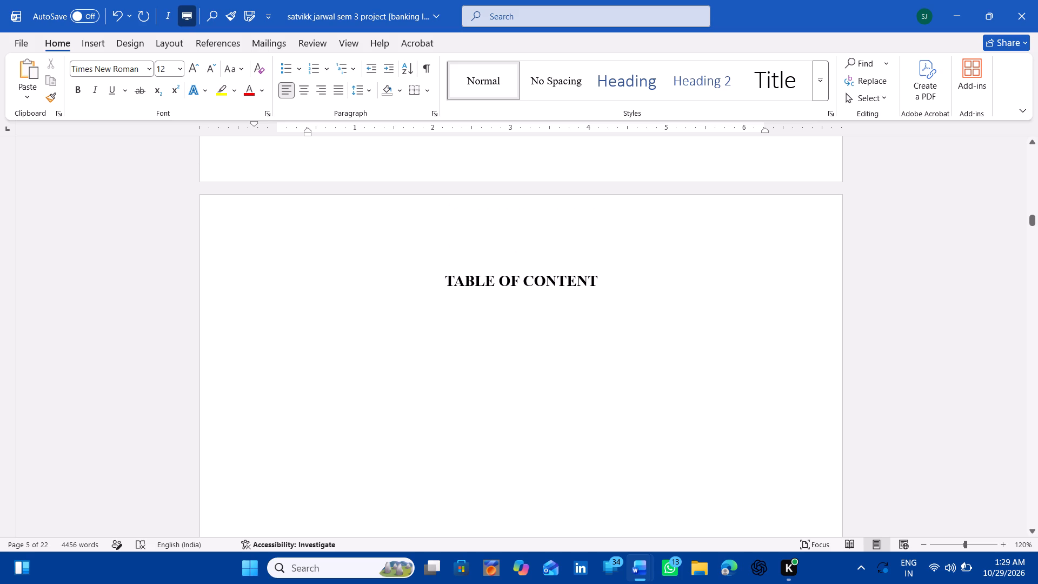
left_click(290, 328)
left_click(284, 97)
Insert a table with 3 columns and 7 rows below the TABLE OF CONTENT heading.
left_click(106, 44)
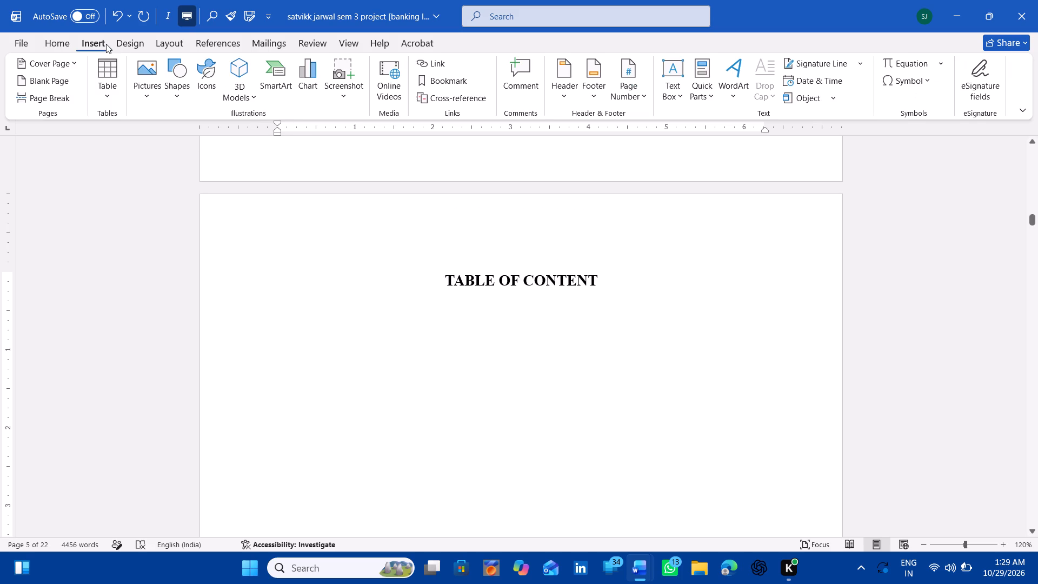
left_click(115, 78)
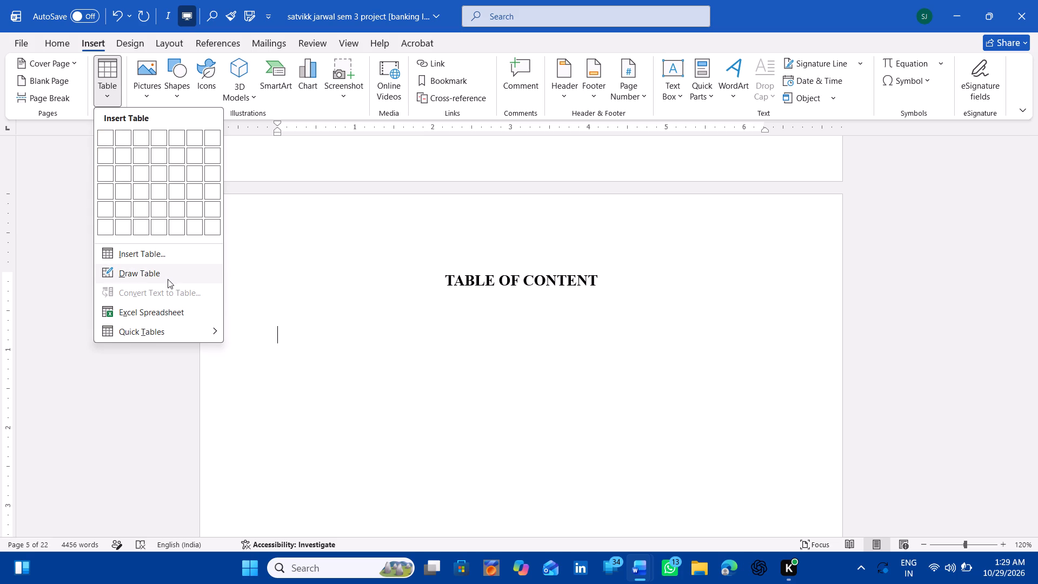
left_click(169, 251)
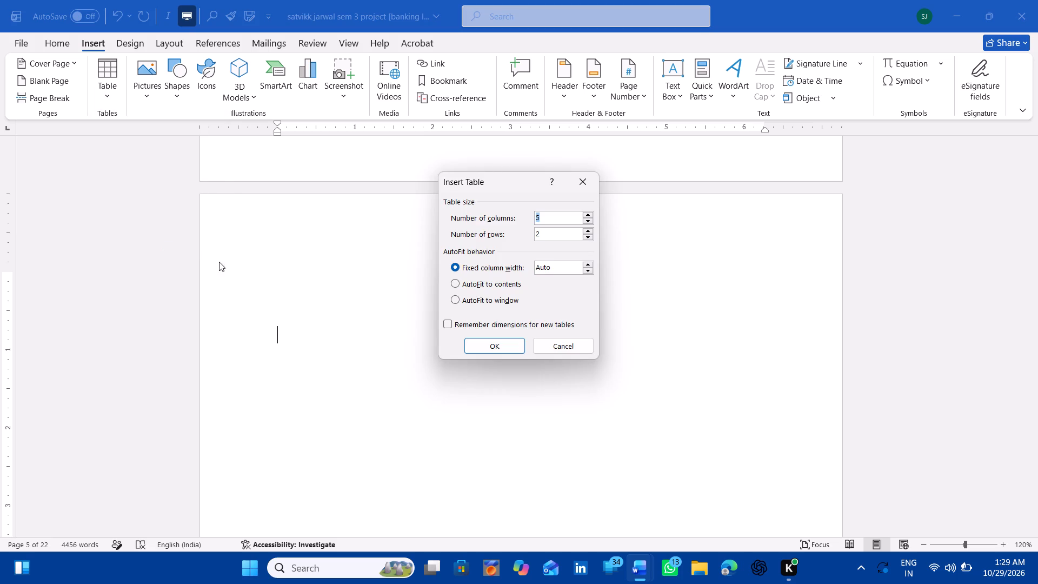
left_click(590, 233)
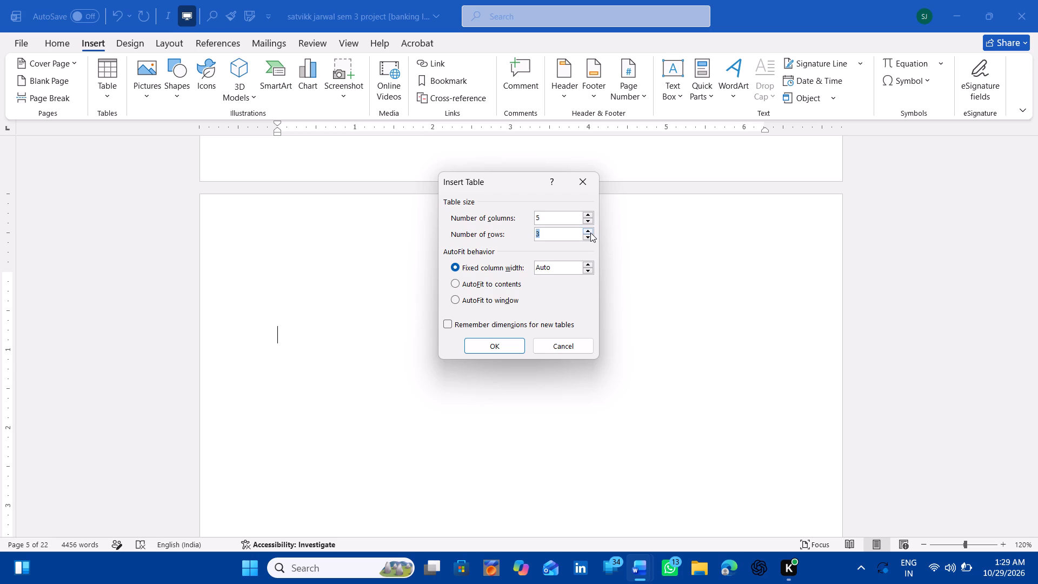
left_click(590, 233)
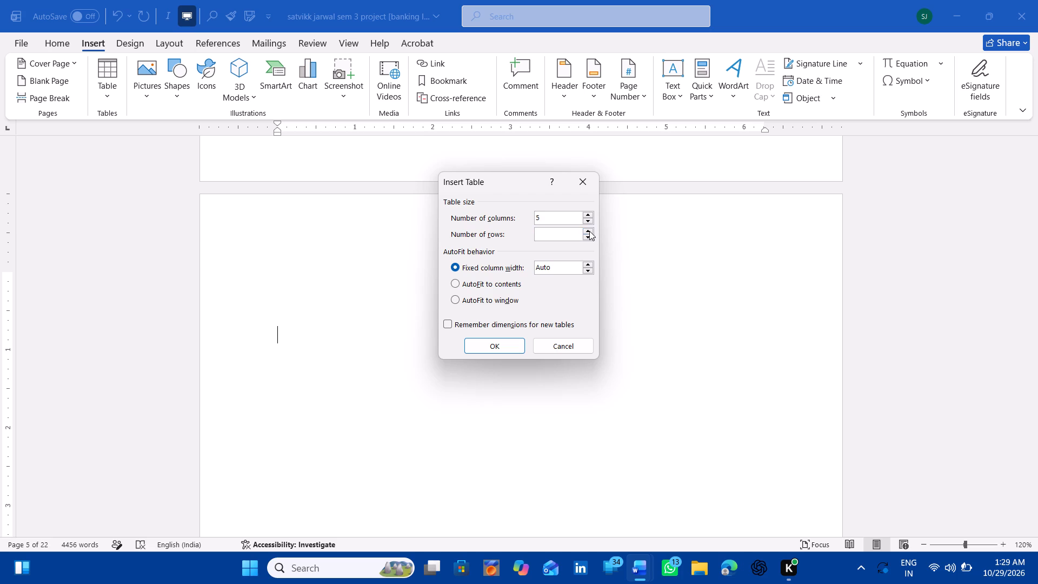
double_click(588, 233)
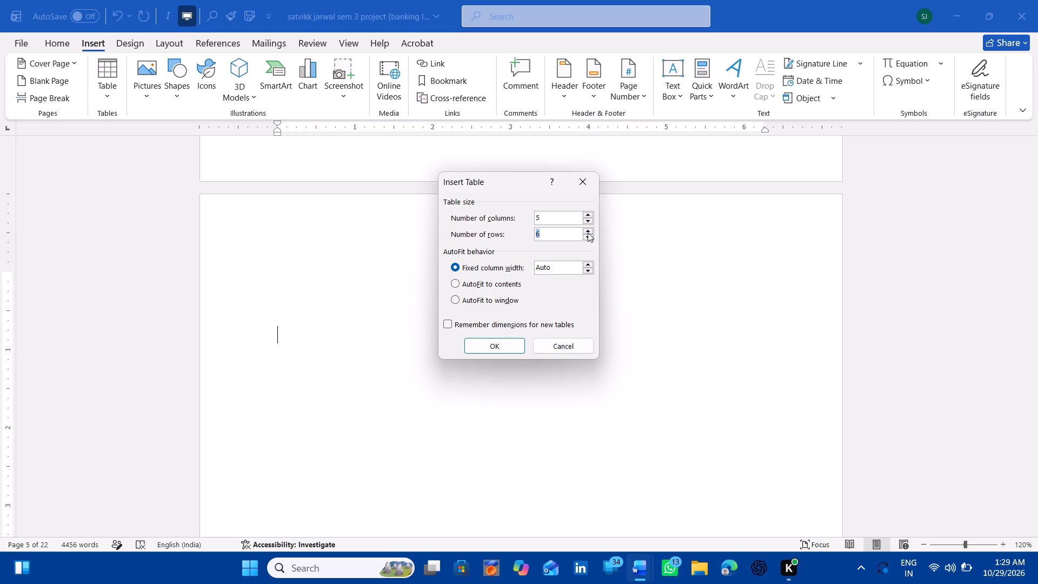
left_click(588, 233)
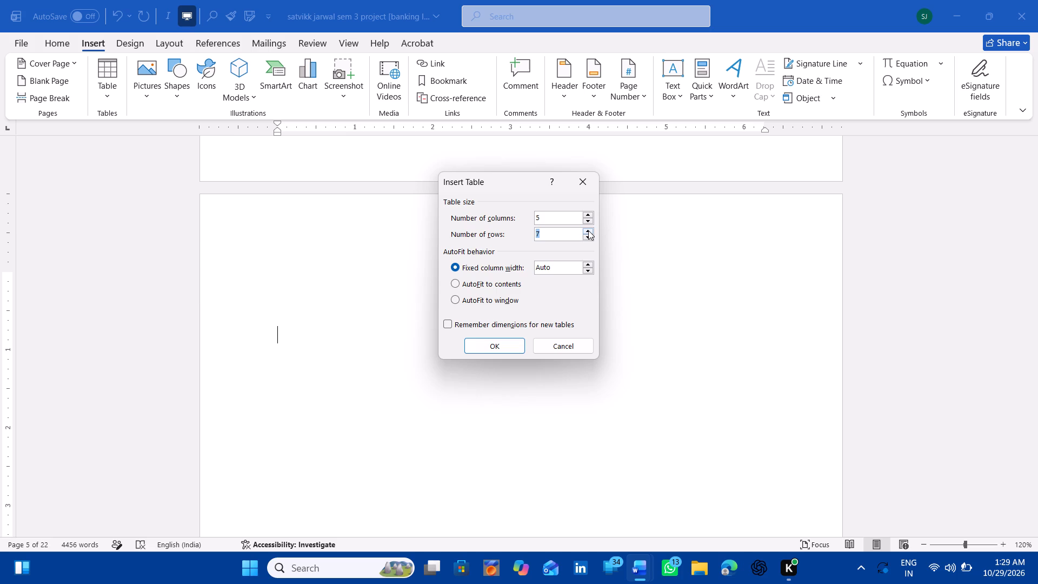
double_click(589, 221)
left_click(505, 338)
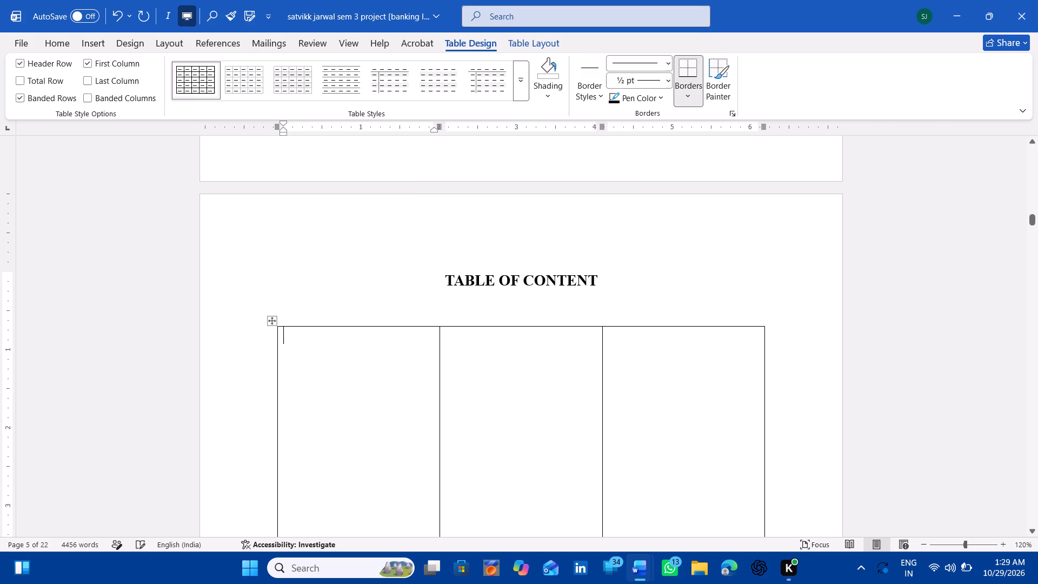
Examine the layout of the new table below the TABLE OF CONTENT heading.
scroll(505, 338, "down", 4)
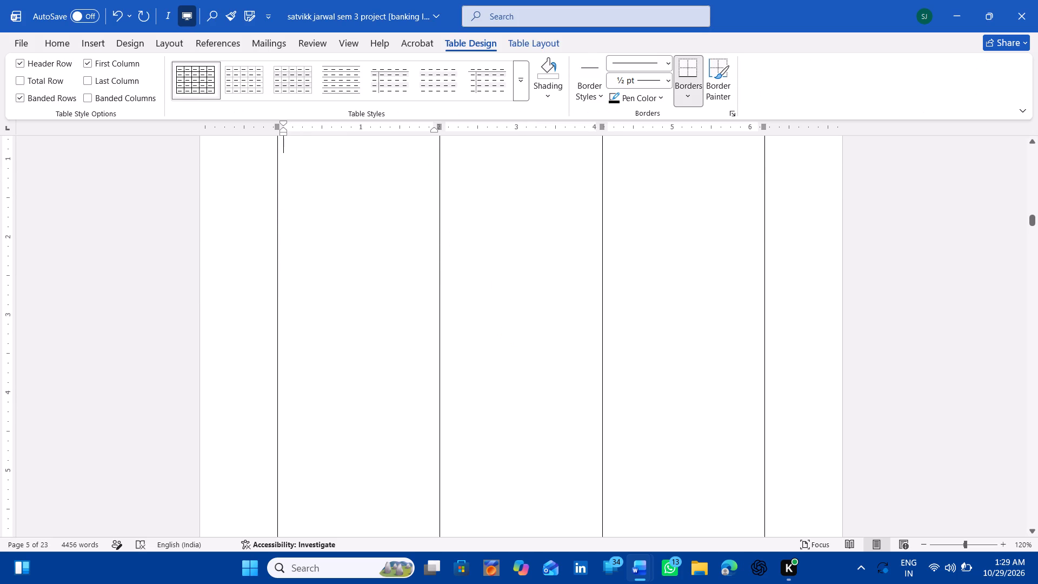
scroll(505, 338, "down", 3)
scroll(505, 338, "up", 4)
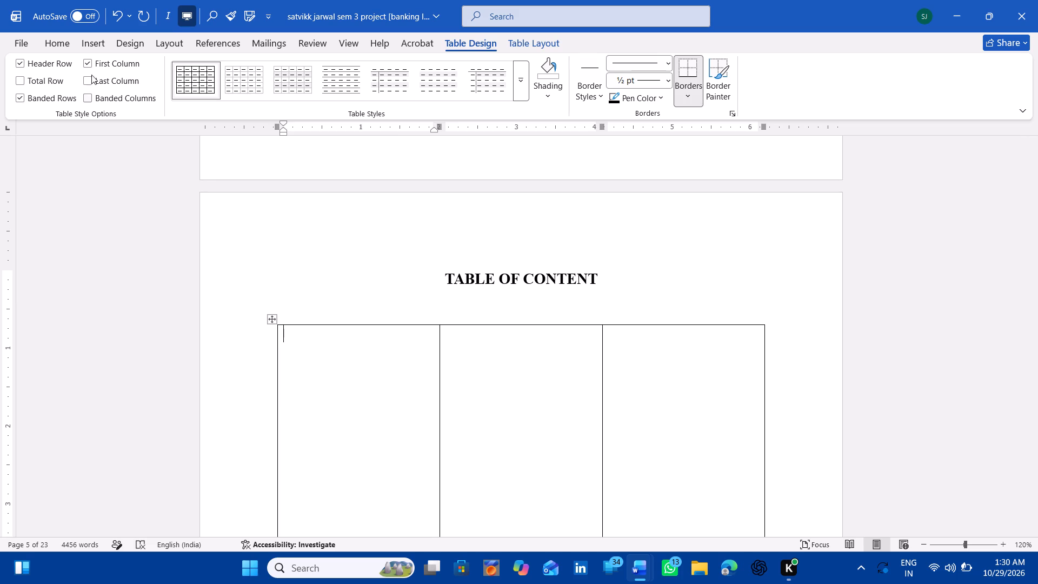
left_click(95, 43)
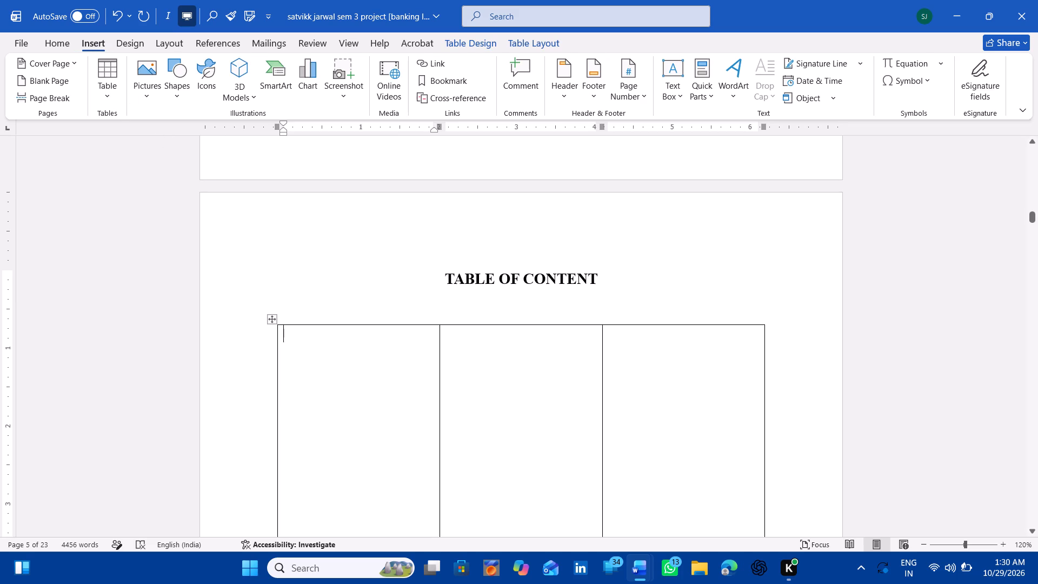
scroll(321, 283, "down", 4)
scroll(321, 283, "up", 3)
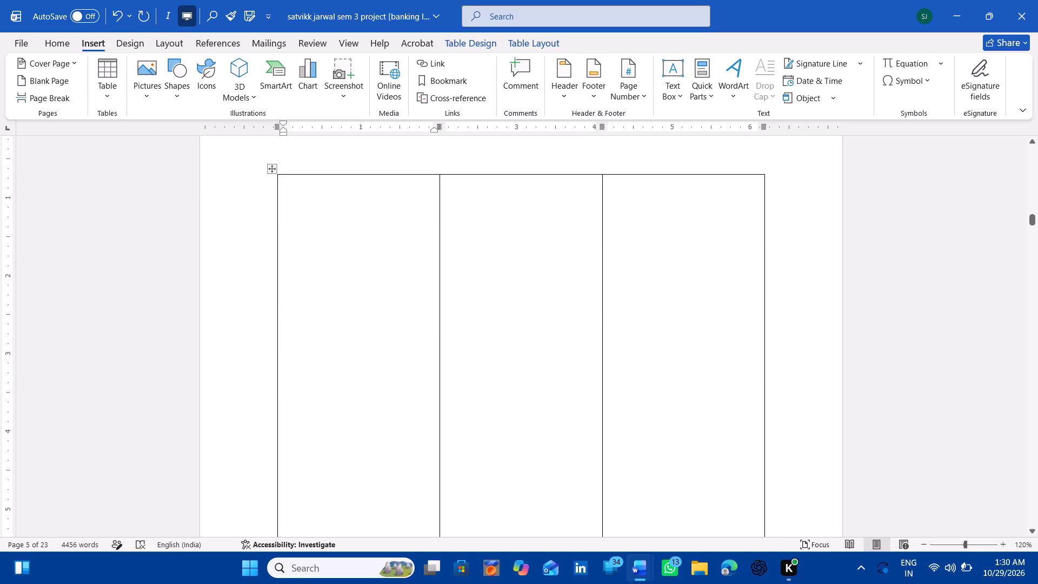
left_click(273, 172)
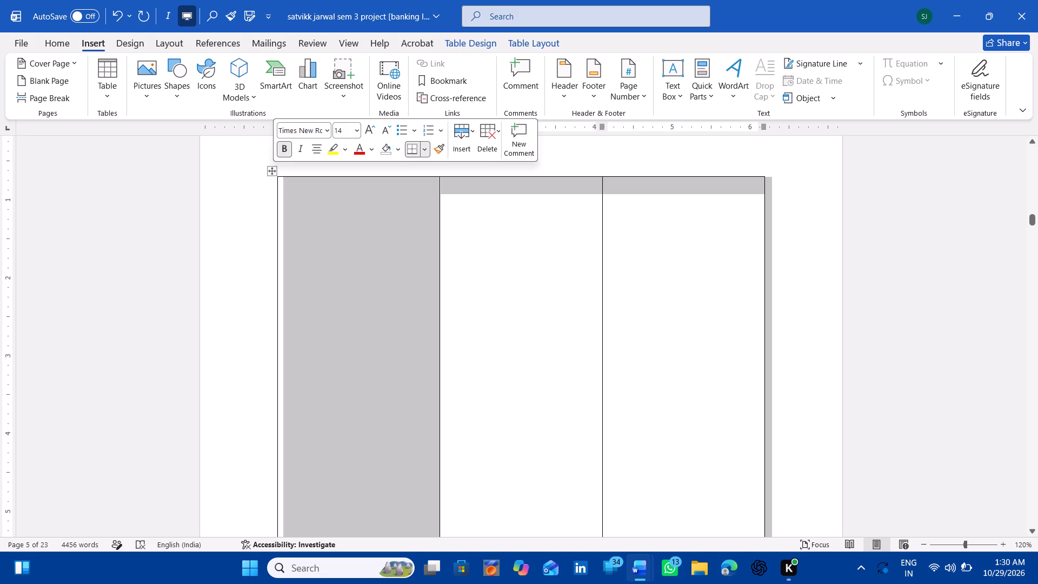
left_click(495, 228)
left_click(190, 311)
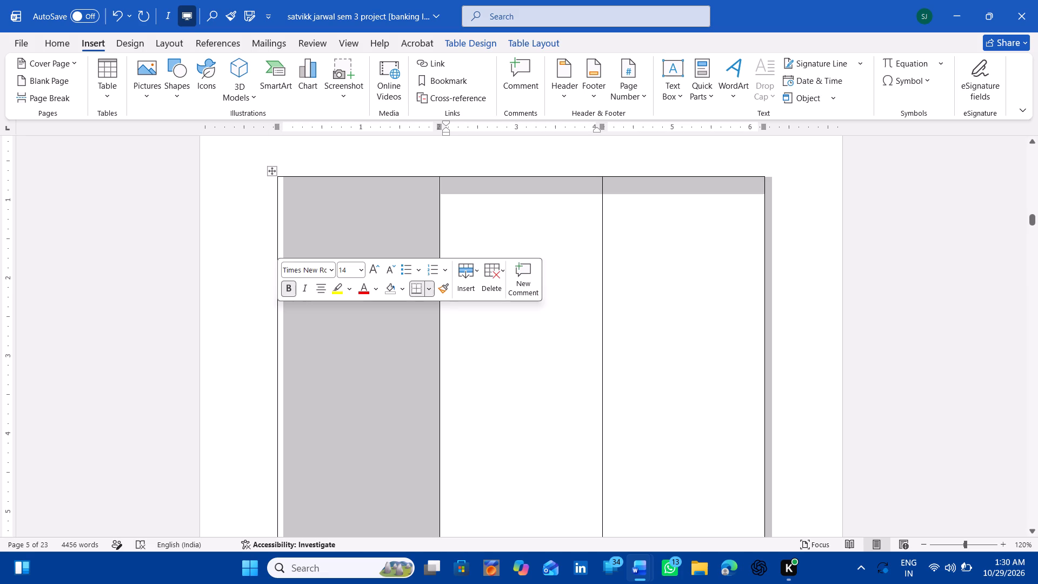
left_click(237, 239)
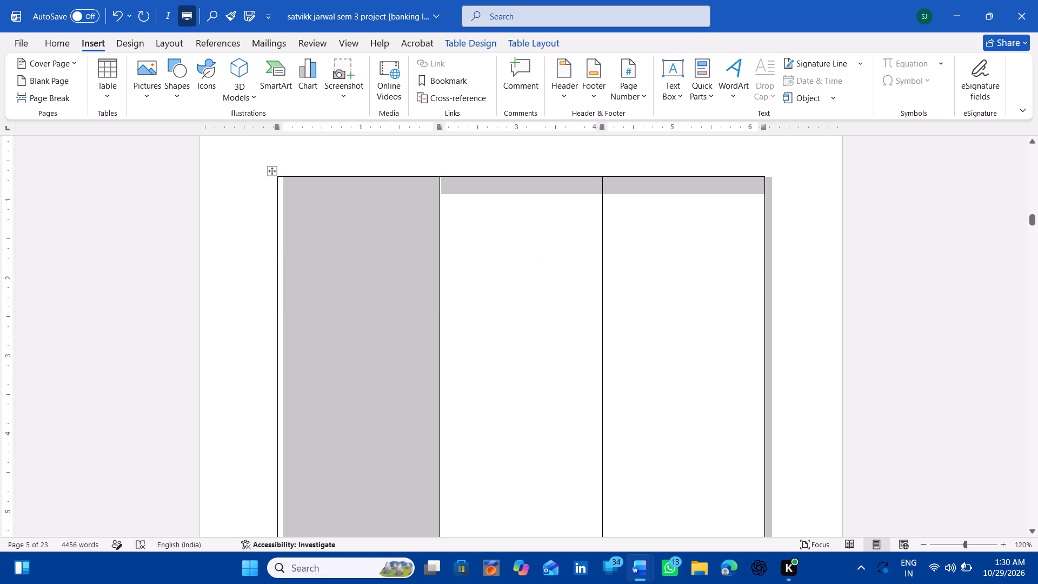
left_click(257, 190)
left_click(305, 158)
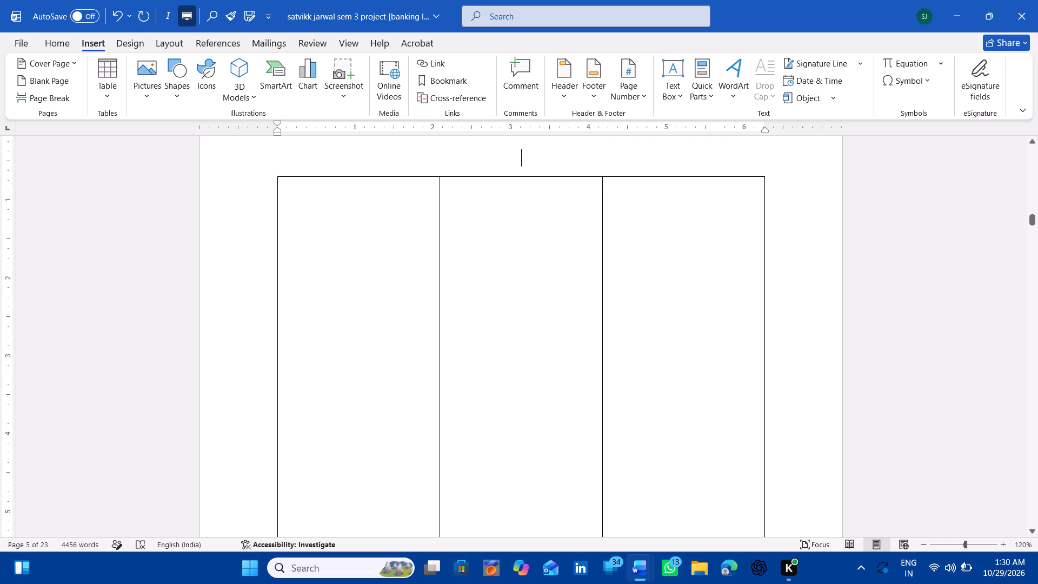
Enter the serial number "1." in the table's first column, in the first row.
scroll(321, 216, "up", 1)
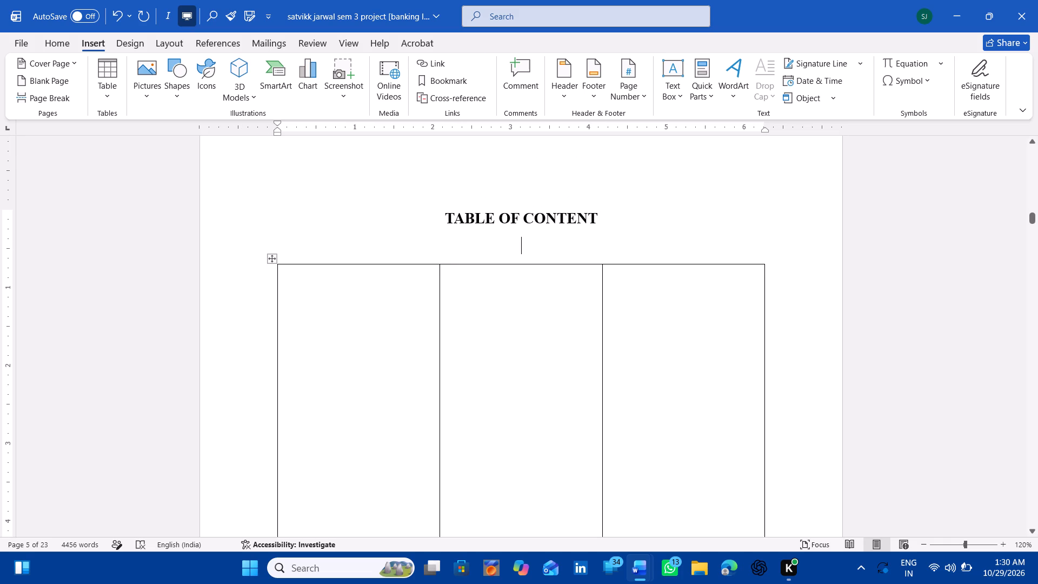
left_click(290, 299)
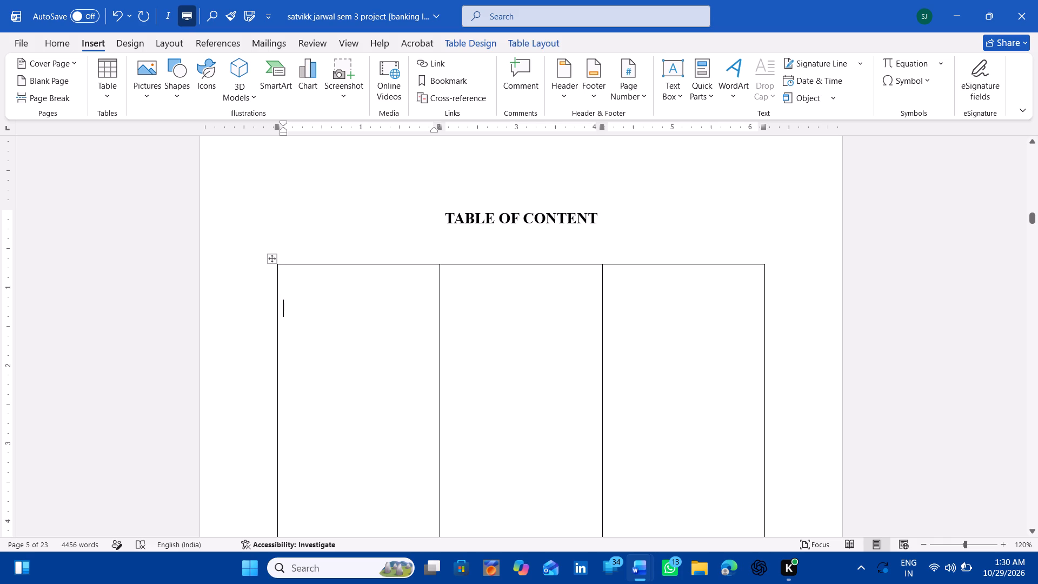
key("1")
key("period")
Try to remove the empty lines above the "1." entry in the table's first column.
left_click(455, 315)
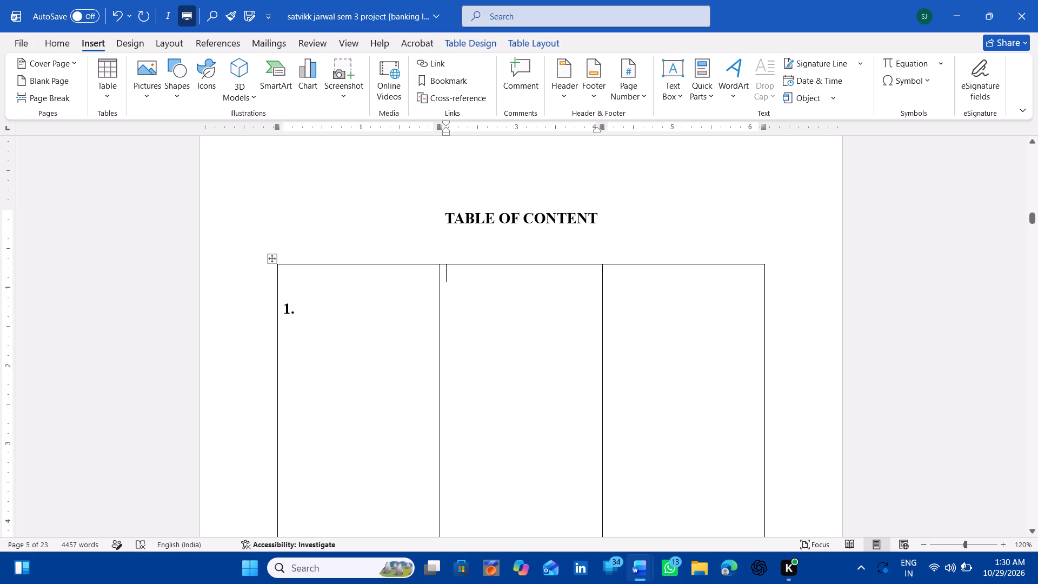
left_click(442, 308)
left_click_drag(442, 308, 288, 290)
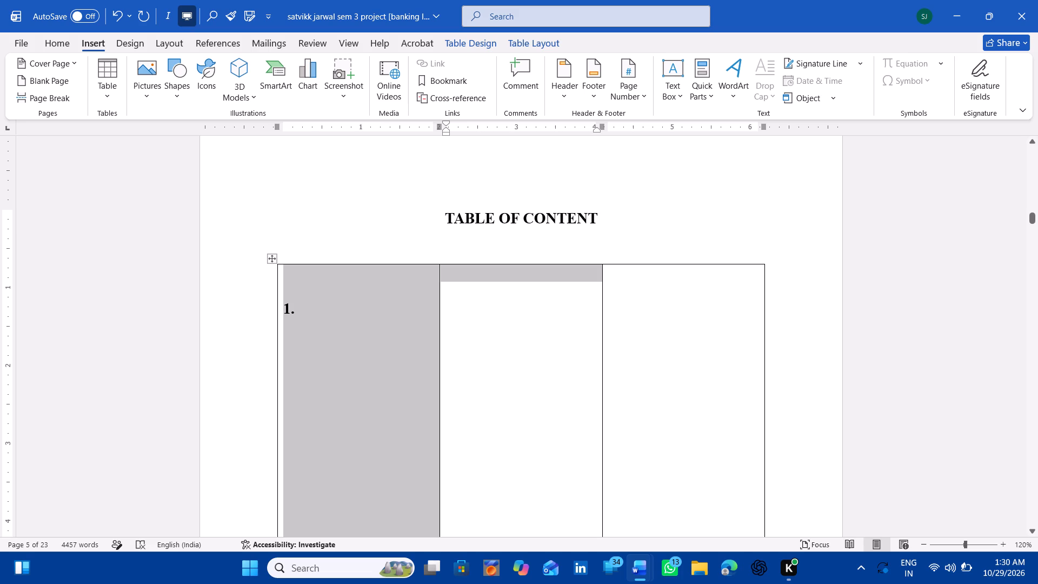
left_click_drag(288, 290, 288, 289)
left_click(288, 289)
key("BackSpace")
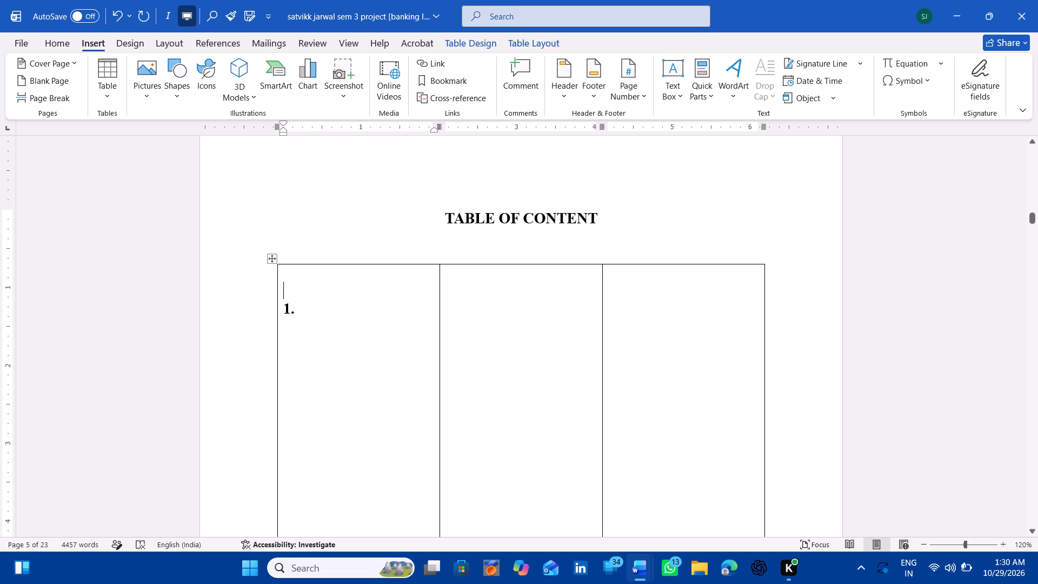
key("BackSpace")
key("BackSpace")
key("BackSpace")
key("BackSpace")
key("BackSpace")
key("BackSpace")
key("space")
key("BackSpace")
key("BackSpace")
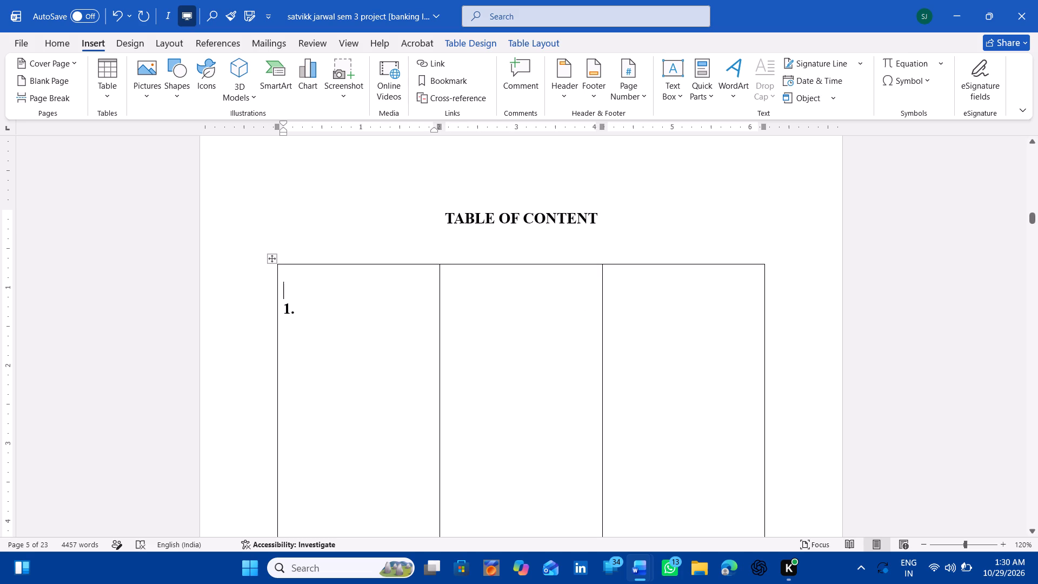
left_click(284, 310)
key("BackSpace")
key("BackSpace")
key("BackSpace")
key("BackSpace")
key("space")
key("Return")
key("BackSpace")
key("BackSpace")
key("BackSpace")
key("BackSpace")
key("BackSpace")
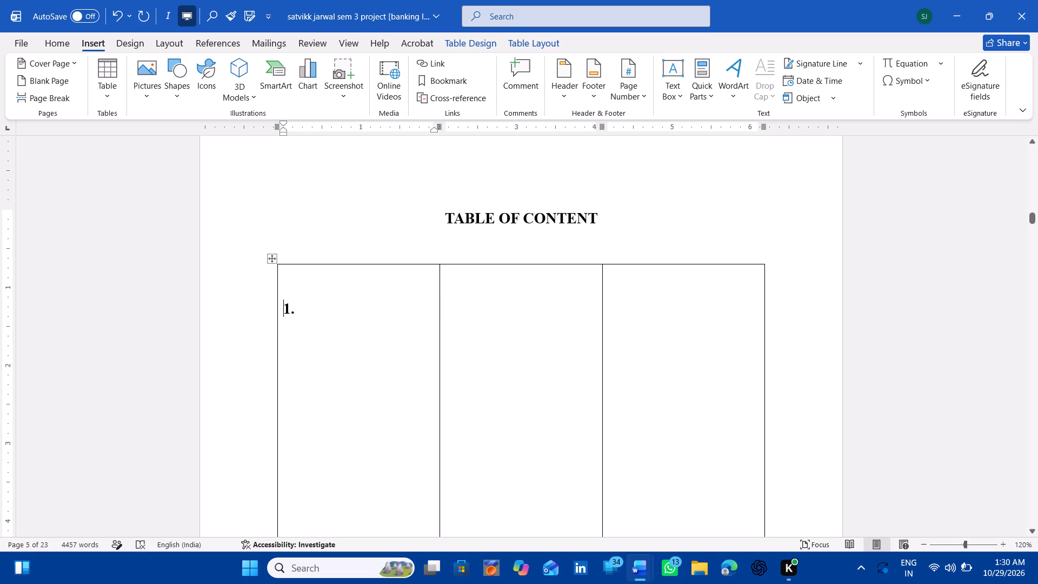
Enter "introduction" in the table's middle column, level with the "1." entry.
double_click(447, 305)
type("in")
type("to")
key("BackSpace")
key("r")
type("oduction")
Copy the Chapter 2 title, "MEANING OF BANKS AND LEGAL FRAMEWORK OF BANKING IN INDIA", into the contents table's middle column below "Introduction".
scroll(447, 306, "down", 12)
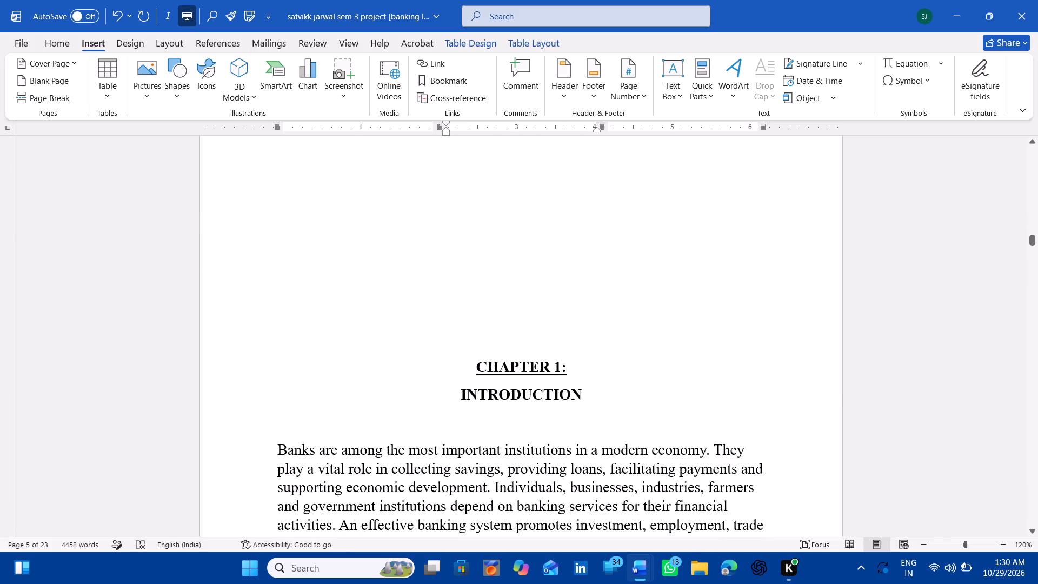
scroll(447, 306, "down", 19)
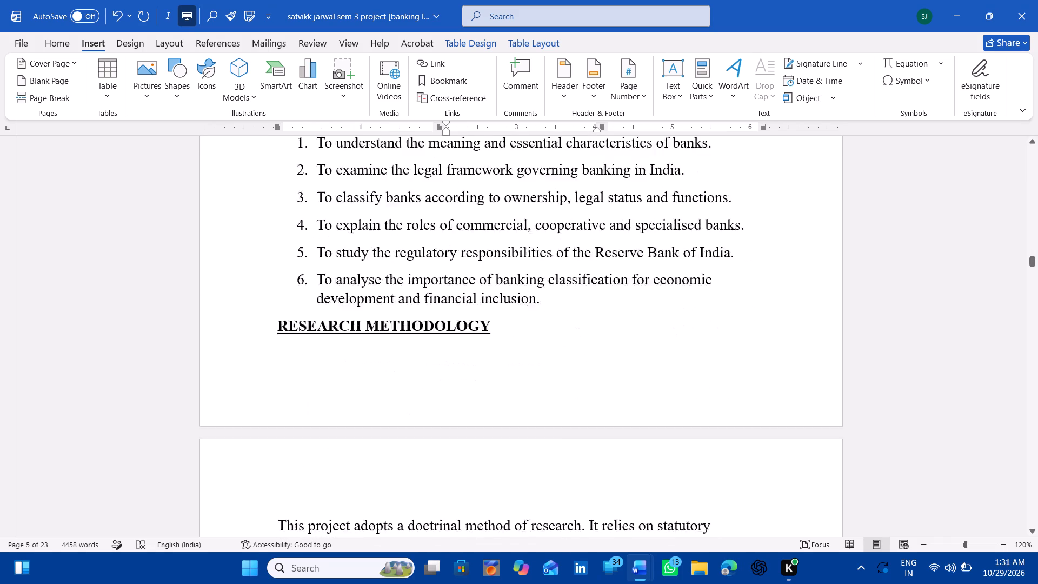
scroll(447, 306, "down", 11)
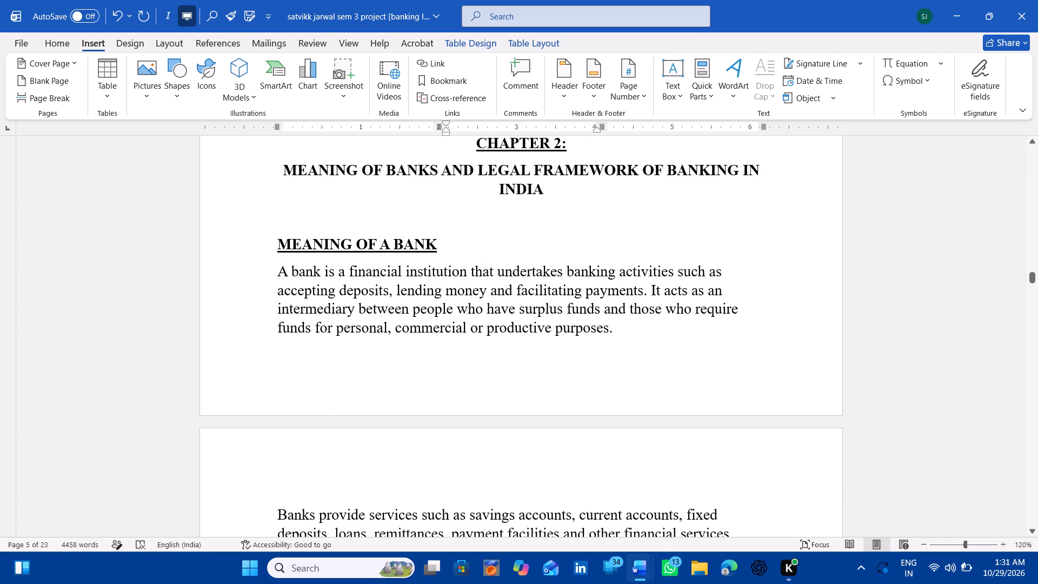
left_click_drag(231, 165, 244, 193)
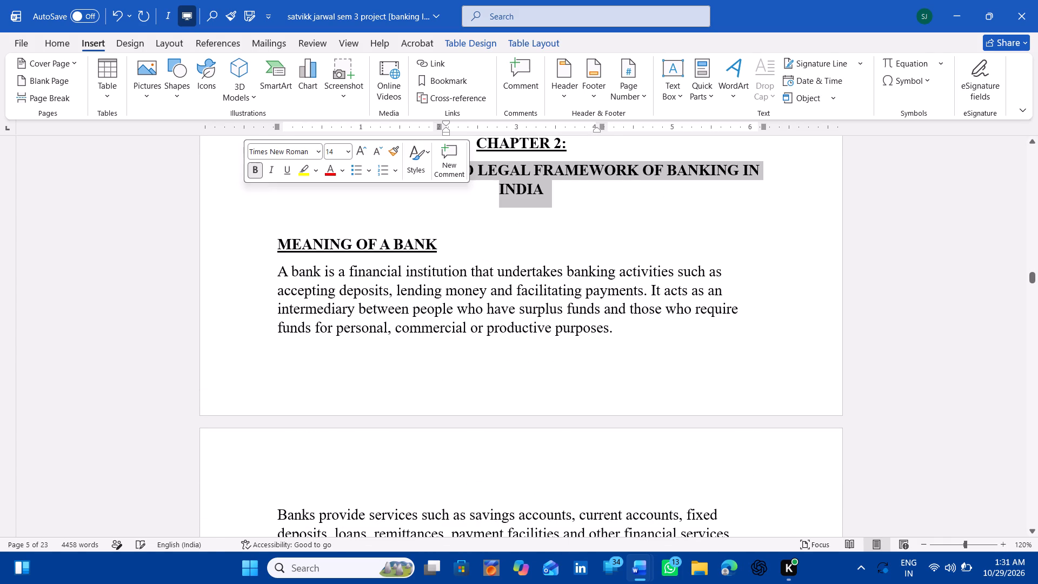
key("ctrl+c")
scroll(244, 193, "up", 2)
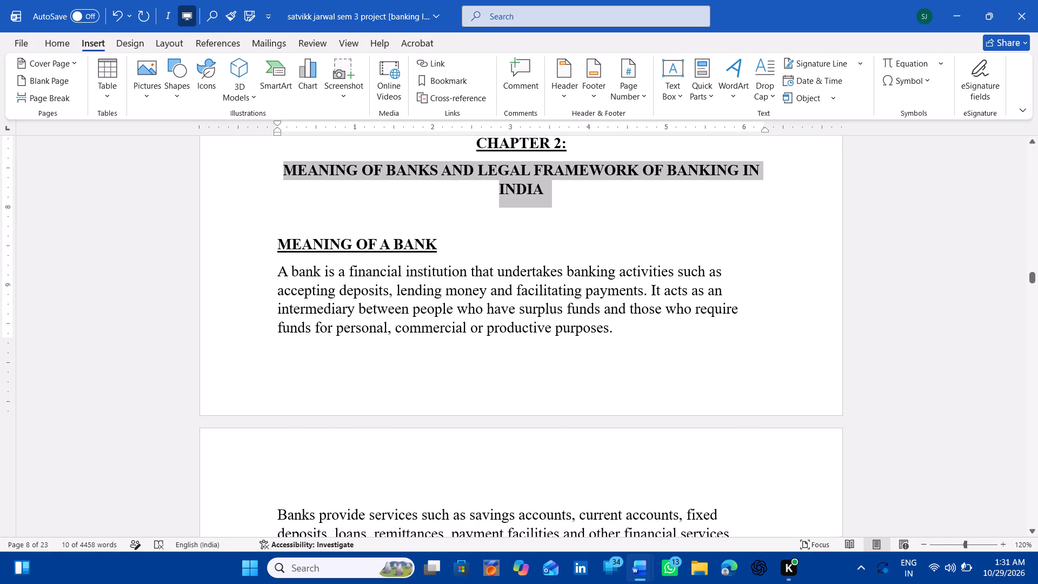
scroll(244, 193, "up", 20)
scroll(244, 193, "up", 7)
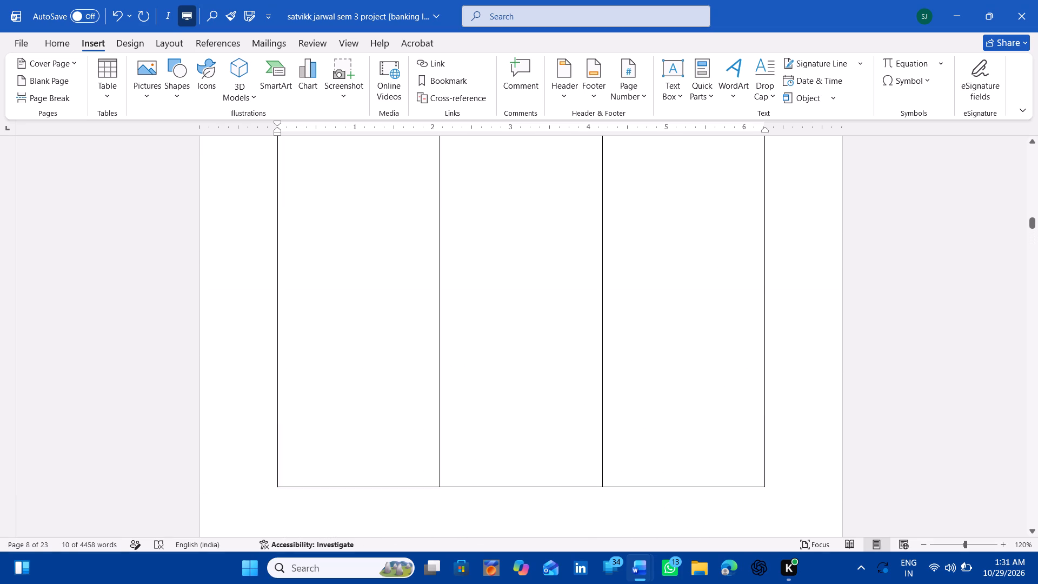
scroll(244, 193, "up", 5)
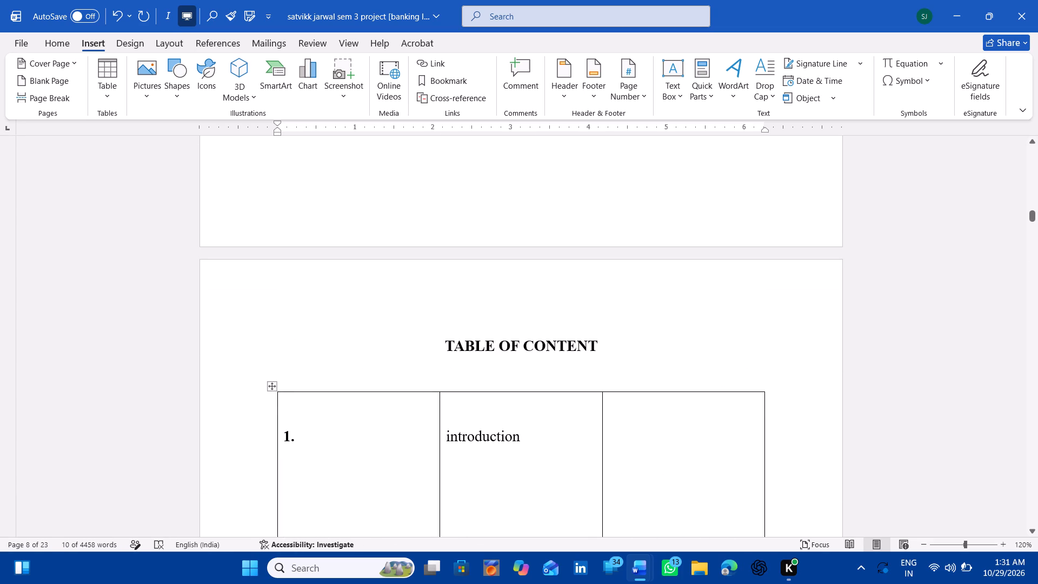
left_click(454, 475)
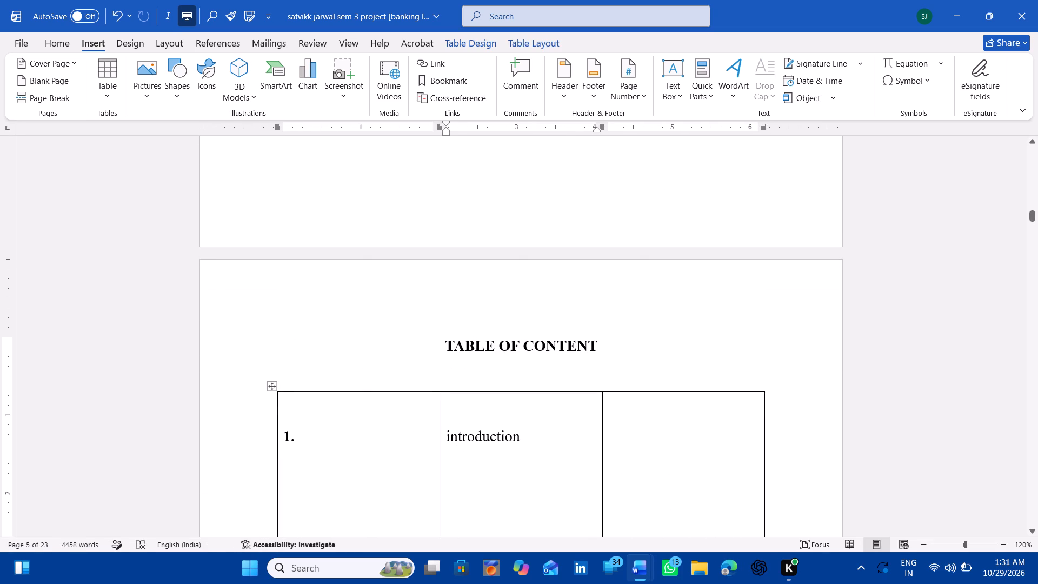
left_click(528, 440)
key("Return")
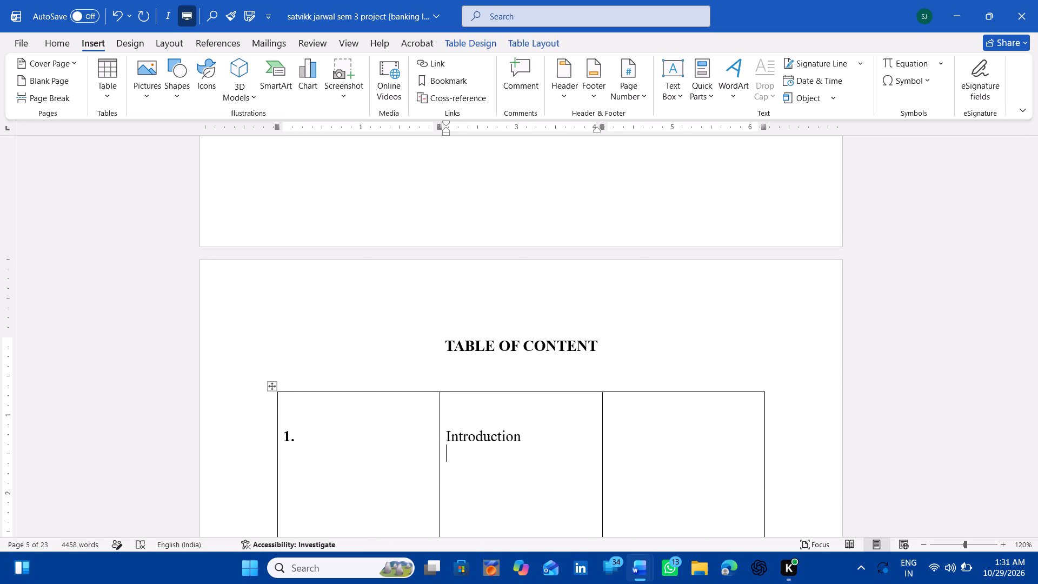
key("Return")
key("ctrl+c")
key("ctrl+v")
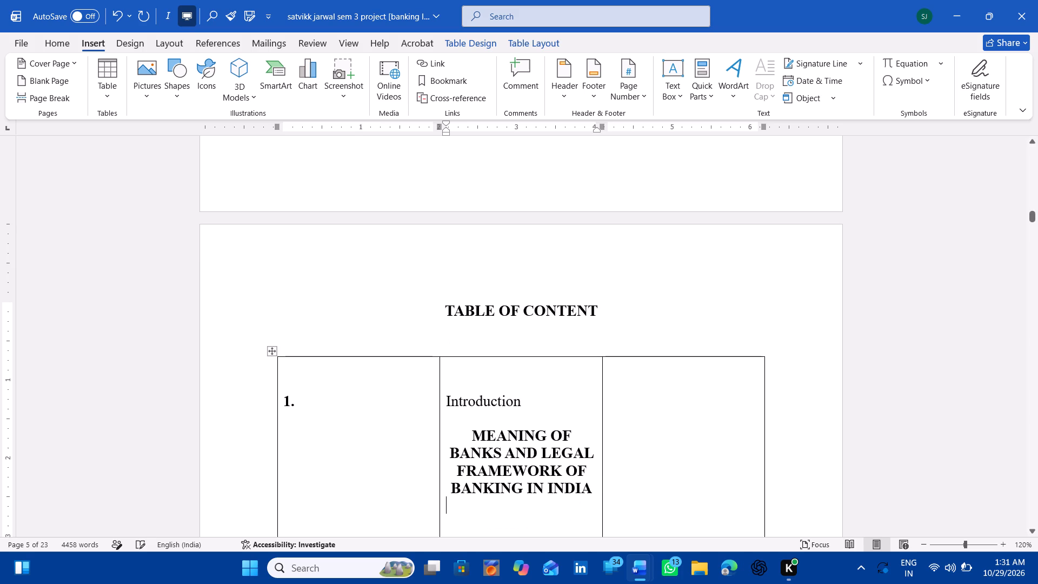
Narrow the contents table's first column to just fit the serial number, giving the freed width to the middle column.
scroll(528, 440, "down", 4, "ctrl")
scroll(528, 440, "down", 1)
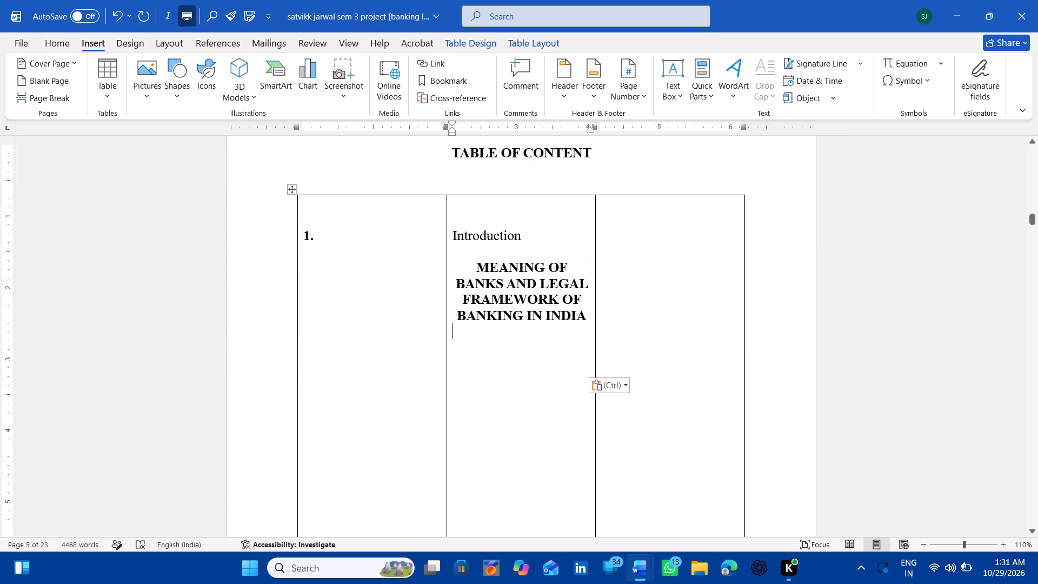
left_click(448, 258)
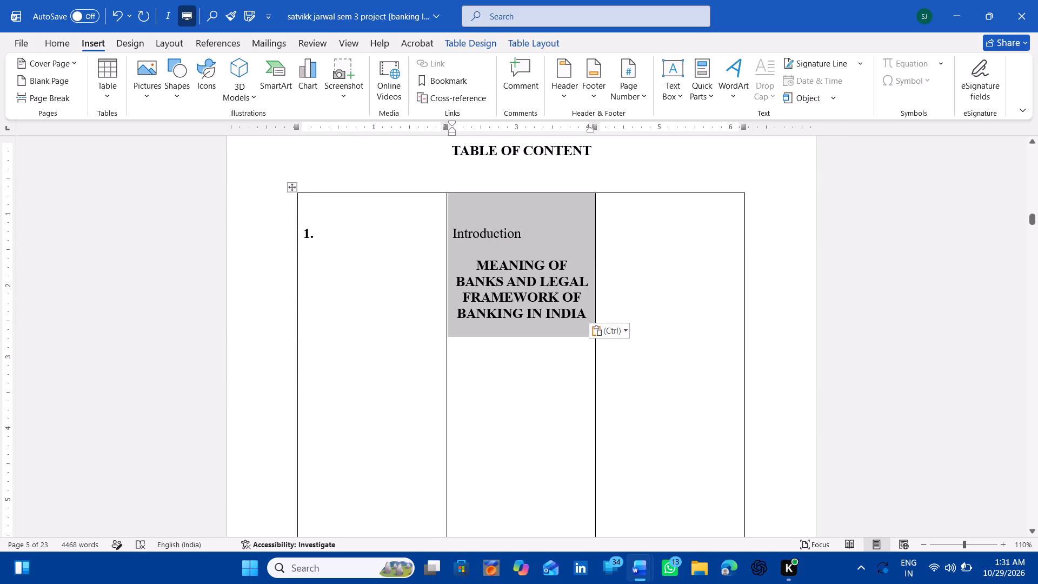
left_click(446, 417)
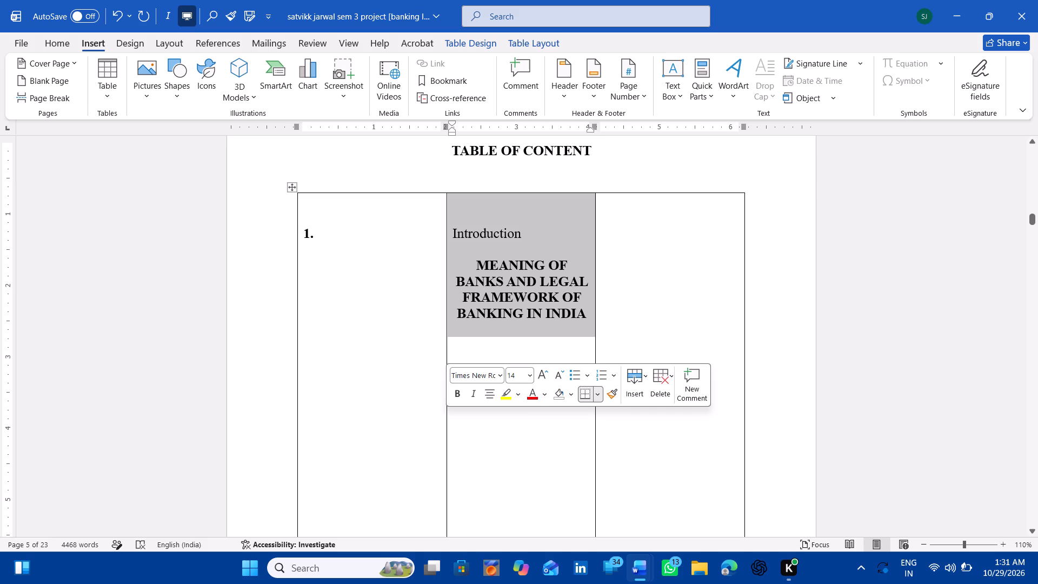
left_click(446, 417)
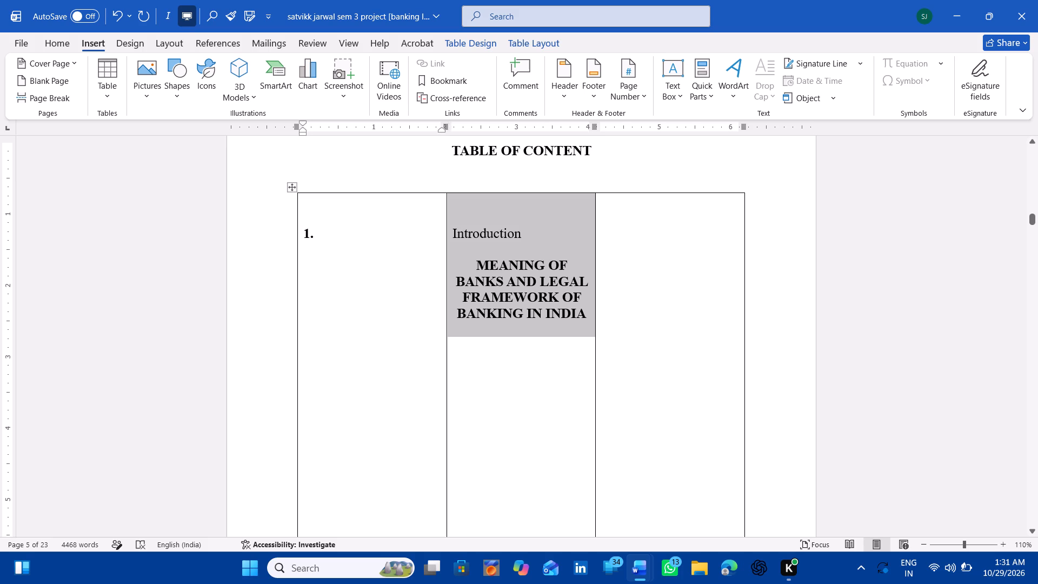
left_click_drag(446, 415, 445, 415)
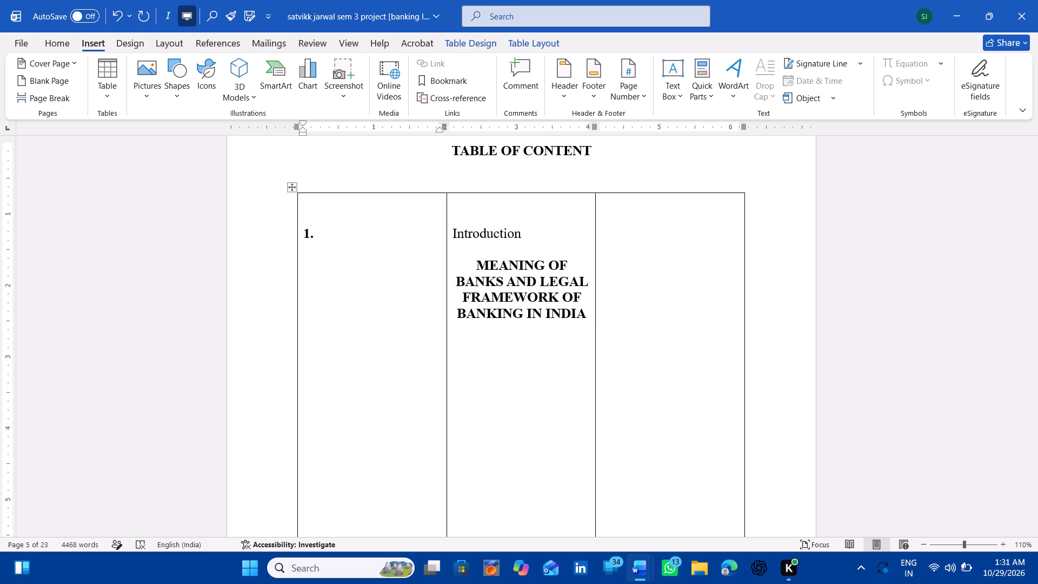
left_click_drag(445, 415, 316, 427)
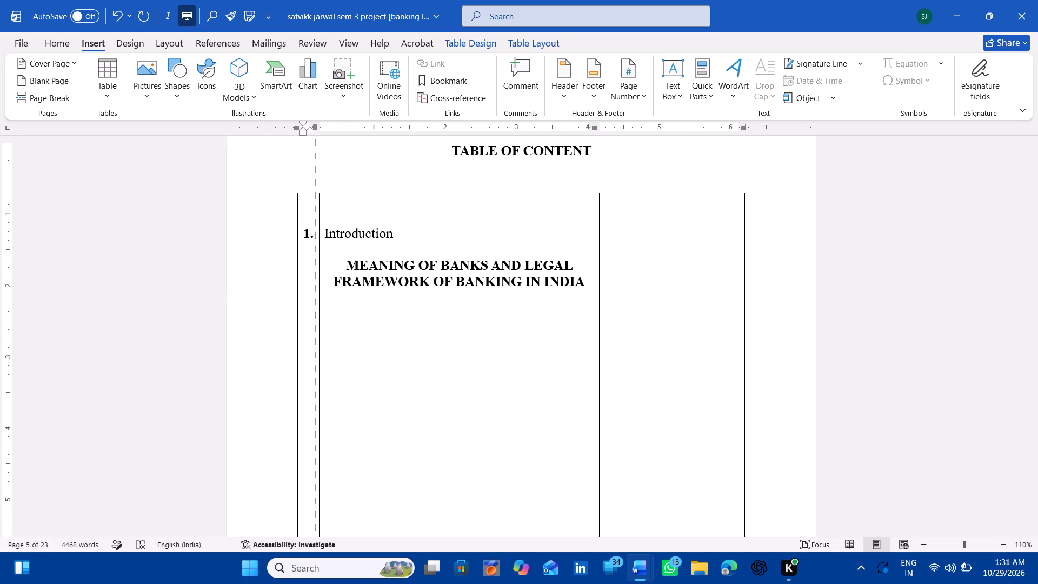
left_click_drag(316, 427, 324, 428)
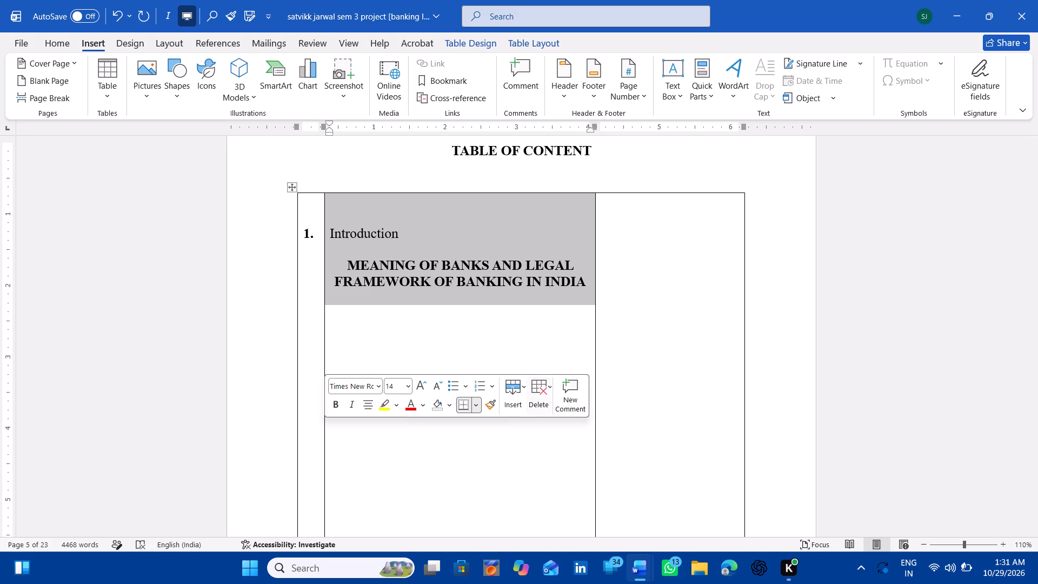
left_click(467, 352)
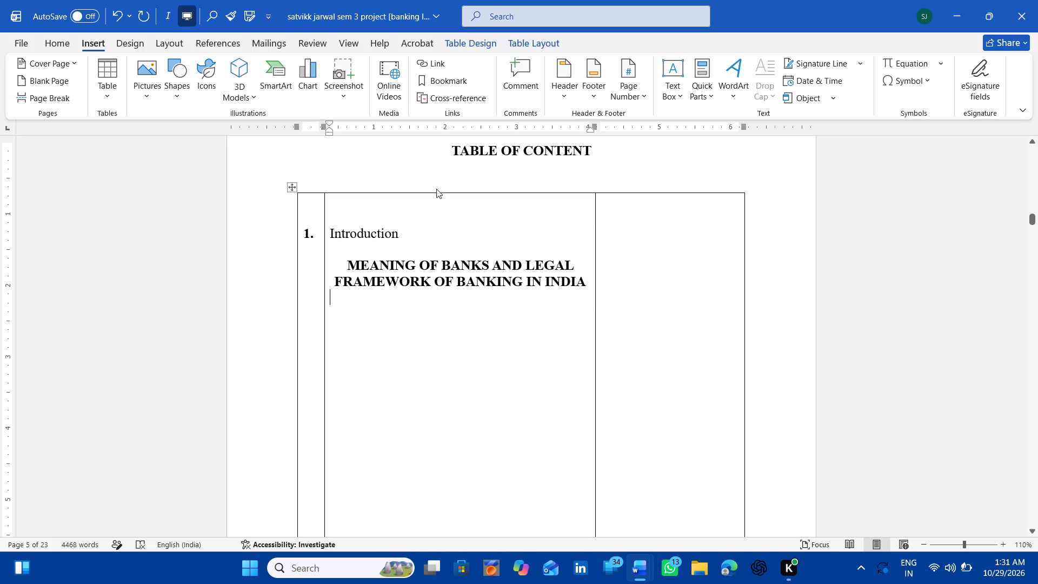
Copy the Chapter 3 title, "CLASSIFICATION OF BANKS ON THE BASIS OF OWNERSHIP AND LEGAL STATUS", into the middle column below the Chapter 2 title.
scroll(453, 394, "down", 12)
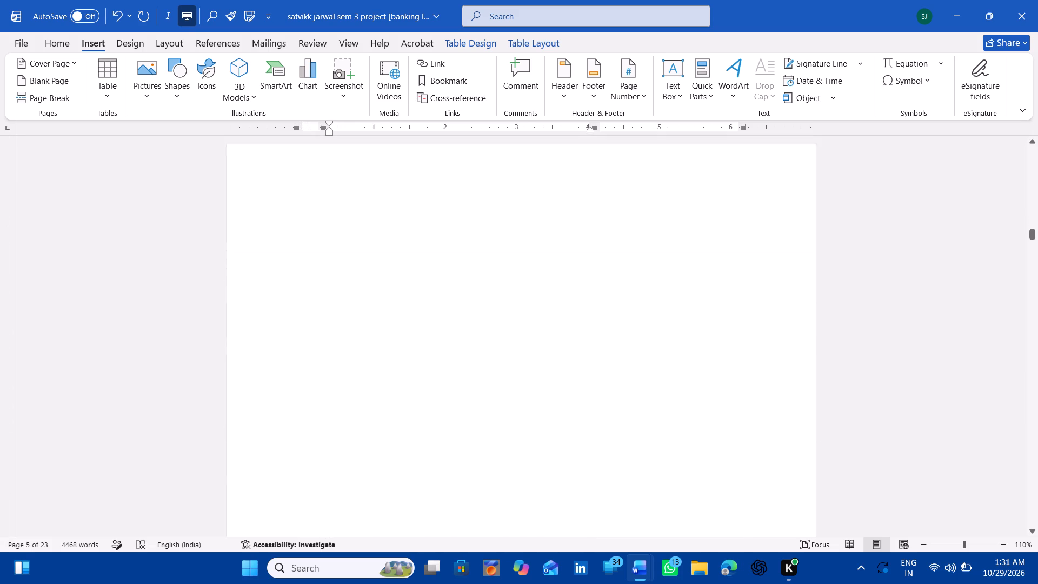
scroll(453, 394, "down", 18)
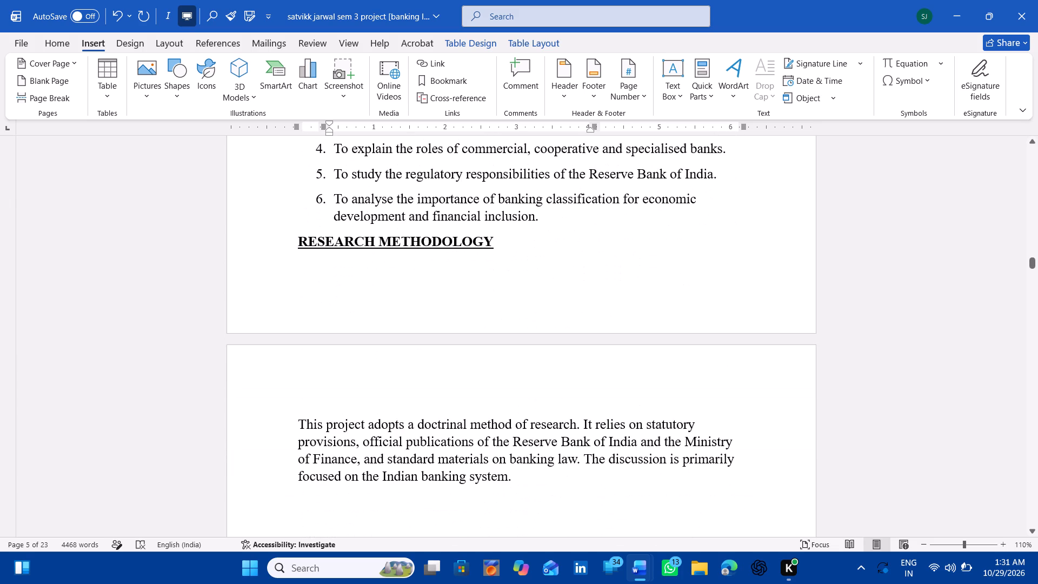
scroll(453, 394, "down", 5)
scroll(453, 394, "down", 3, "ctrl")
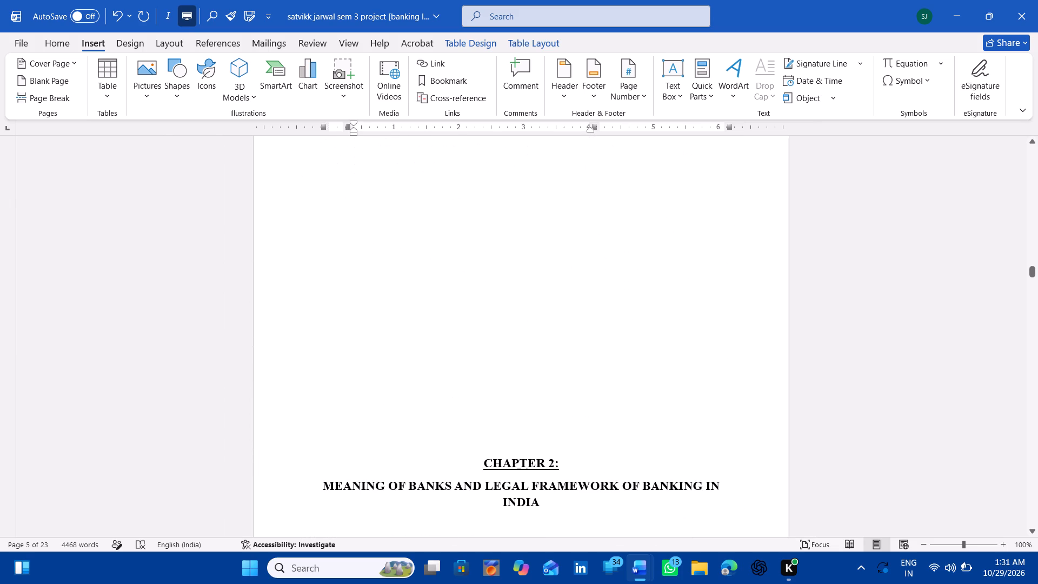
scroll(453, 394, "down", 4, "ctrl")
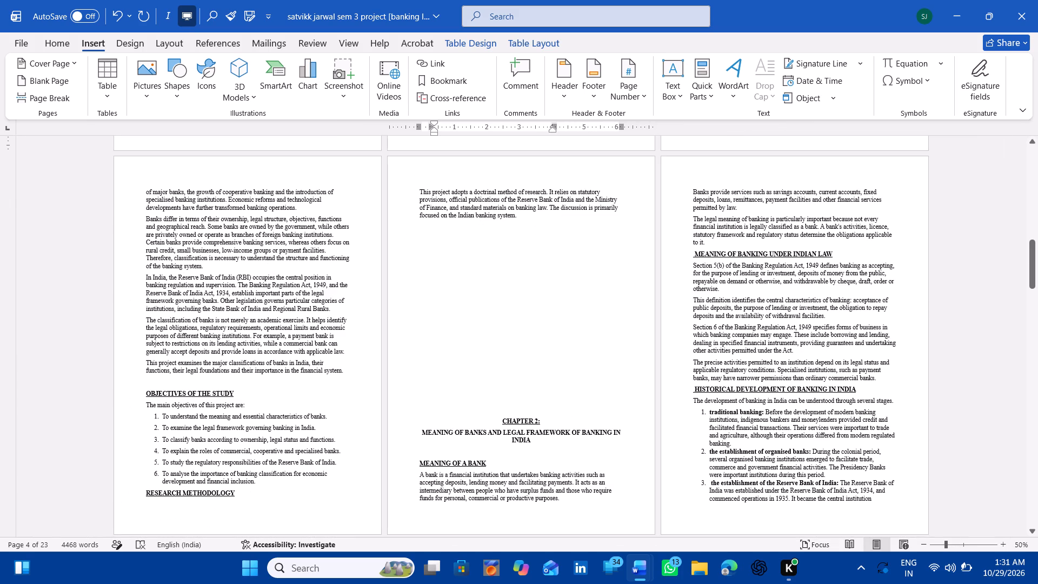
scroll(453, 394, "down", 2, "ctrl")
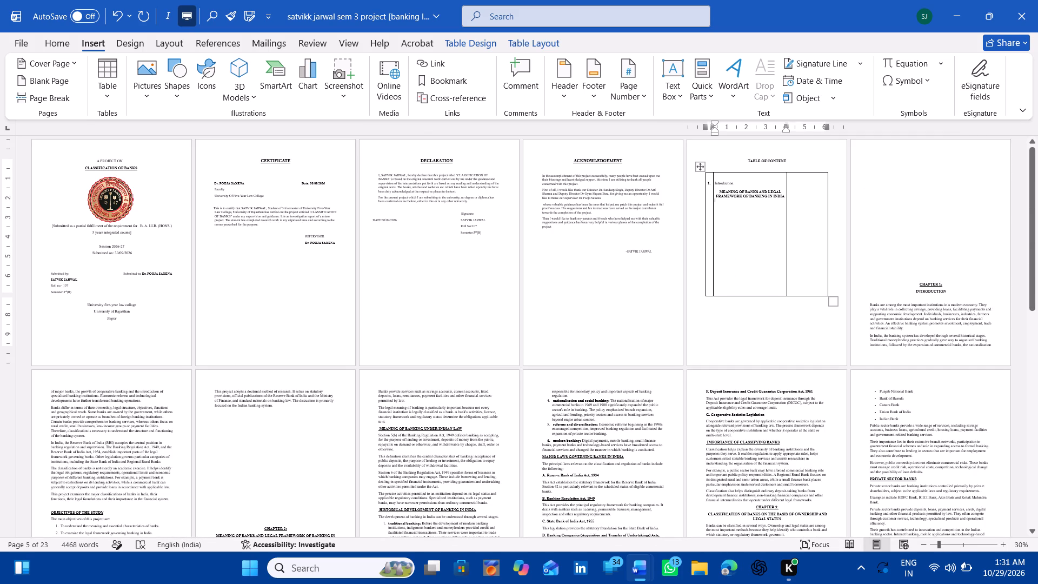
left_click(649, 424)
scroll(461, 403, "down", 2)
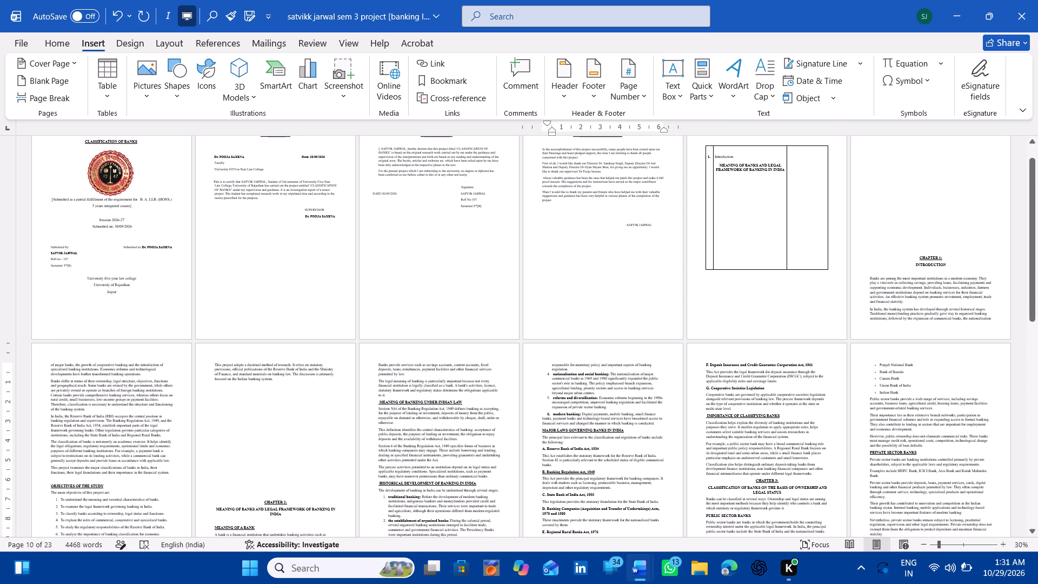
scroll(461, 403, "down", 2)
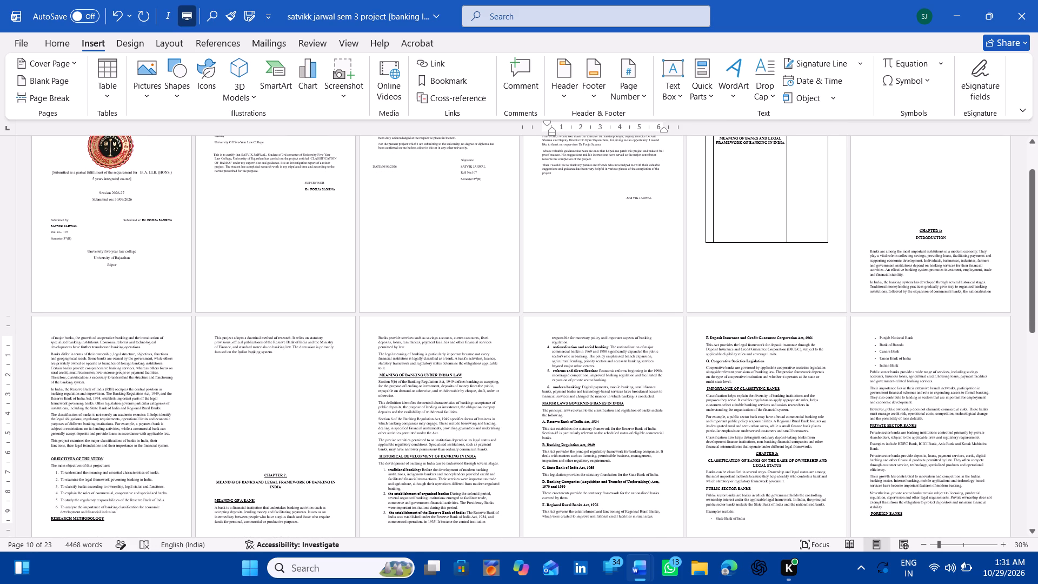
scroll(461, 403, "down", 1)
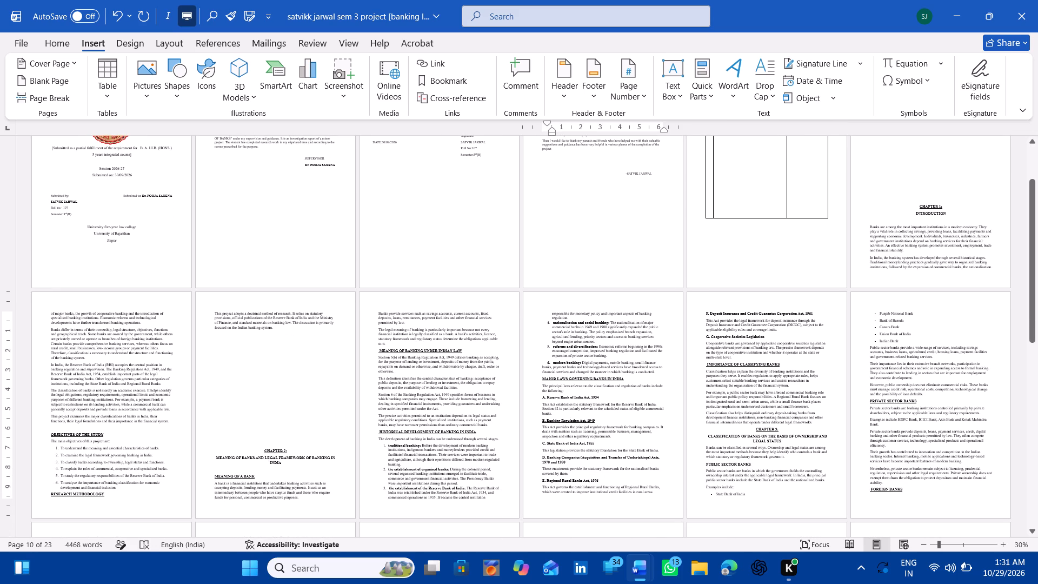
left_click_drag(695, 435, 697, 443)
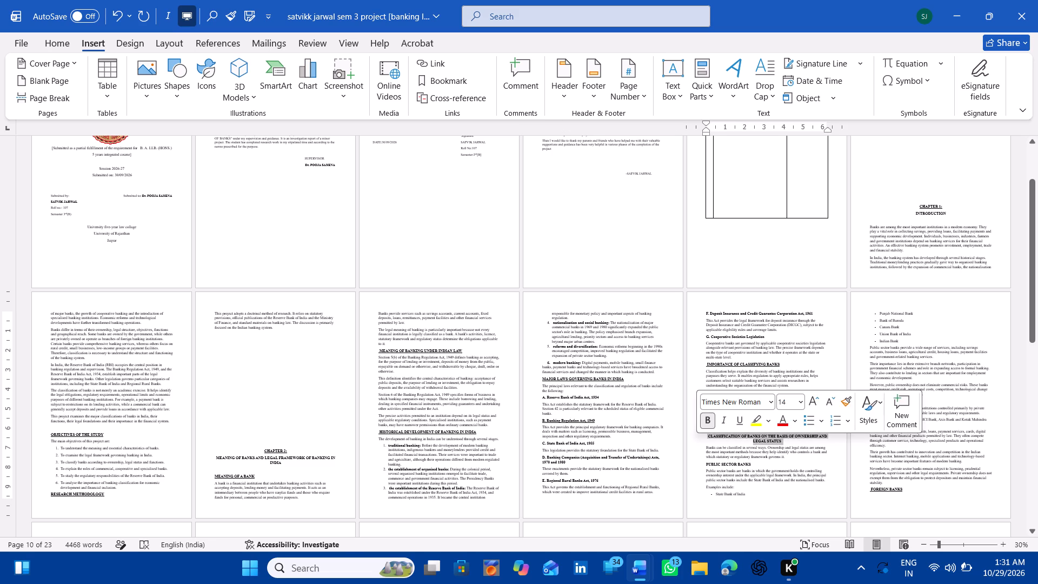
key("ctrl+c")
scroll(786, 302, "up", 1)
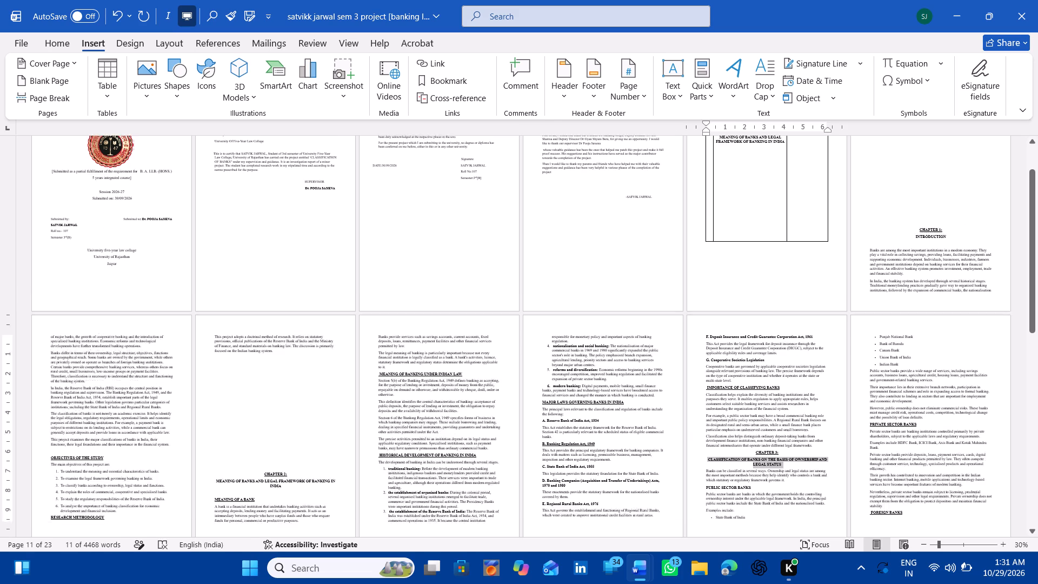
scroll(786, 302, "up", 2)
left_click(717, 186)
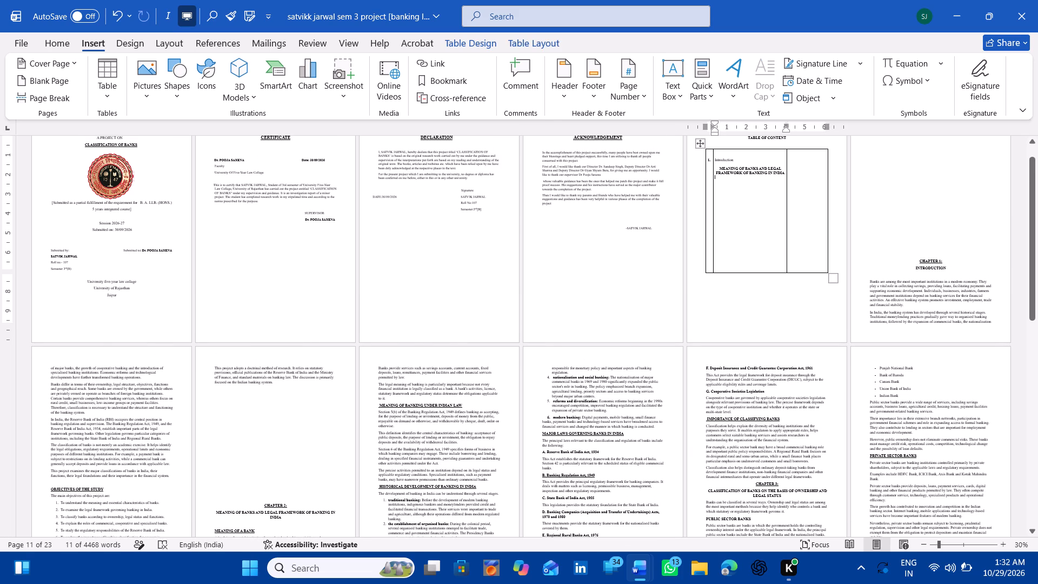
key("Return")
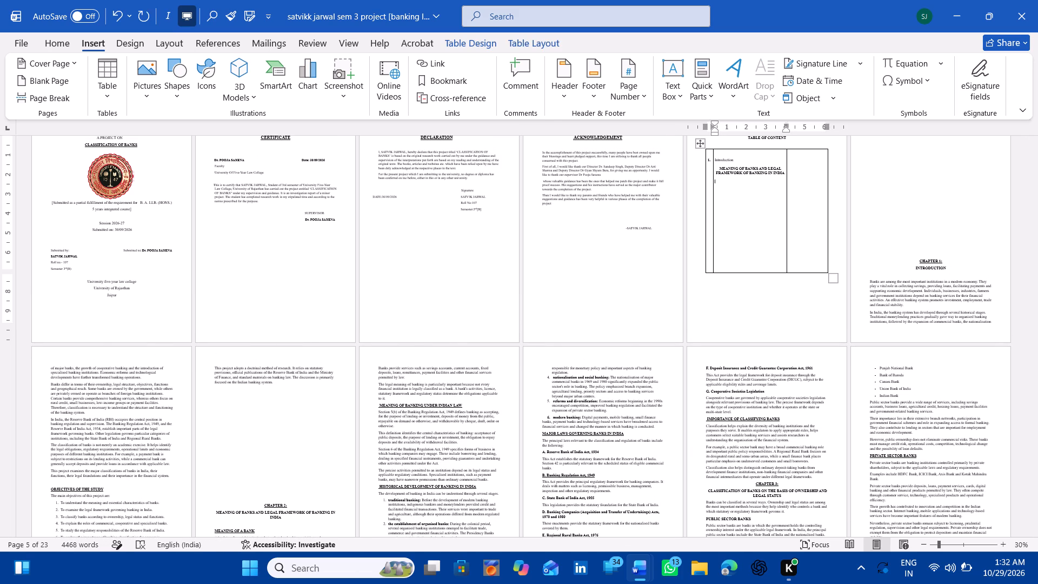
key("ctrl+v")
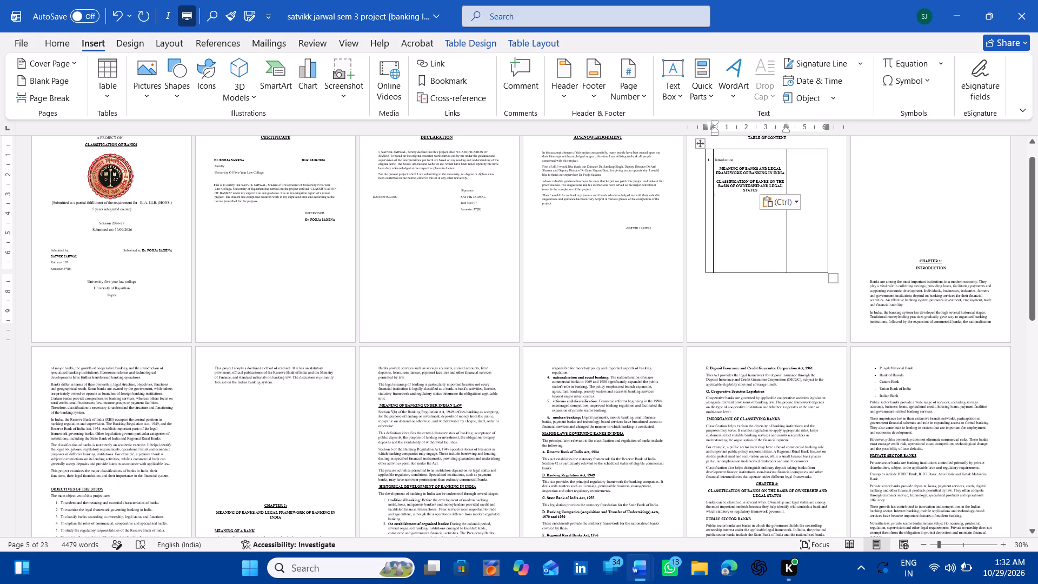
Copy the Chapter 4 title, "CLASSIFICATION OF BANKS ON THE BASIS OF FUNCTIONS", into the contents table's middle column below the Chapter 3 title.
scroll(733, 310, "down", 3)
scroll(684, 405, "down", 14)
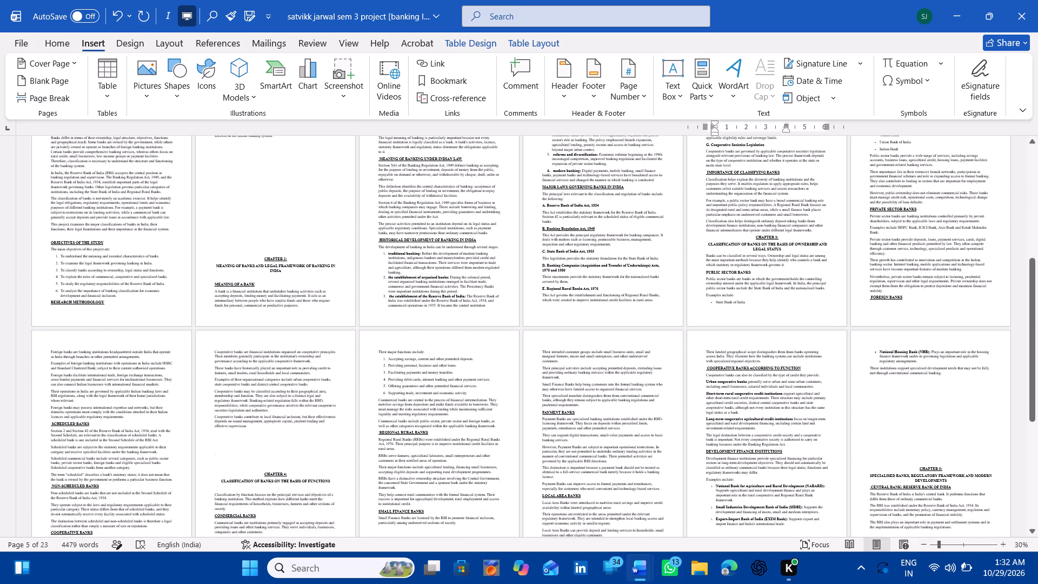
scroll(684, 405, "down", 7)
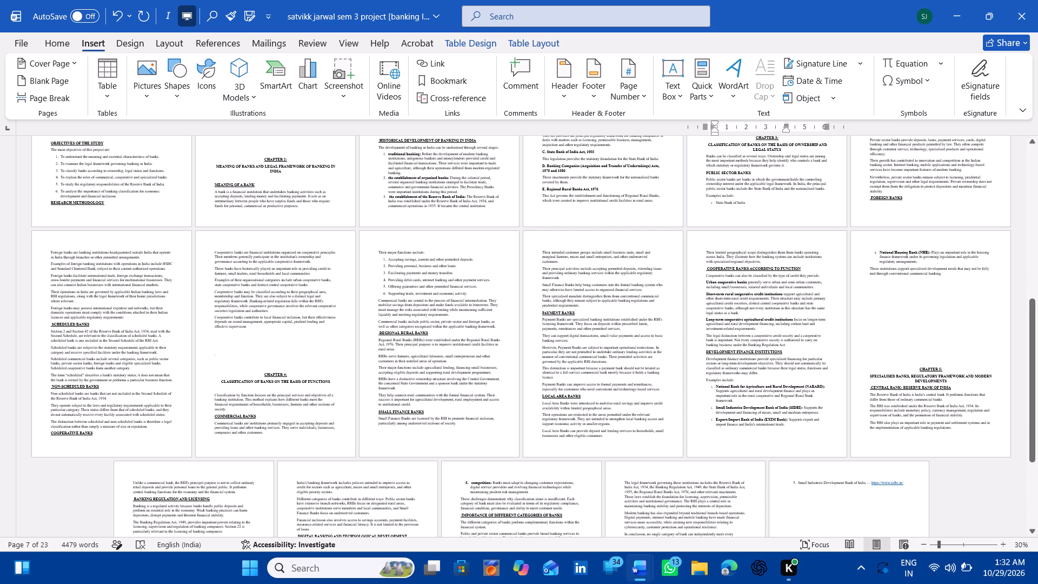
left_click(201, 382)
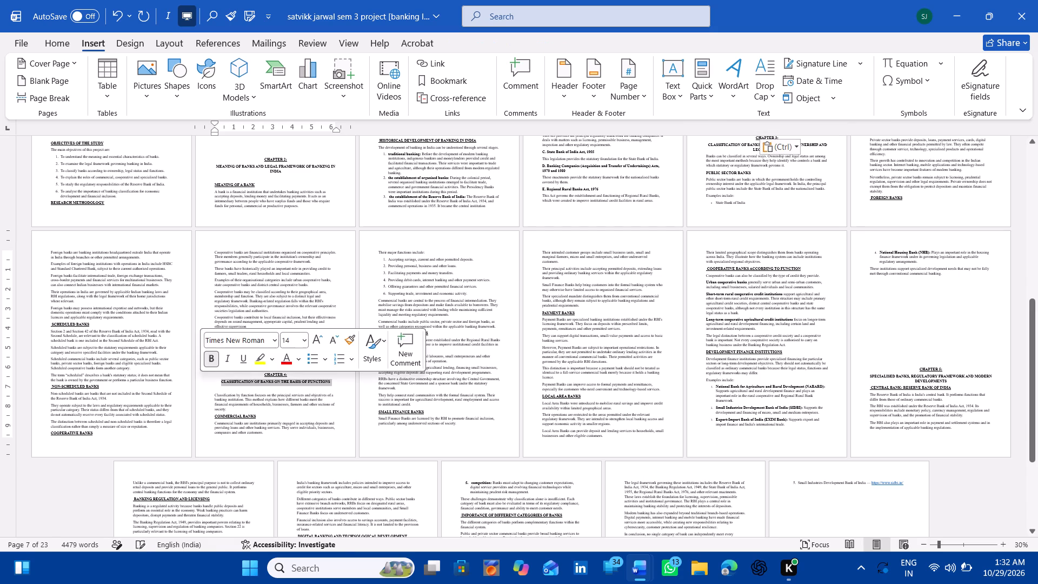
key("ctrl+c")
scroll(201, 382, "up", 4)
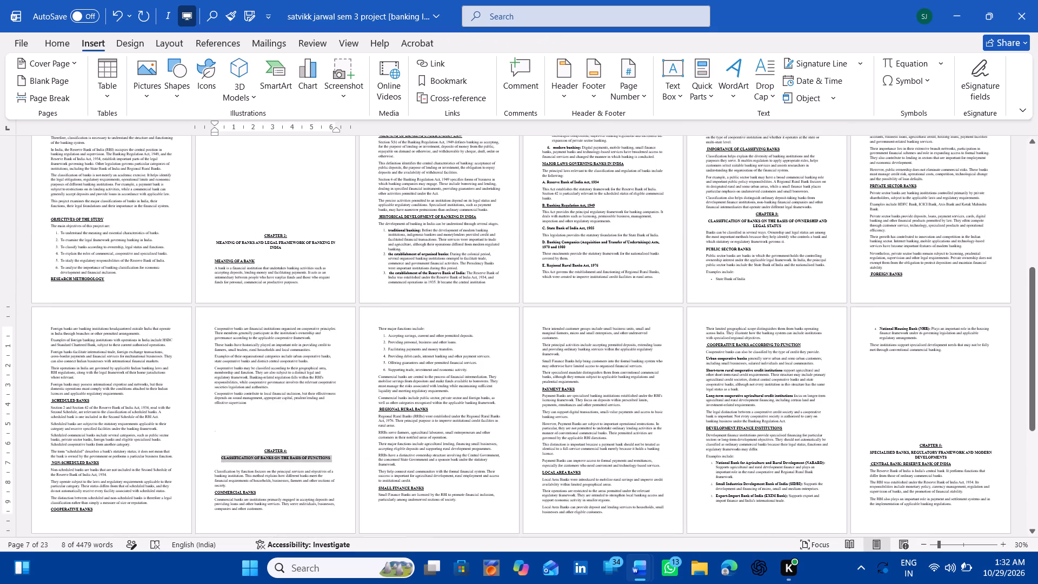
scroll(201, 382, "up", 12)
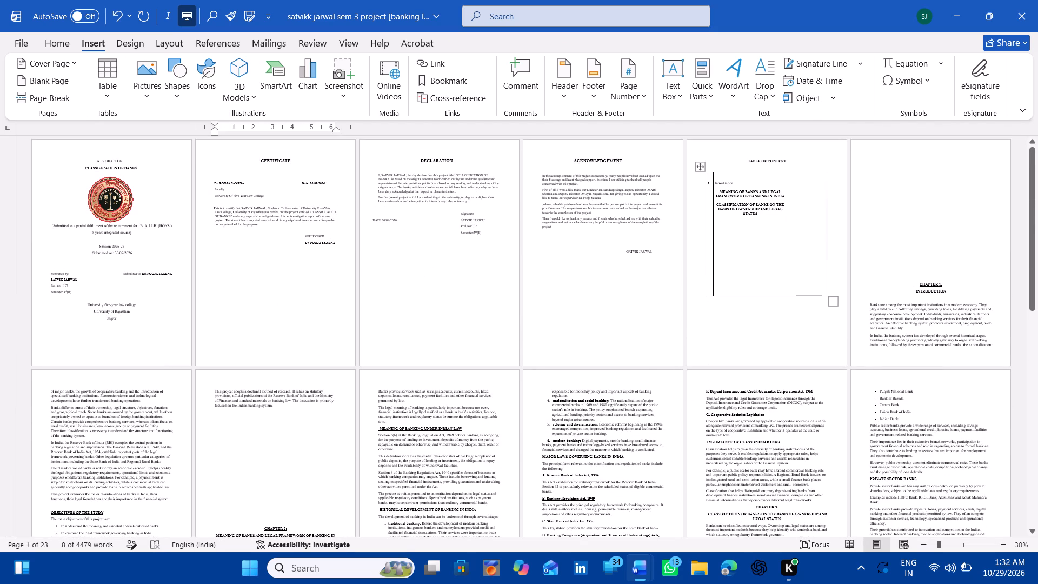
left_click(719, 222)
key("Return")
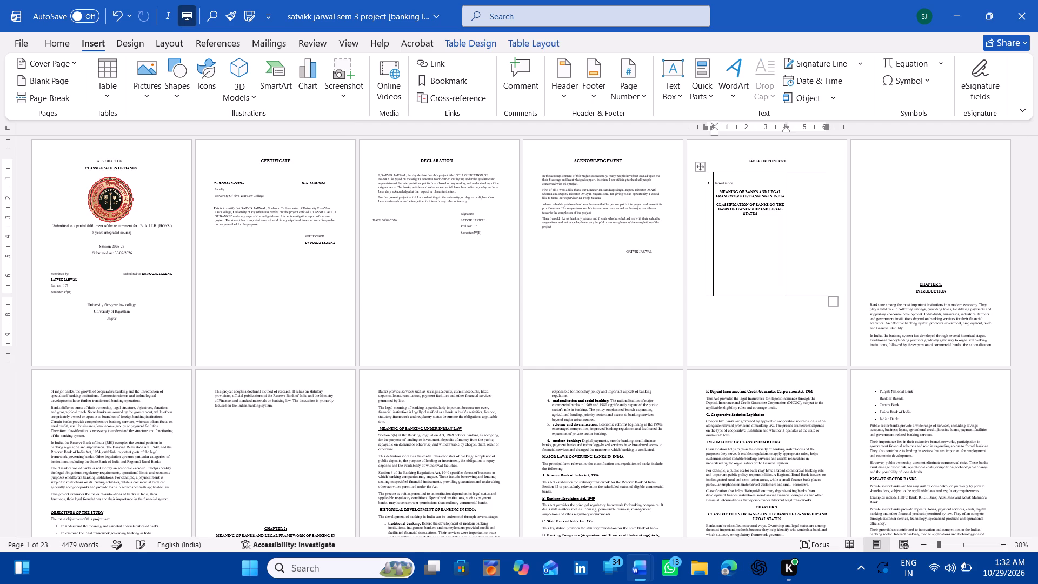
key("ctrl+v")
Copy the Chapter 5 title, "SPECIALISED BANKS, REGULATORY FRAMEWORK AND MODERN DEVELOPMENTS", into the middle column below the Chapter 4 title.
scroll(719, 222, "down", 3)
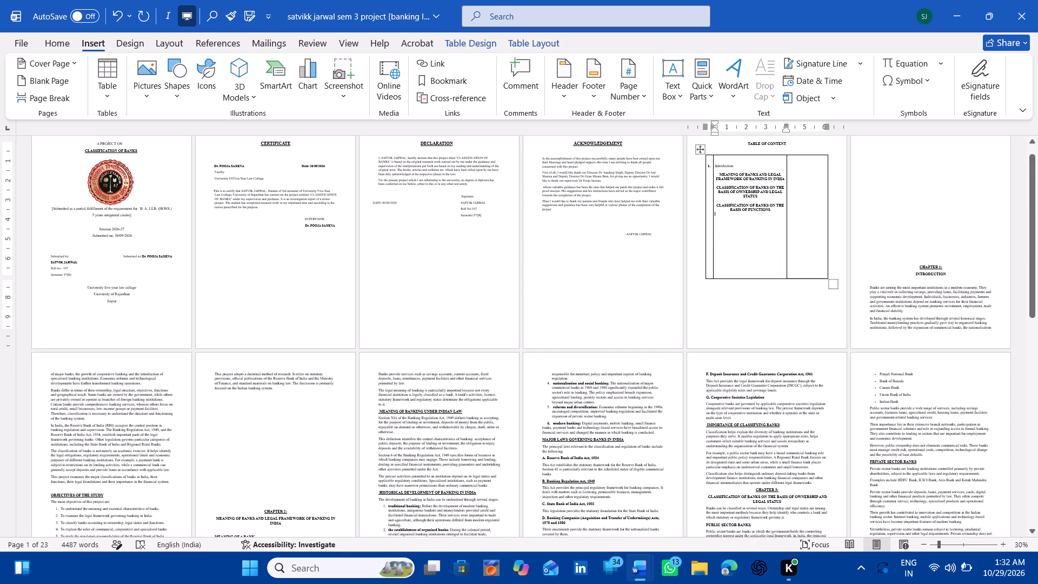
scroll(719, 222, "down", 2)
scroll(552, 419, "down", 6)
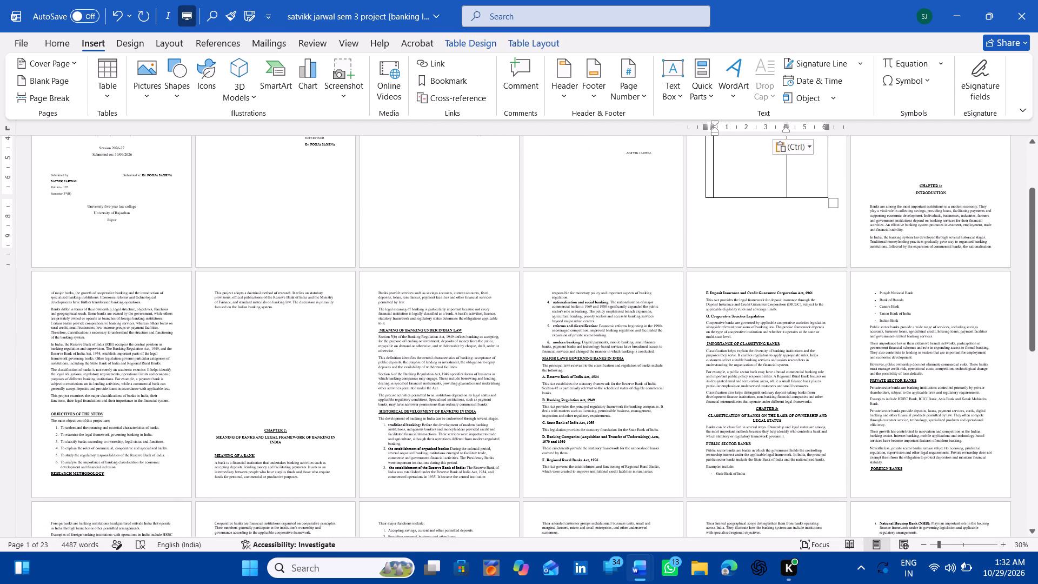
scroll(552, 419, "down", 8)
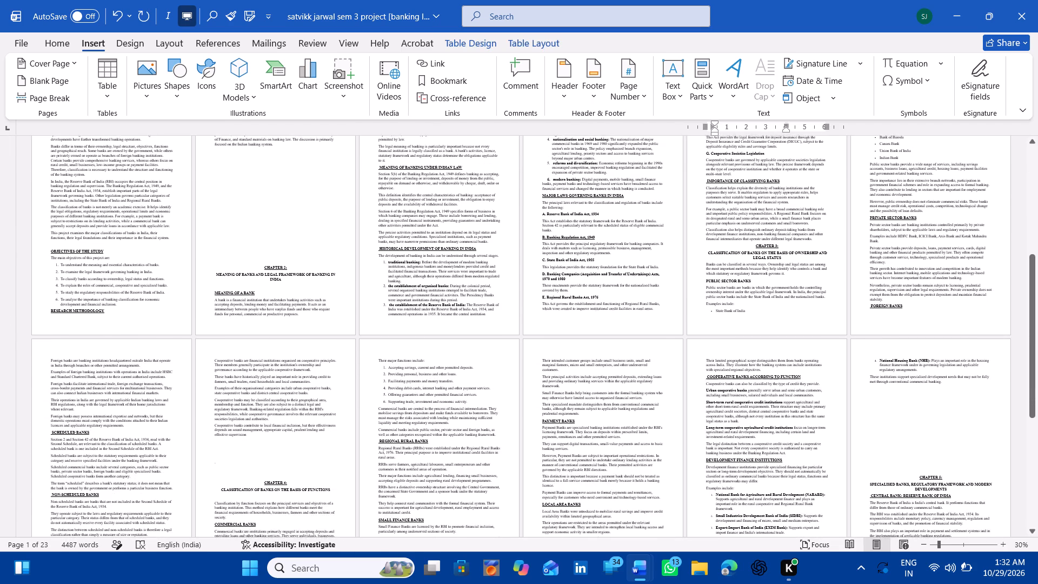
scroll(552, 419, "down", 4)
left_click_drag(552, 419, 762, 338)
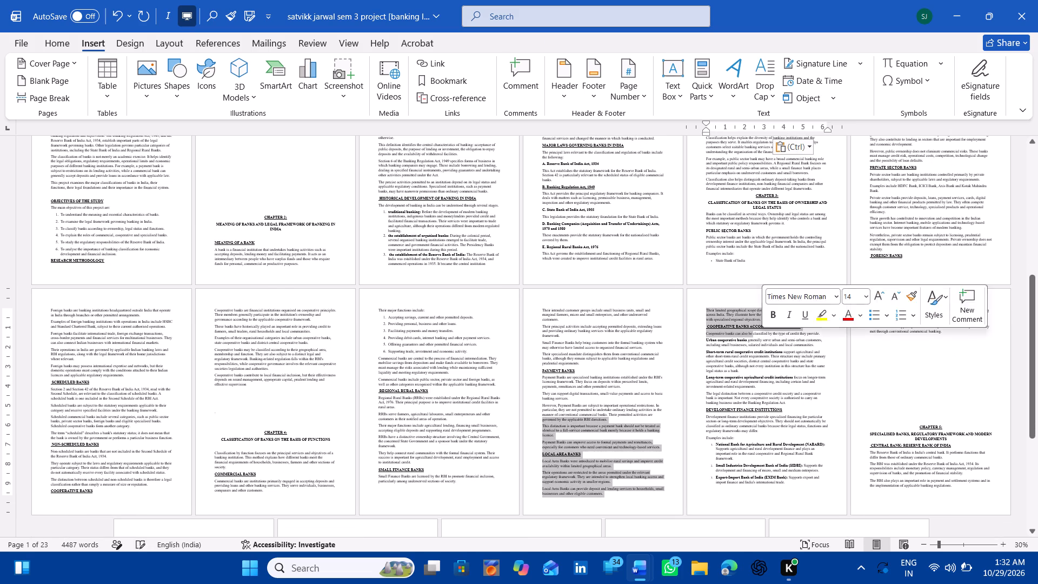
left_click(880, 370)
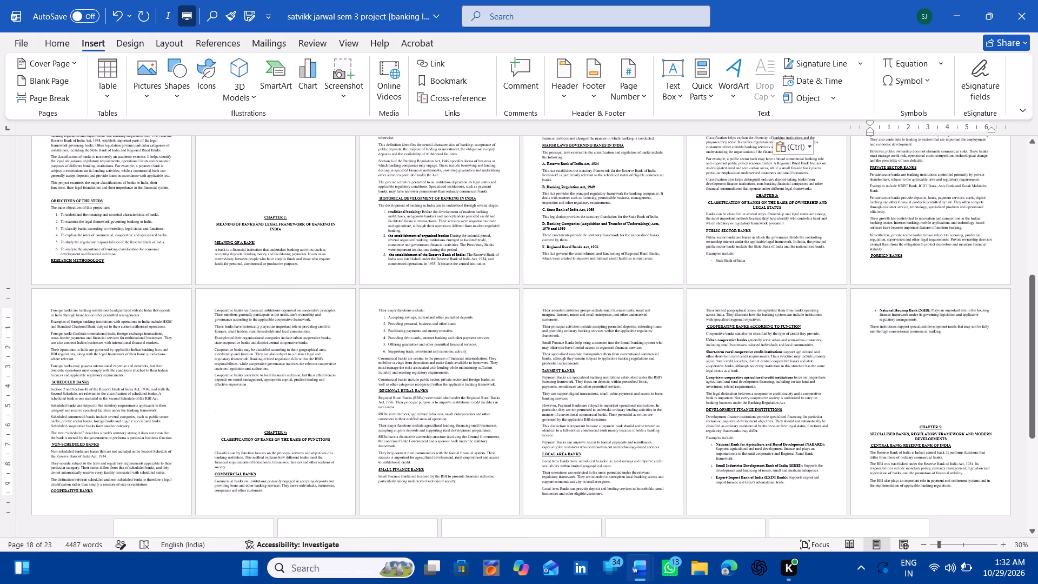
left_click_drag(856, 433, 856, 438)
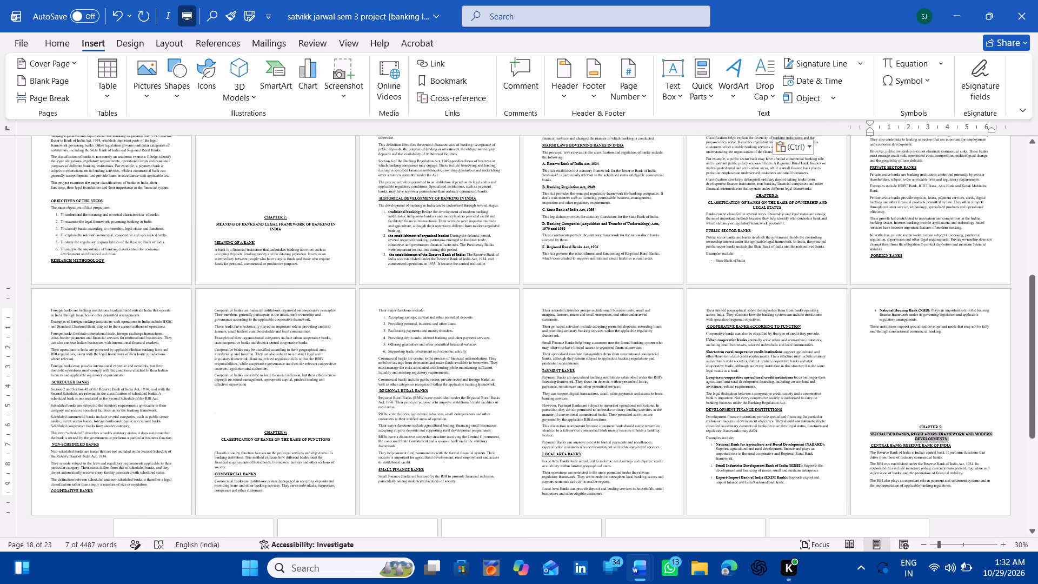
key("ctrl+c")
scroll(868, 412, "up", 9)
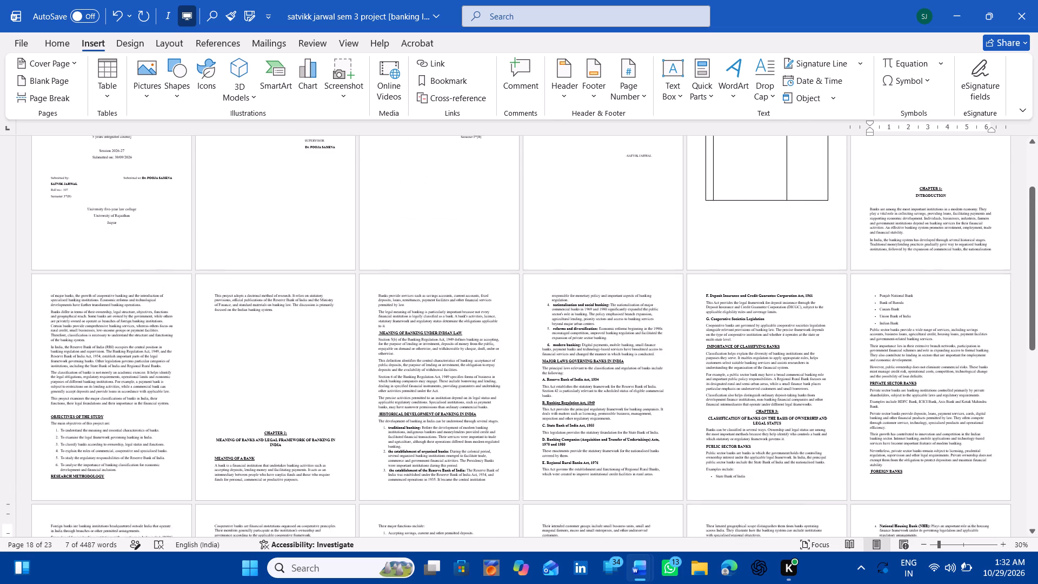
scroll(868, 412, "up", 4)
left_click(727, 229)
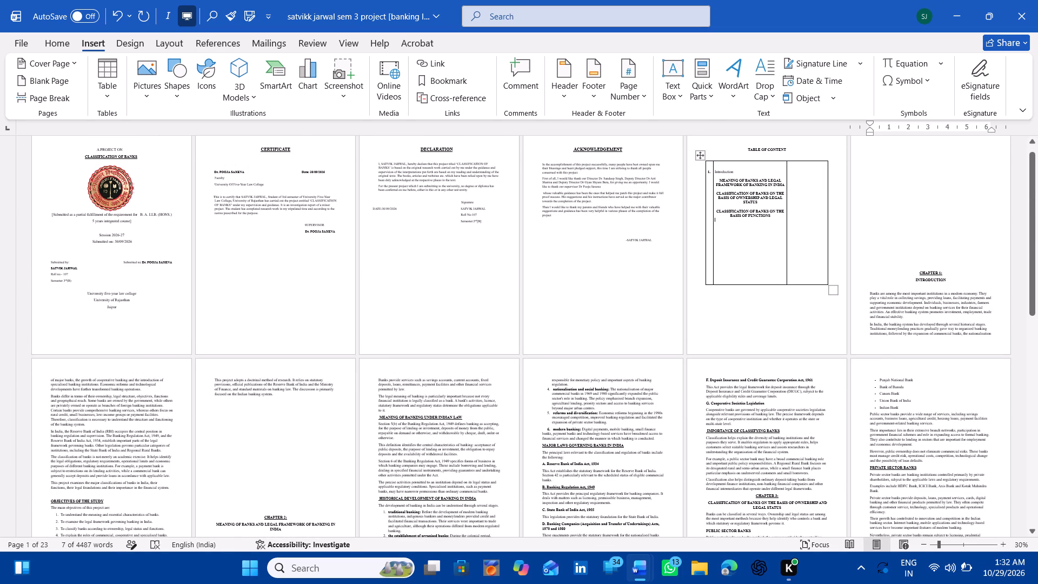
key("Return")
key("ctrl+v")
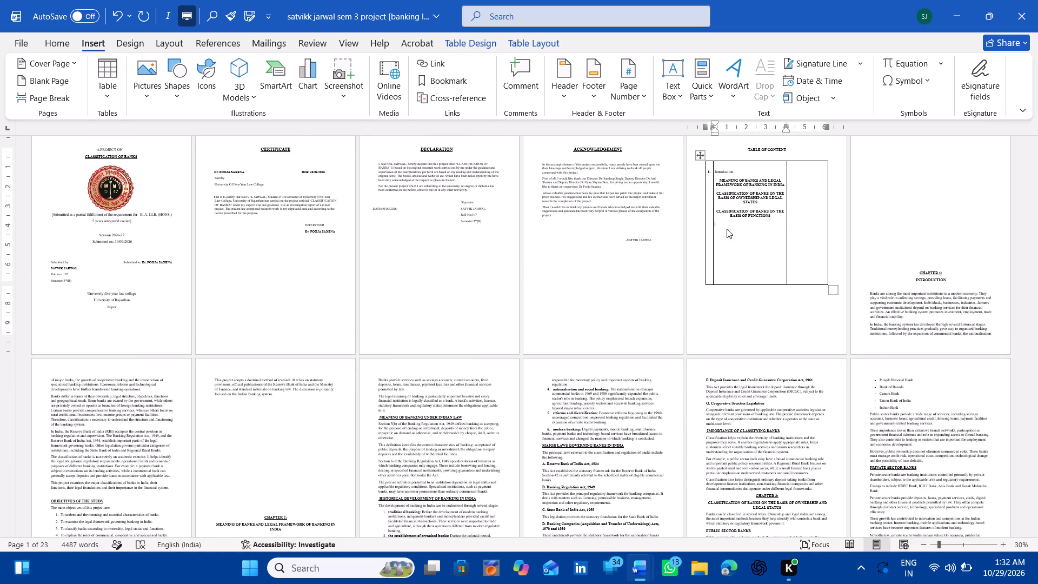
Copy the Chapter 6 title, "CONCLUSION", into the contents table's middle column below the Chapter 5 title.
scroll(733, 252, "down", 3)
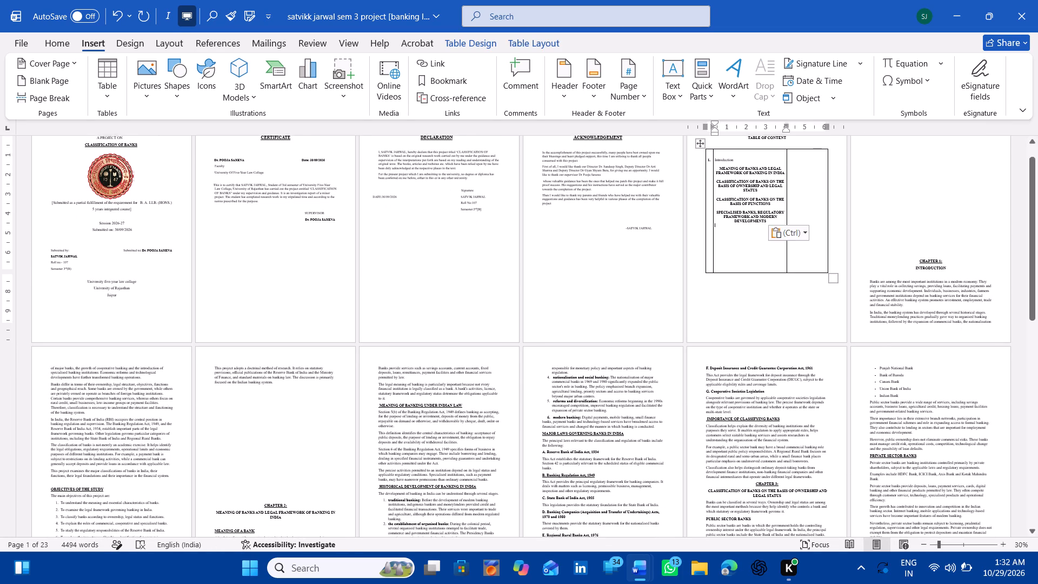
scroll(733, 252, "down", 12)
scroll(772, 148, "down", 10)
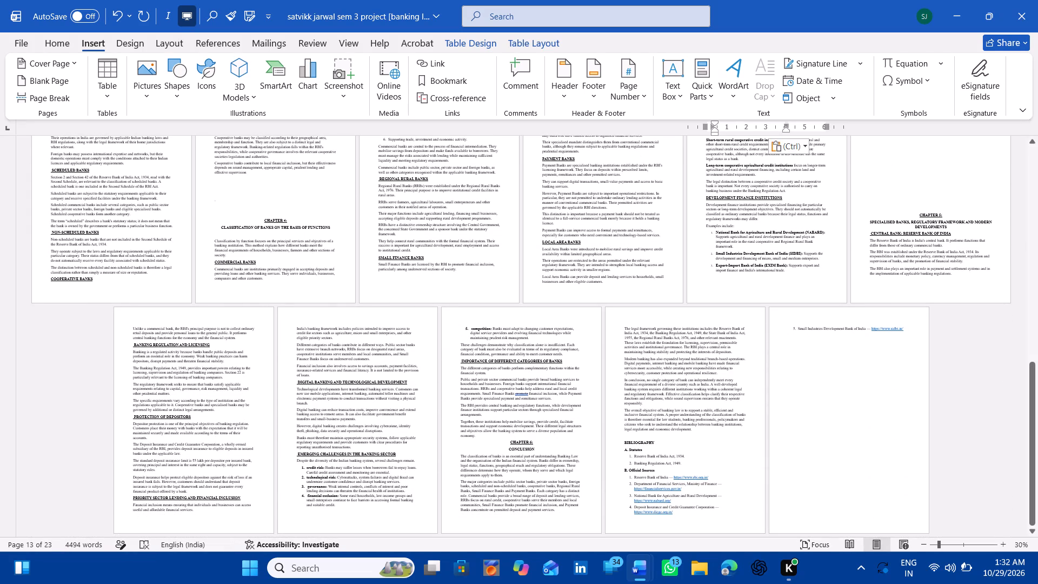
left_click(448, 447)
key("ctrl+c")
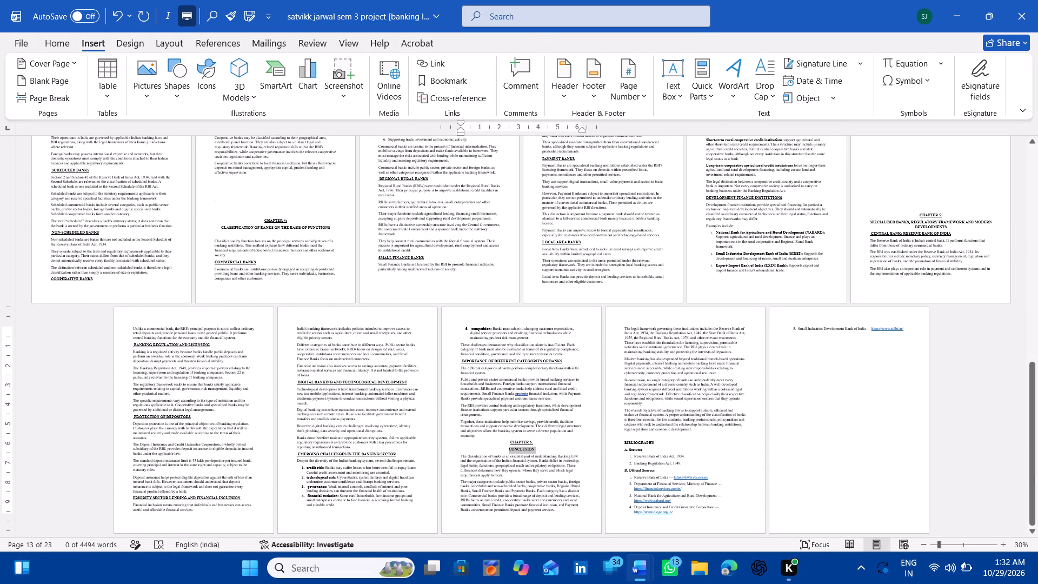
scroll(684, 345, "up", 20)
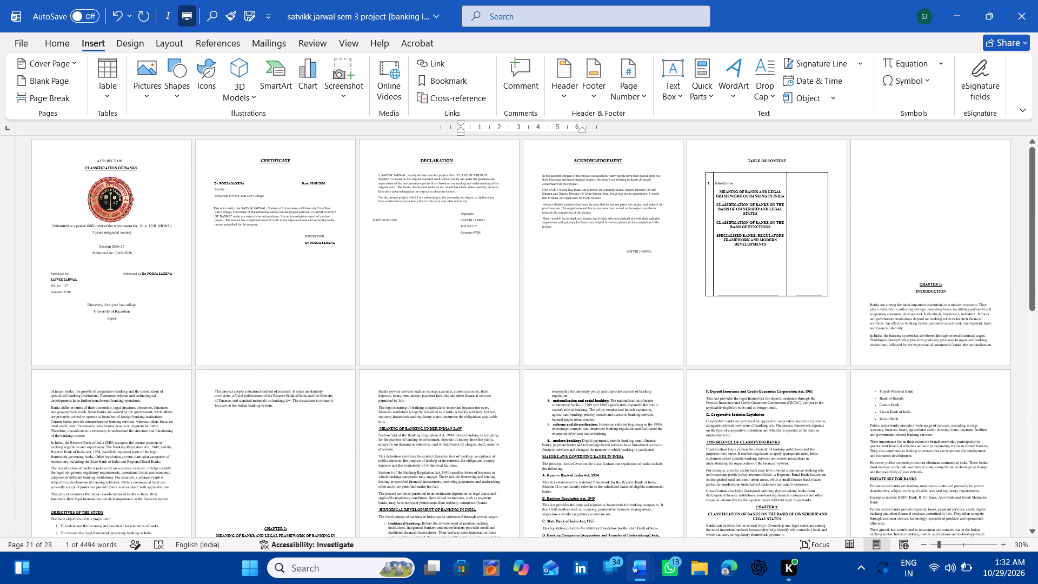
scroll(684, 345, "up", 3)
left_click(717, 256)
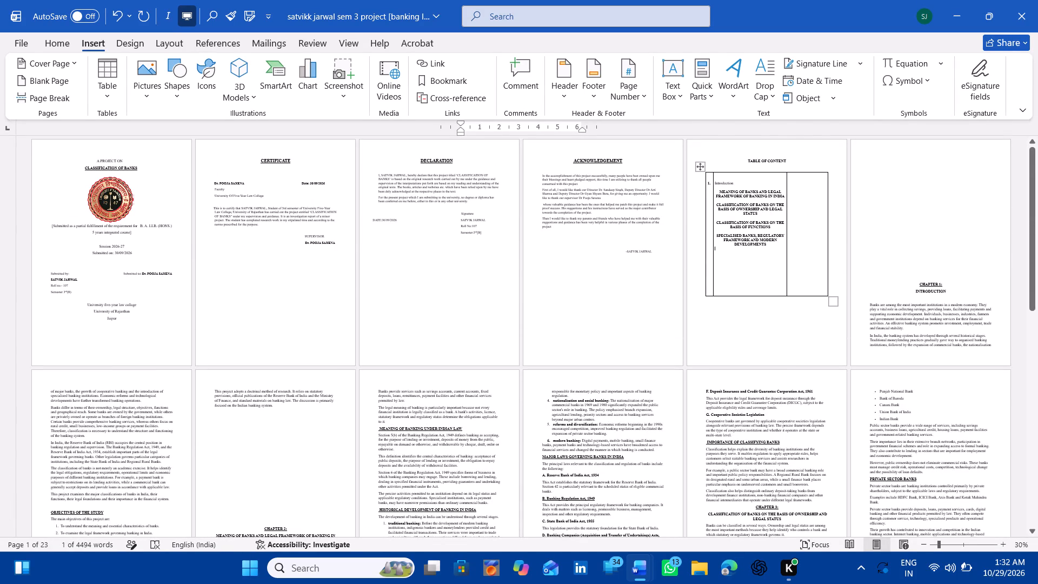
key("Return")
key("ctrl+v")
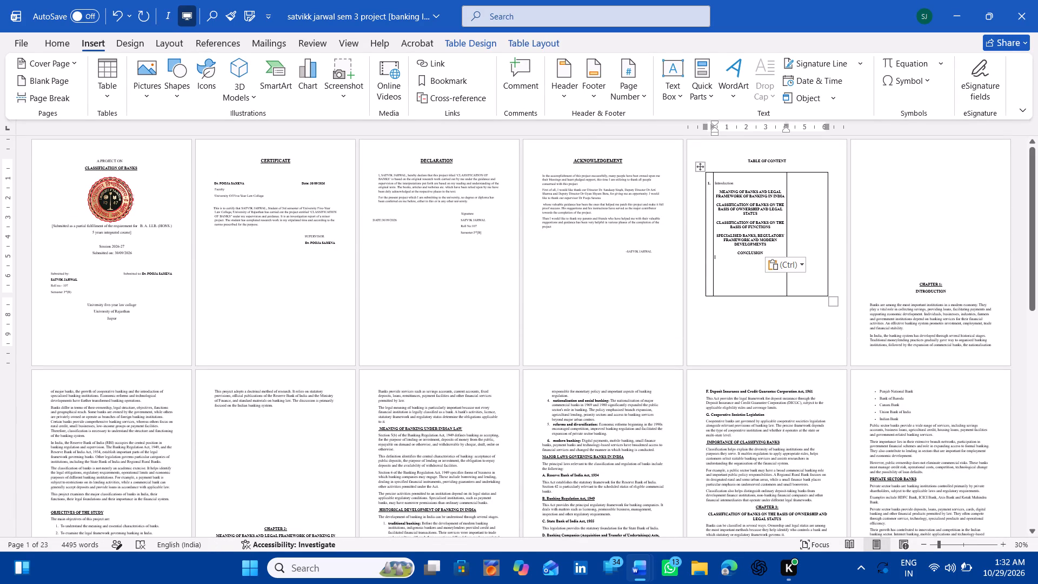
Add "BIBLIOGRAPHY" as the last entry in the contents table's middle column, below "CONCLUSION".
key("Return")
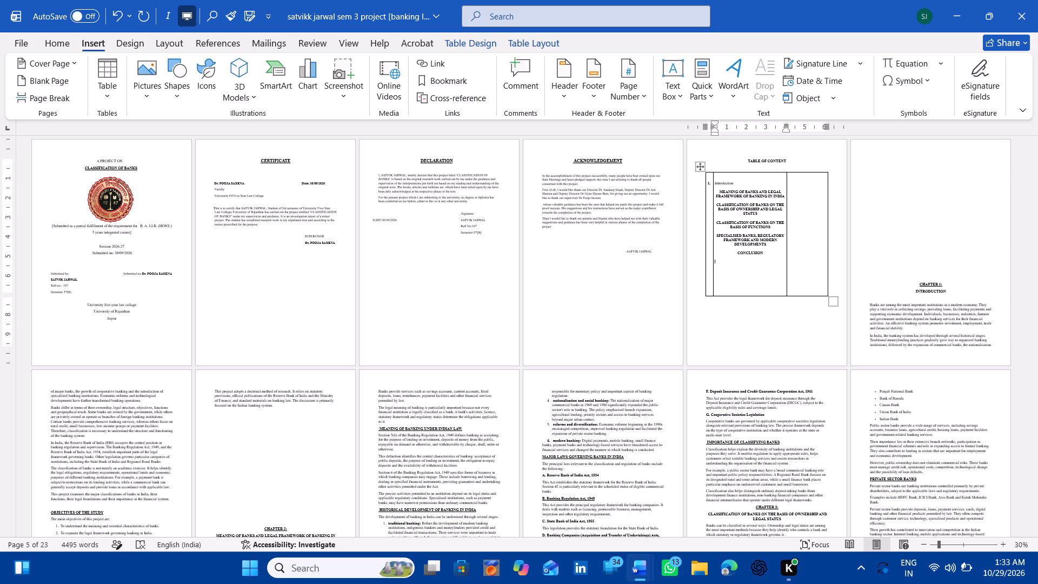
key("b")
key("BackSpace")
type("BIBLIOGRAPHY")
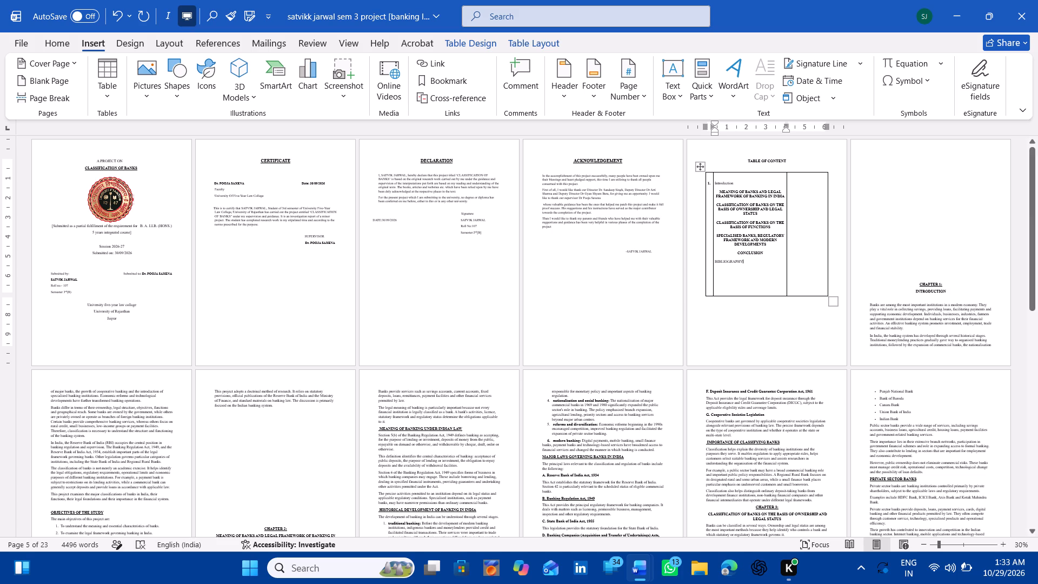
Set all the titles in the contents table's middle column to font size 12 and remove their bold formatting.
scroll(765, 266, "up", 5)
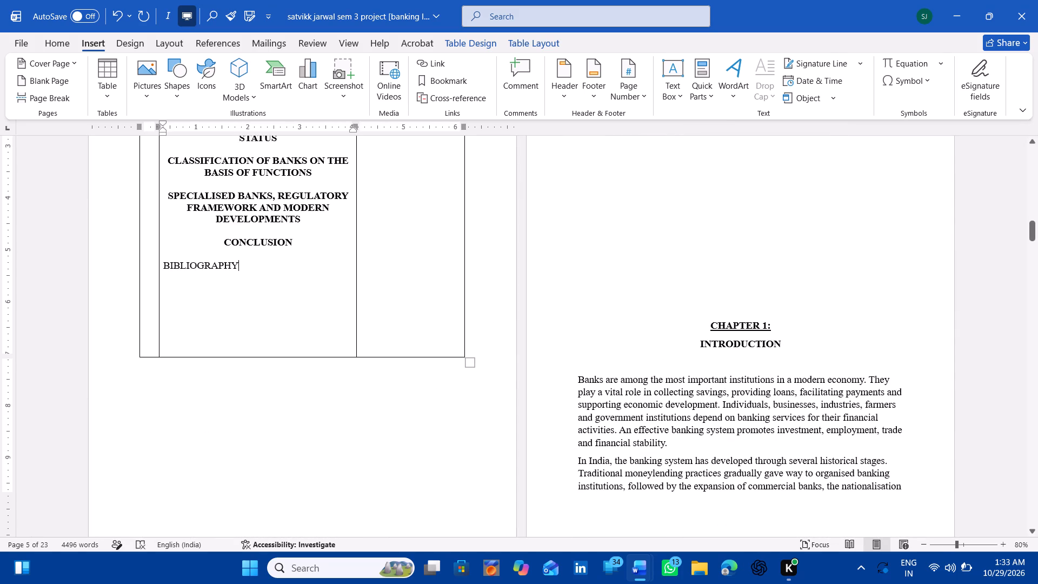
scroll(396, 307, "up", 3)
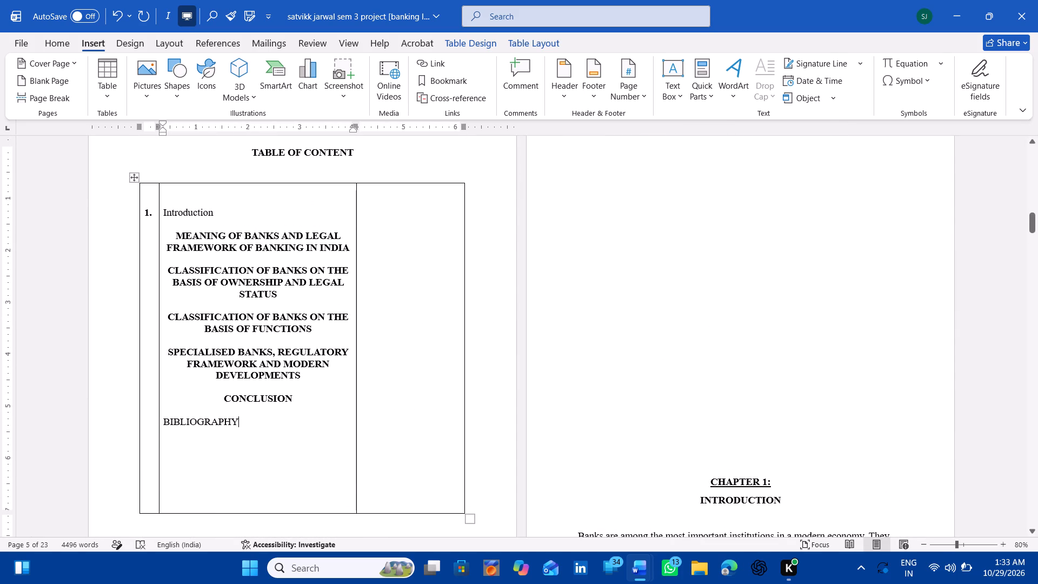
left_click(242, 184)
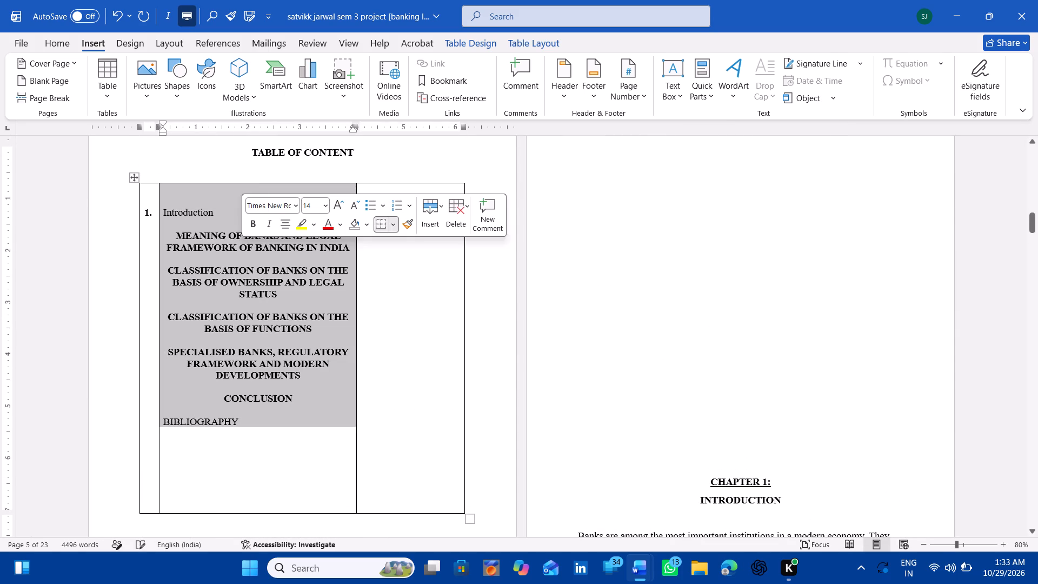
left_click(324, 206)
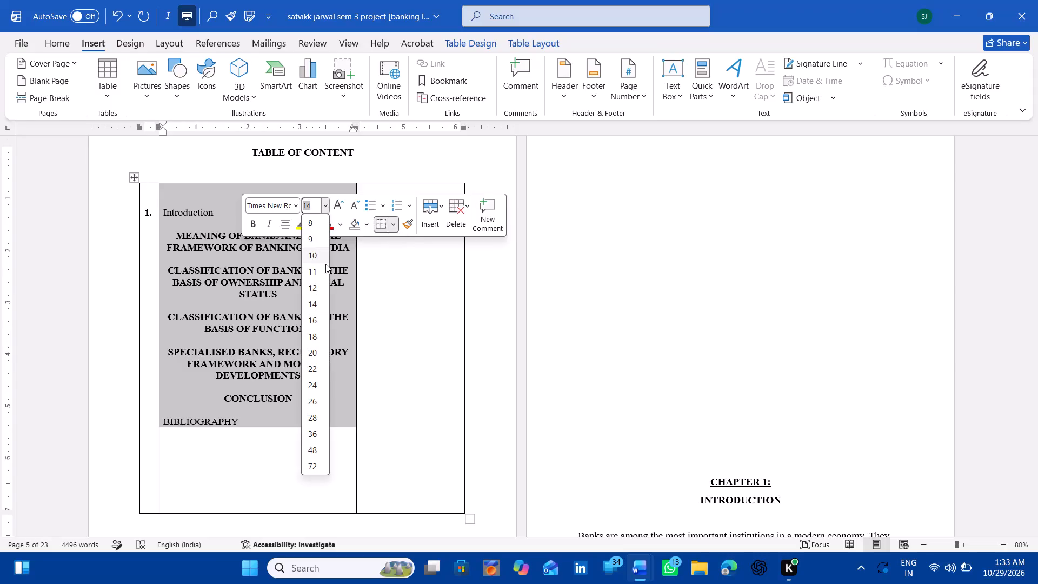
left_click(315, 289)
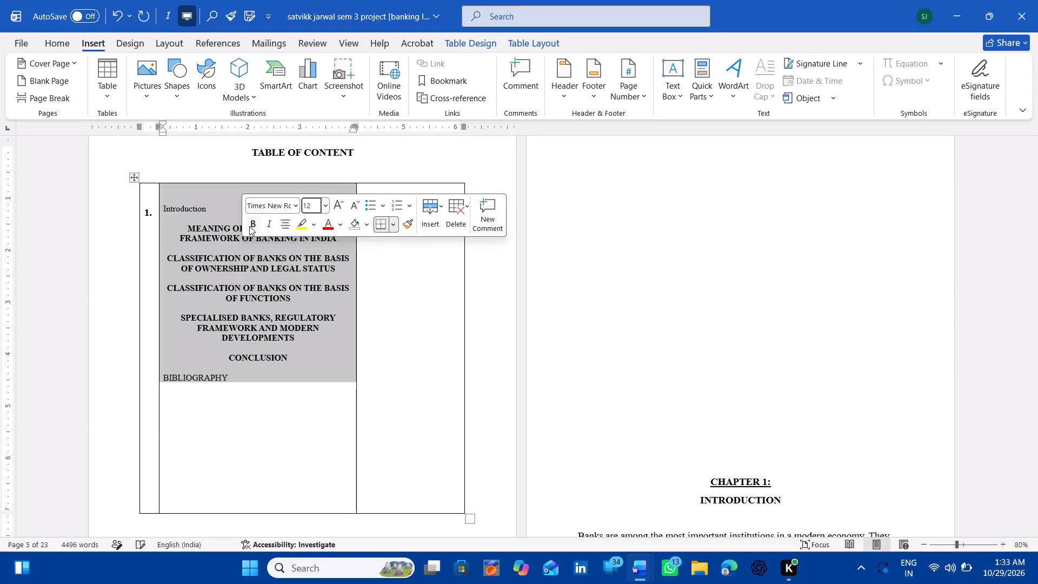
left_click(249, 226)
left_click(249, 226)
left_click(249, 226)
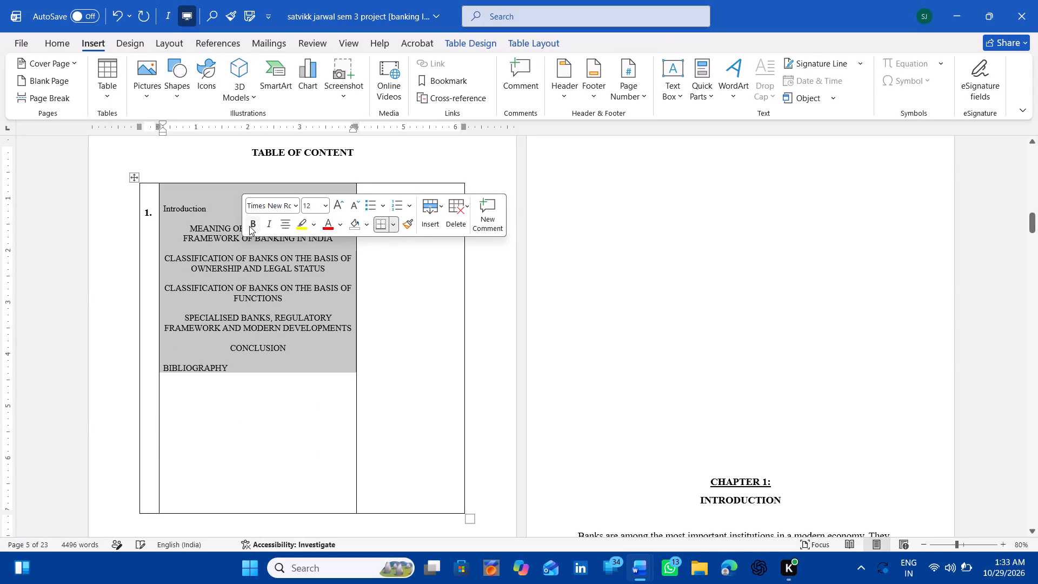
Left-align all the titles in the contents table's middle column.
left_click(64, 44)
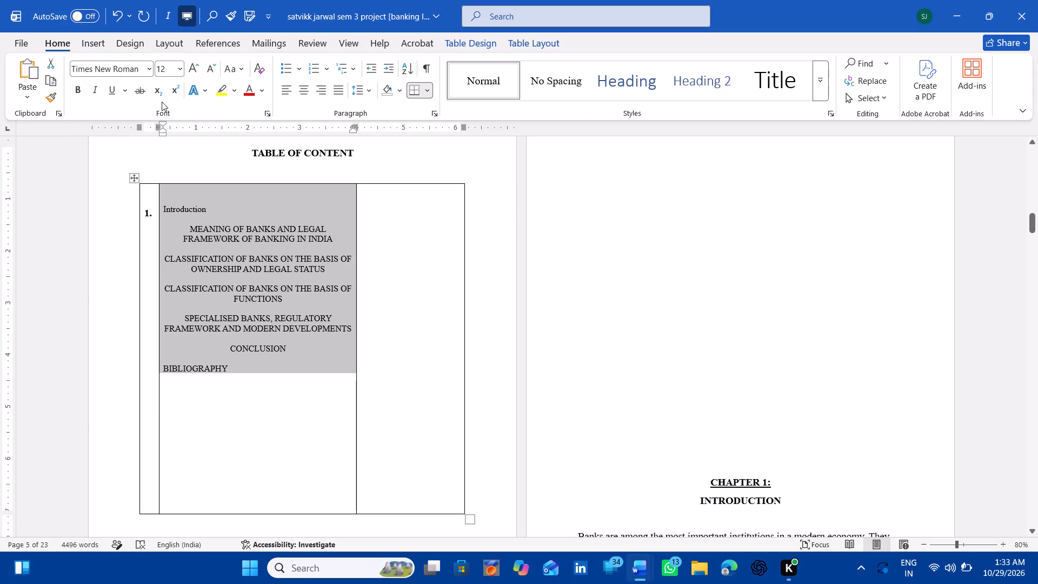
left_click(288, 84)
left_click(288, 84)
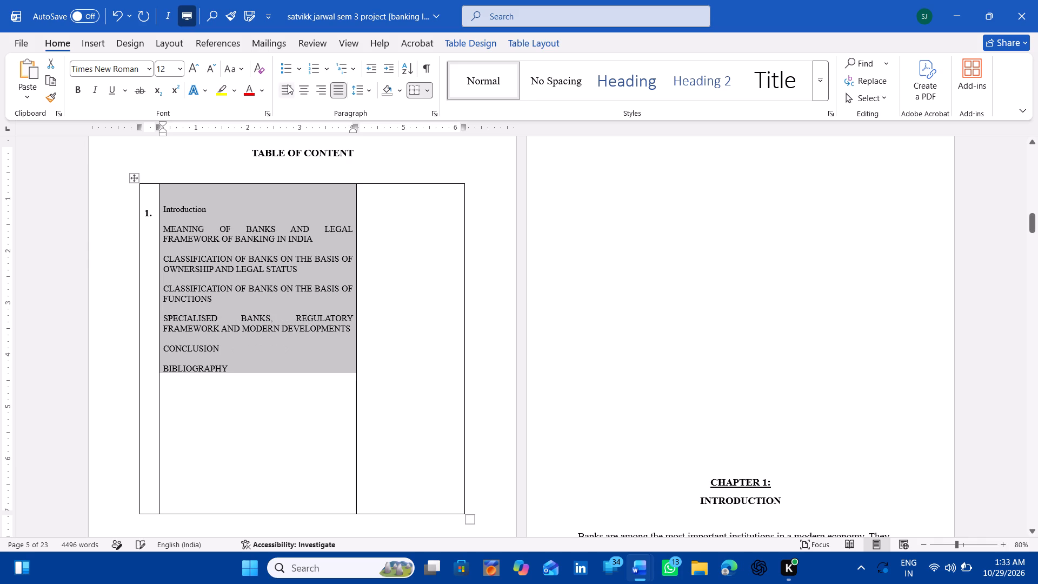
left_click(288, 84)
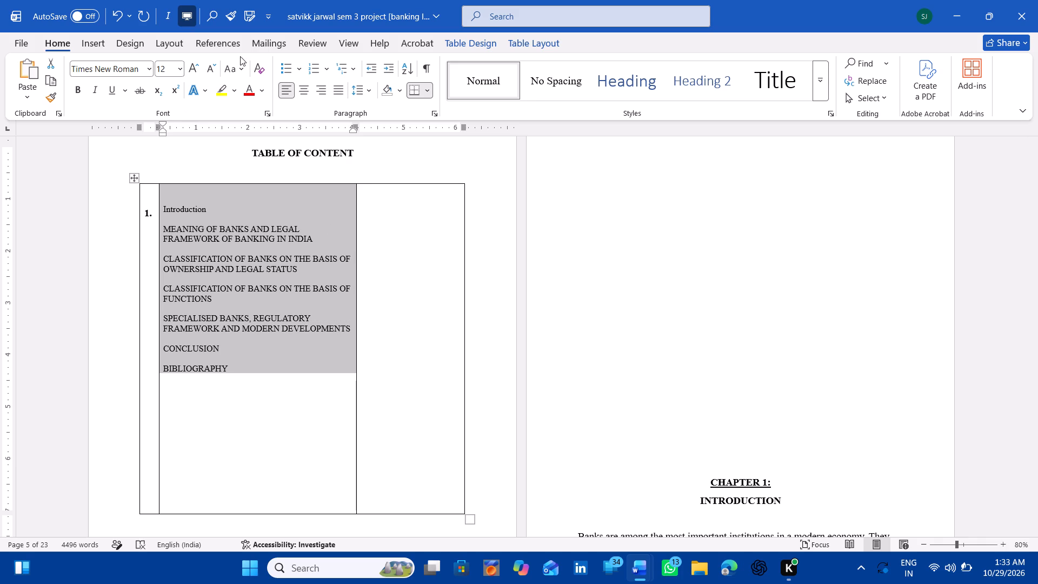
Change the case of the selected middle-column titles to uppercase.
left_click_drag(236, 68, 268, 131)
left_click(268, 131)
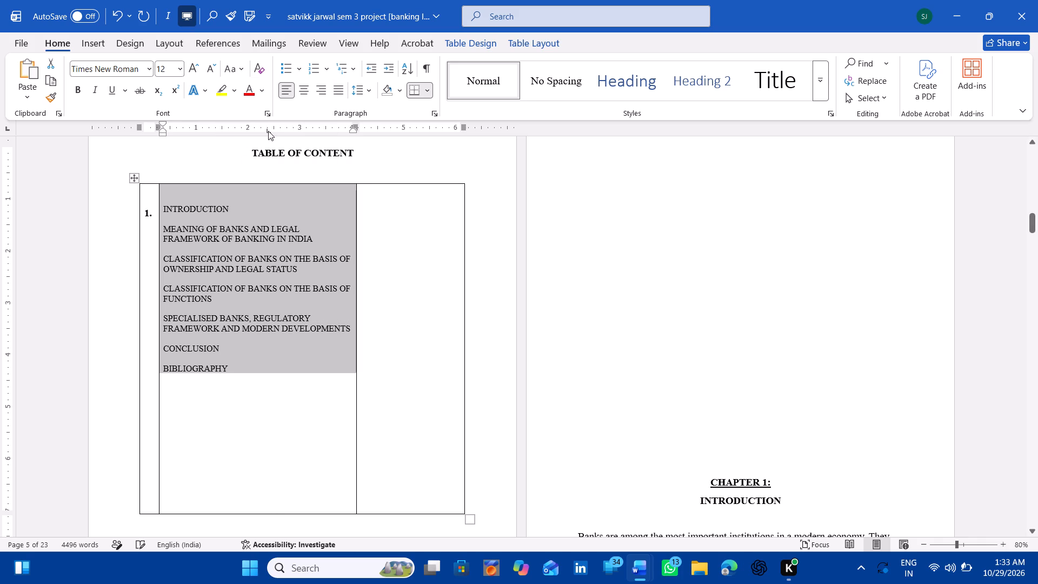
Break the contents table's single row so that two rows sit above the row of titles, keeping "1." in the first.
left_click(145, 238)
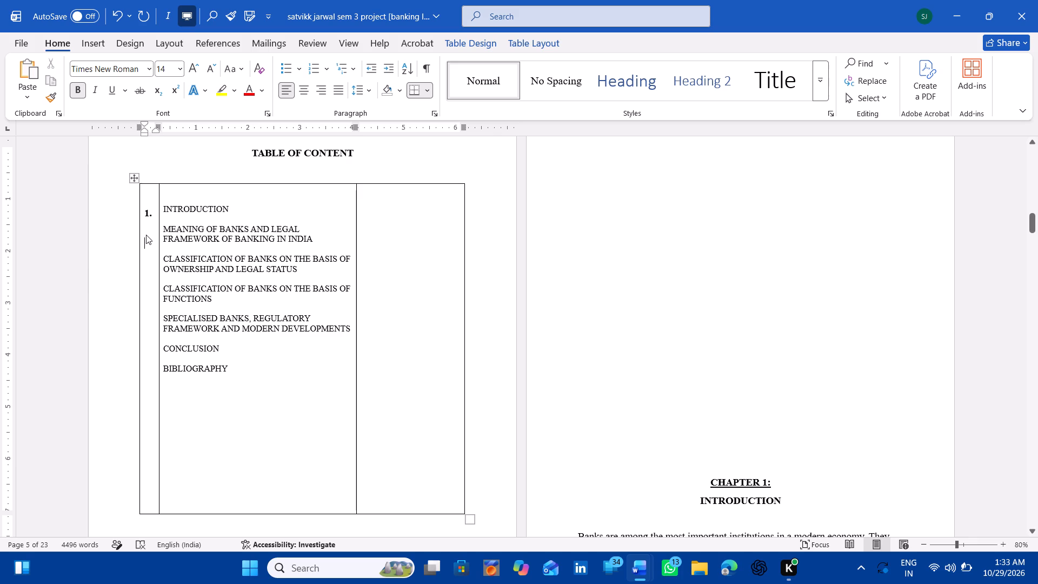
left_click(147, 233)
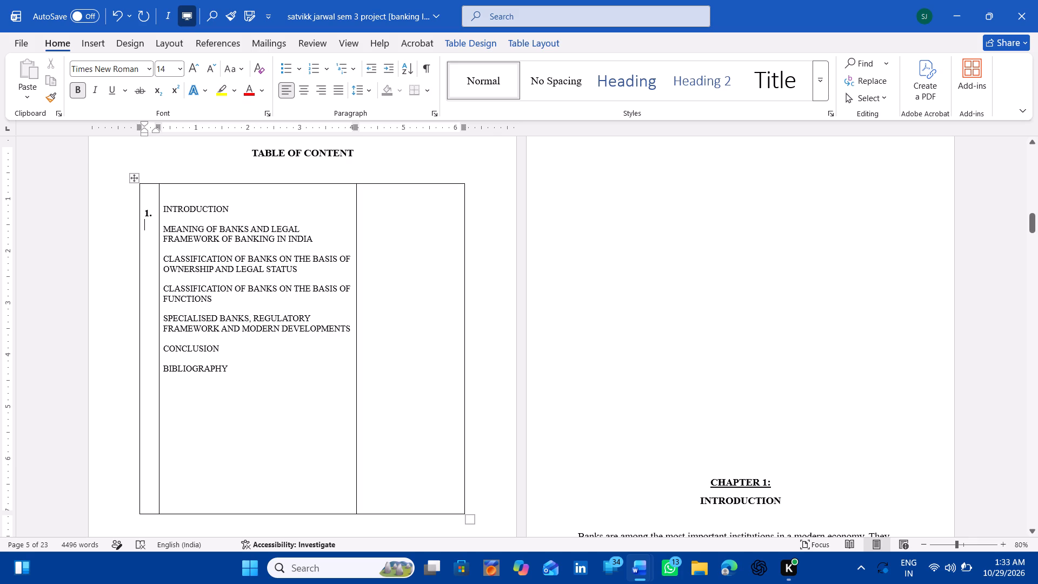
key("Return")
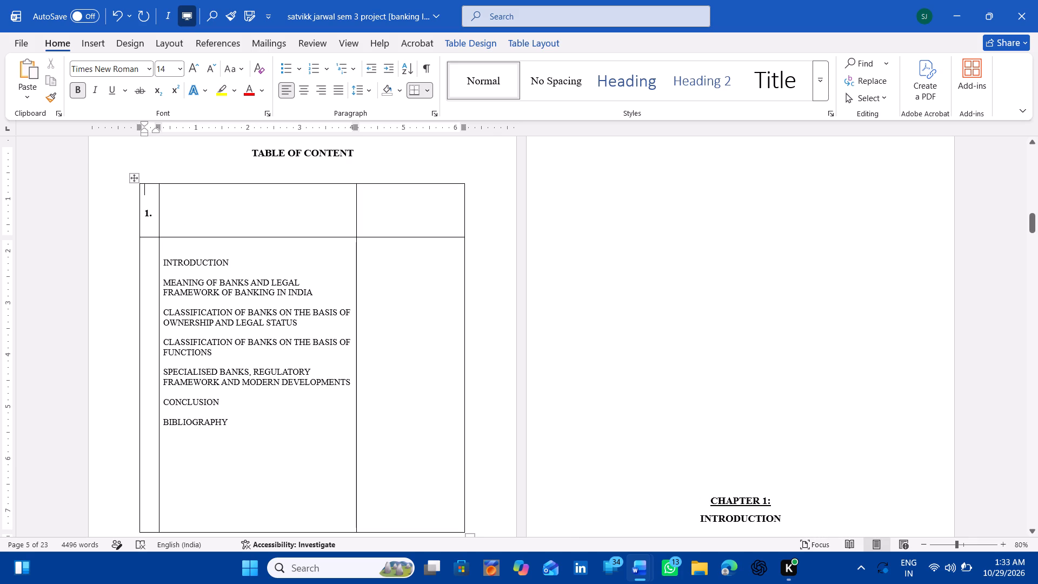
left_click(146, 248)
key("Return")
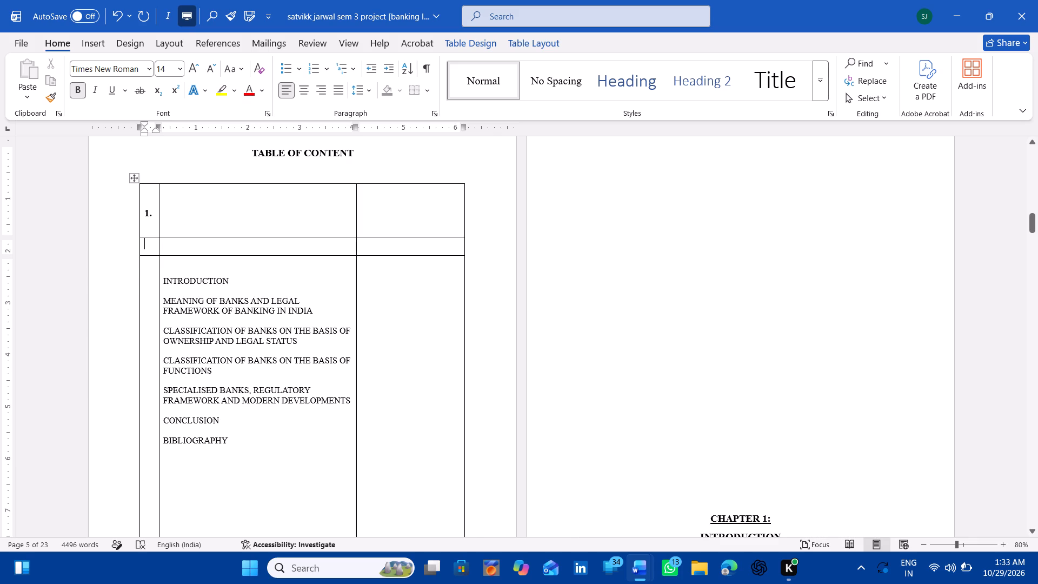
Enter the serial numbers 1, 2 and 3 in the first column beside the first three titles, starting at INTRODUCTION.
left_click(145, 280)
key("Return")
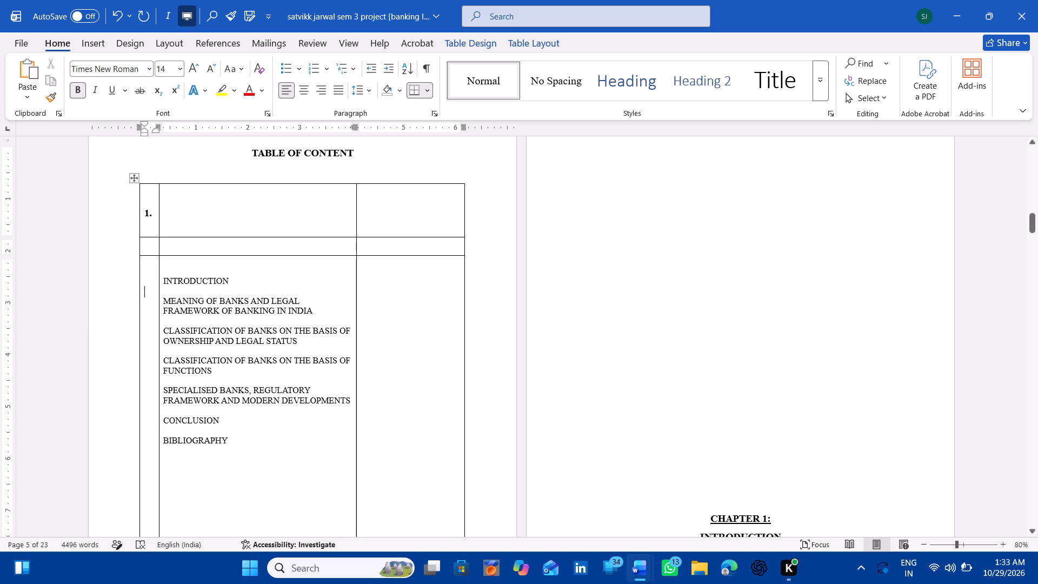
left_click(147, 276)
left_click(156, 223)
left_click(146, 285)
key("1")
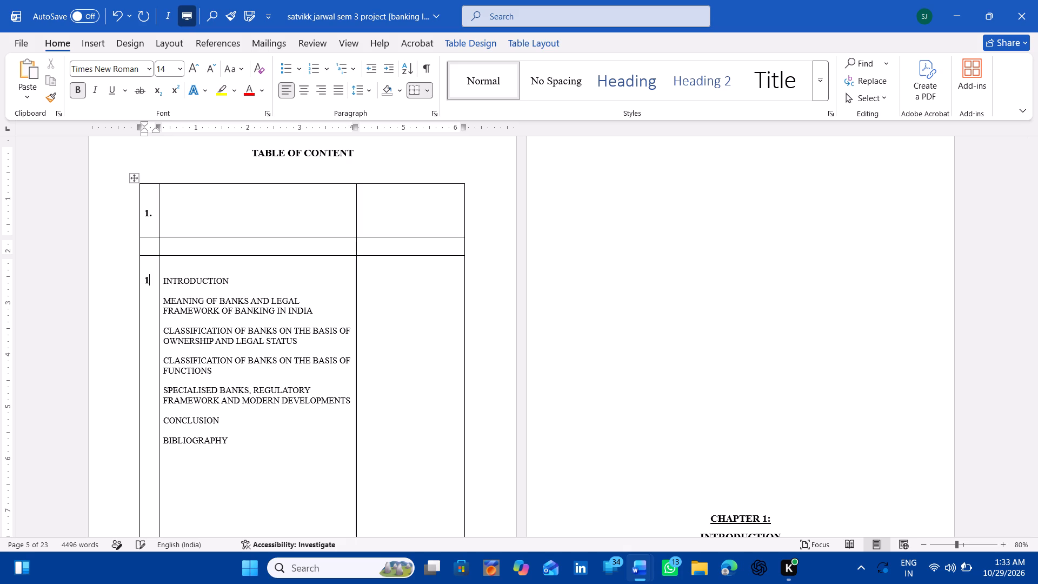
key("Return")
key("Return")
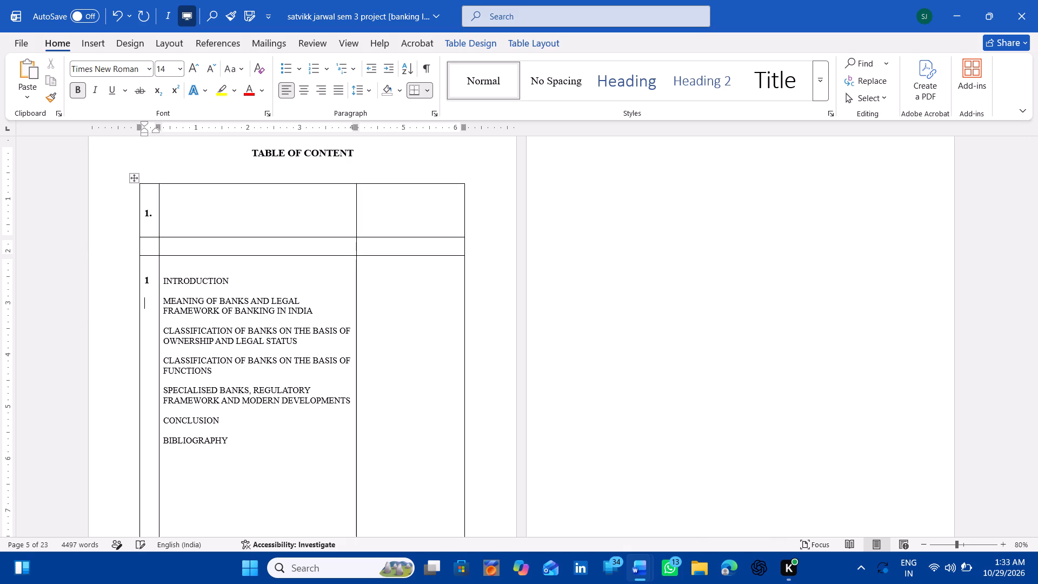
key("2")
key("Return")
key("Return")
key("Return")
key("BackSpace")
key("3")
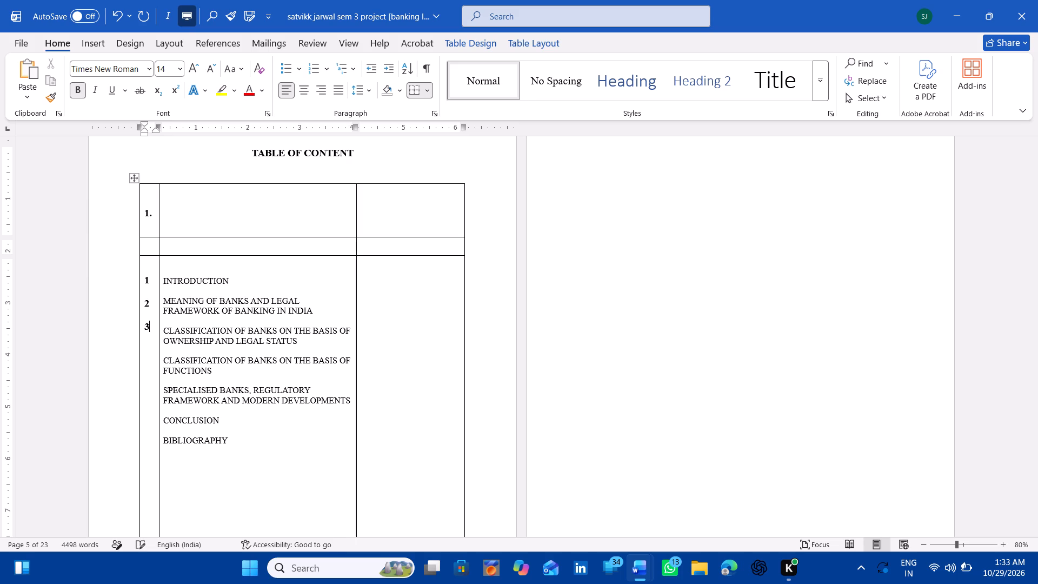
Enter serial numbers 4 and 5 beside the classification by functions and the SPECIALISED BANKS titles.
key("Return")
key("Return")
key("Return")
key("Return")
key("BackSpace")
key("3")
key("BackSpace")
key("4")
key("Return")
key("Return")
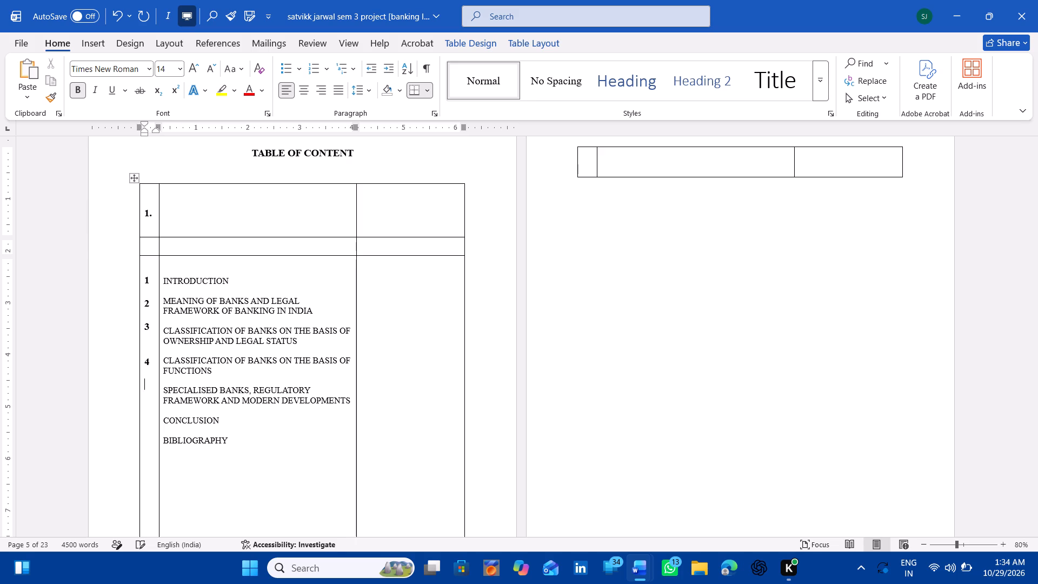
key("Return")
key("5")
Enter serial numbers 6 and 7 in the first column for CONCLUSION and BIBLIOGRAPHY.
key("Return")
key("Return")
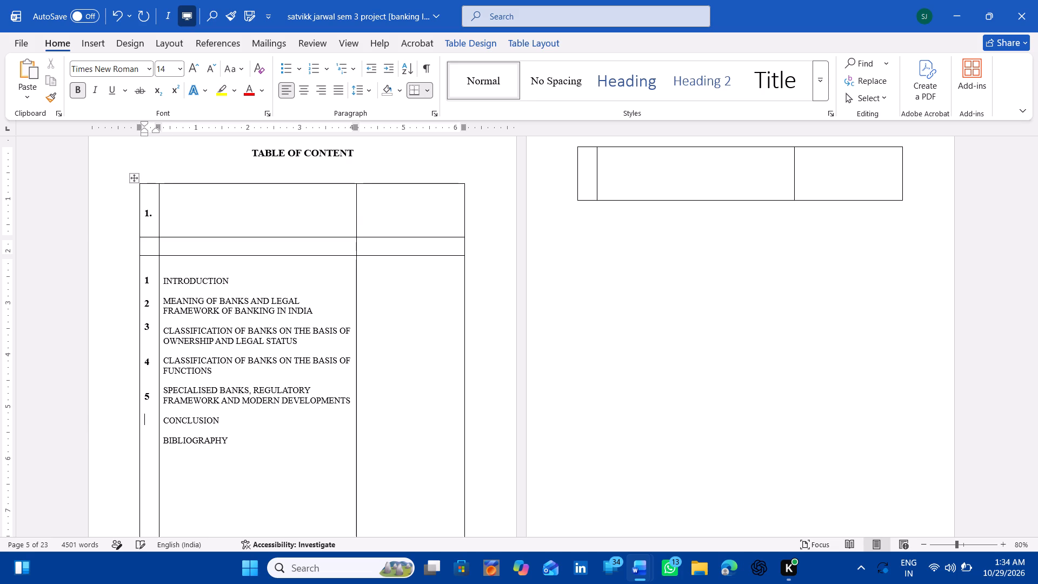
key("Return")
key("6")
key("Return")
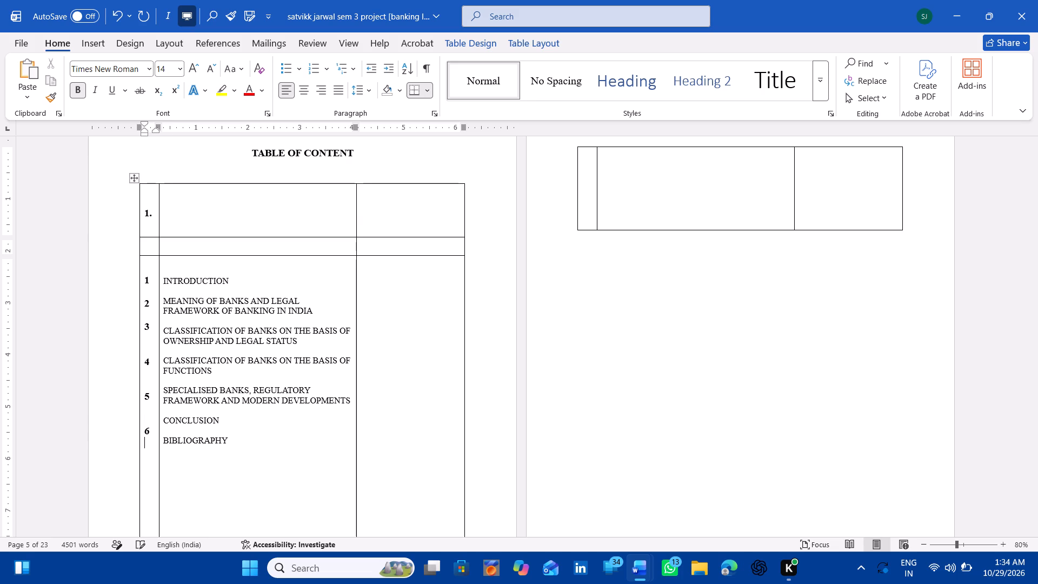
key("7")
Adjust the blank lines around serial numbers 5, 6 and 7, lining up 6 with CONCLUSION and 7 with BIBLIOGRAPHY.
left_click(147, 417)
key("BackSpace")
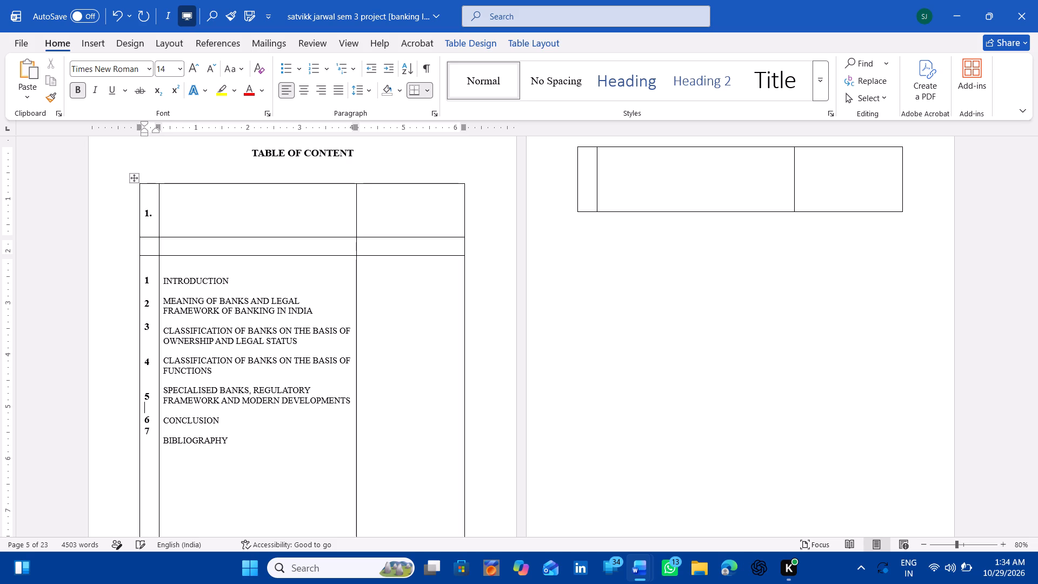
left_click(152, 416)
key("Return")
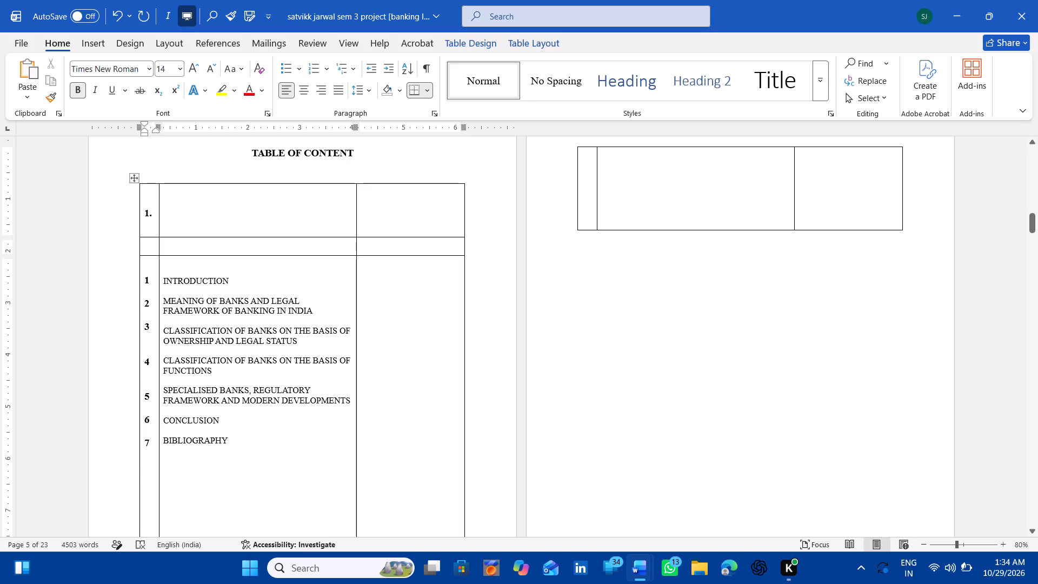
left_click(150, 384)
key("BackSpace")
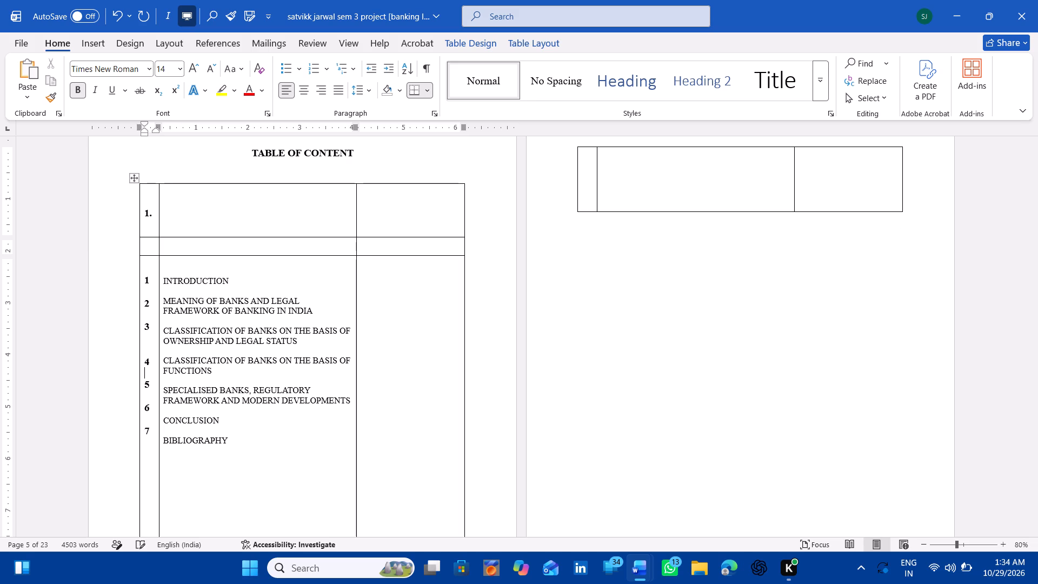
left_click(150, 394)
key("Return")
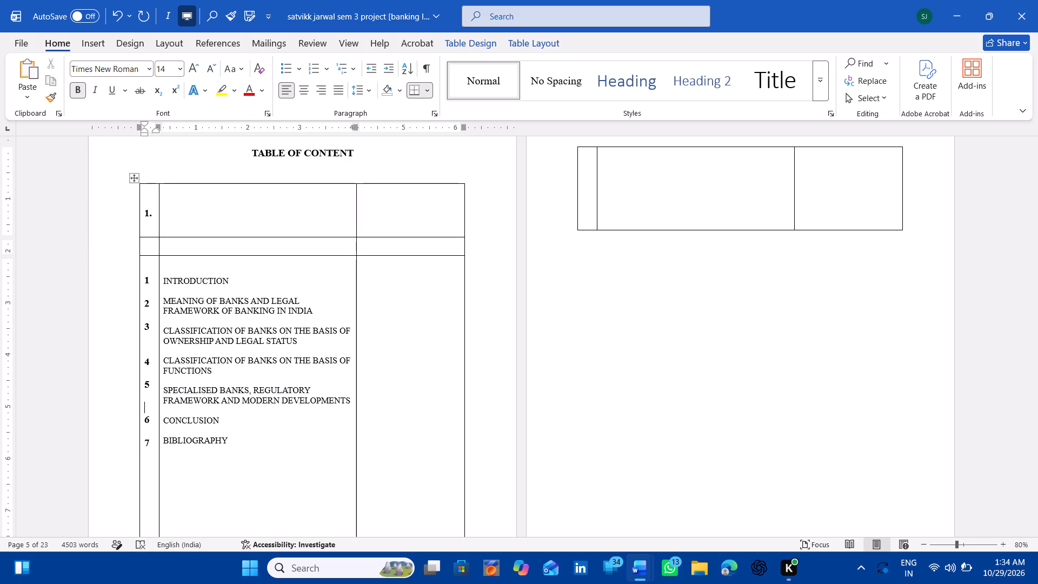
Rework the blank lines around serial numbers 4 and 5 to line them up with their chapter titles.
left_click_drag(144, 339, 144, 340)
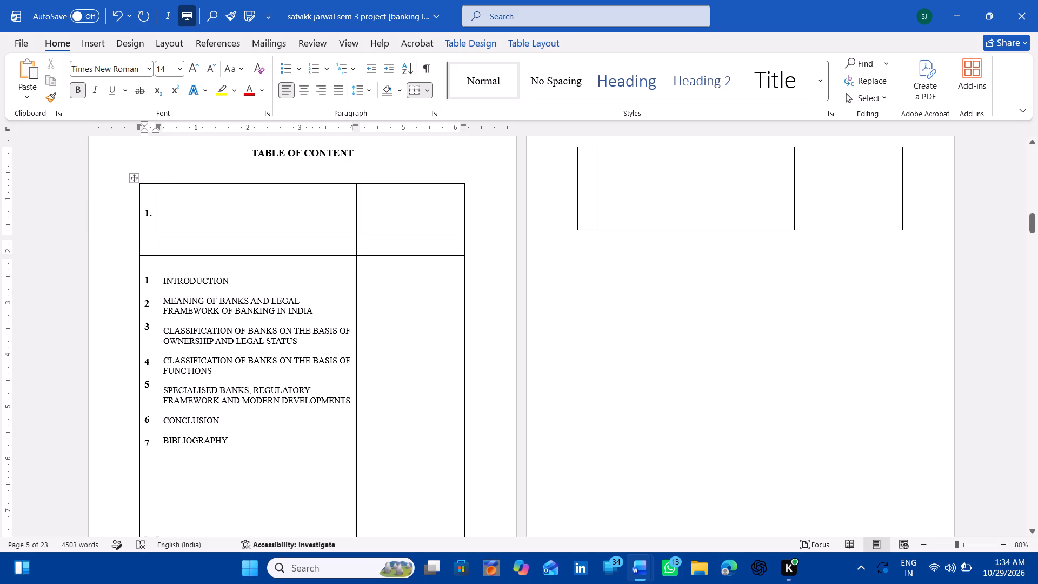
left_click_drag(144, 340, 145, 347)
left_click(145, 347)
key("BackSpace")
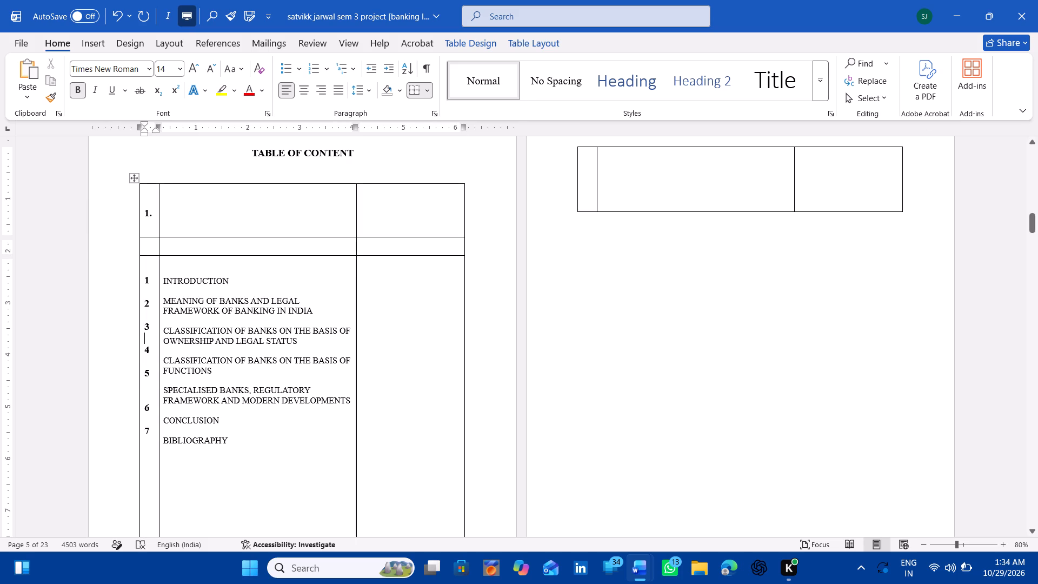
left_click(147, 360)
key("Return")
key("Return")
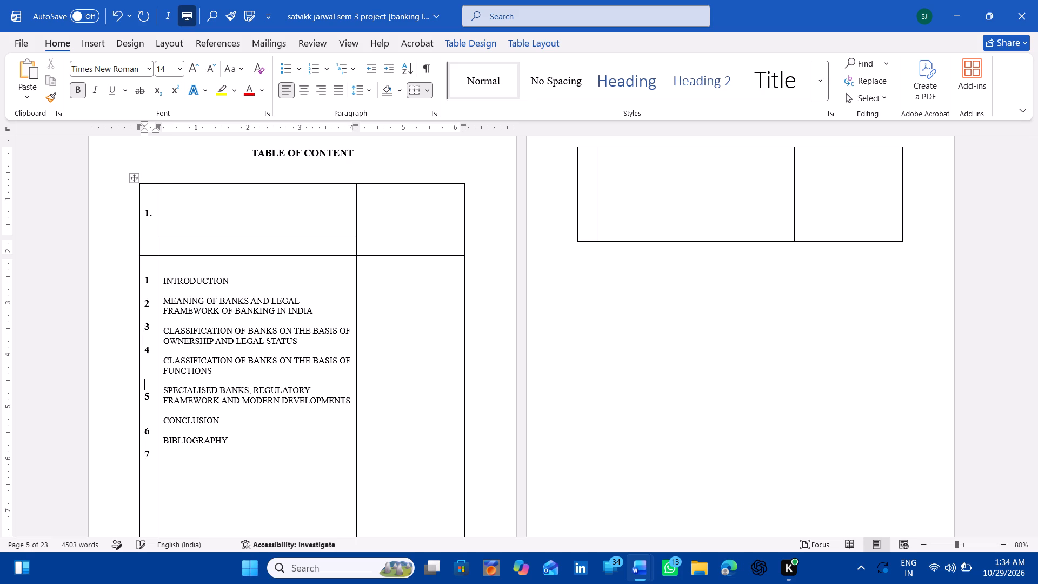
key("BackSpace")
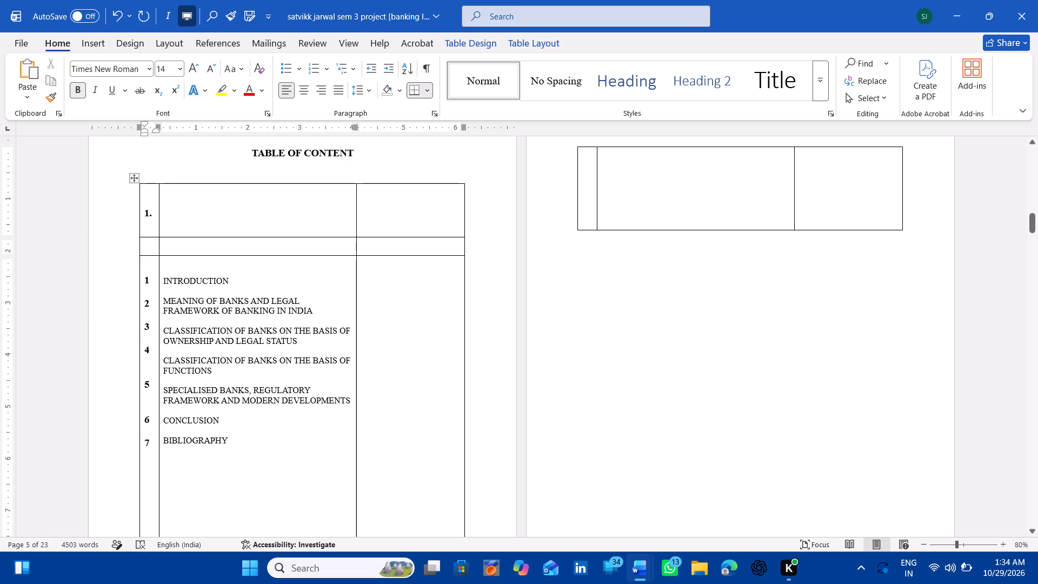
left_click(145, 341)
key("Return")
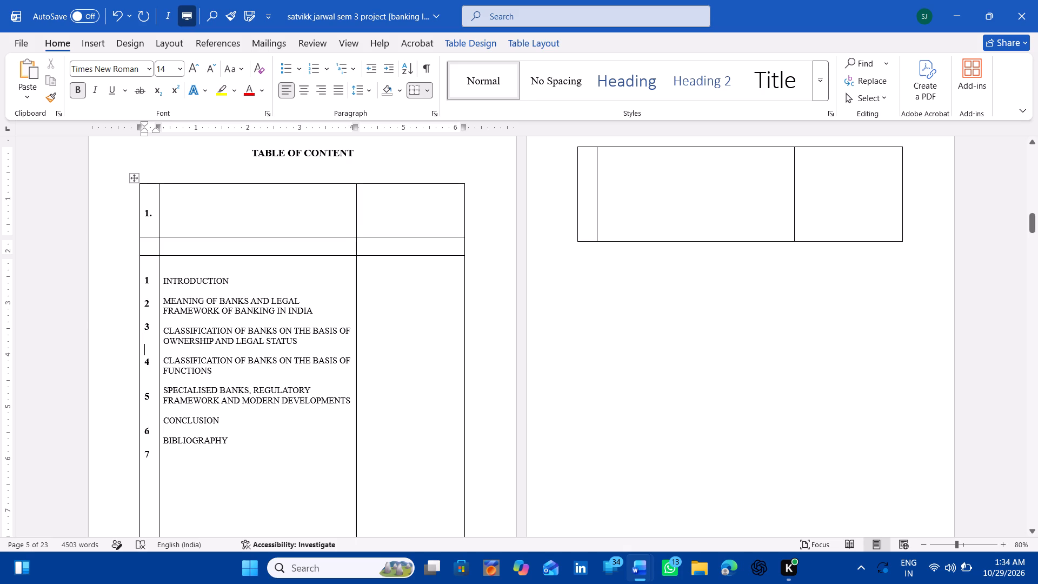
left_click(146, 388)
key("BackSpace")
key("Return")
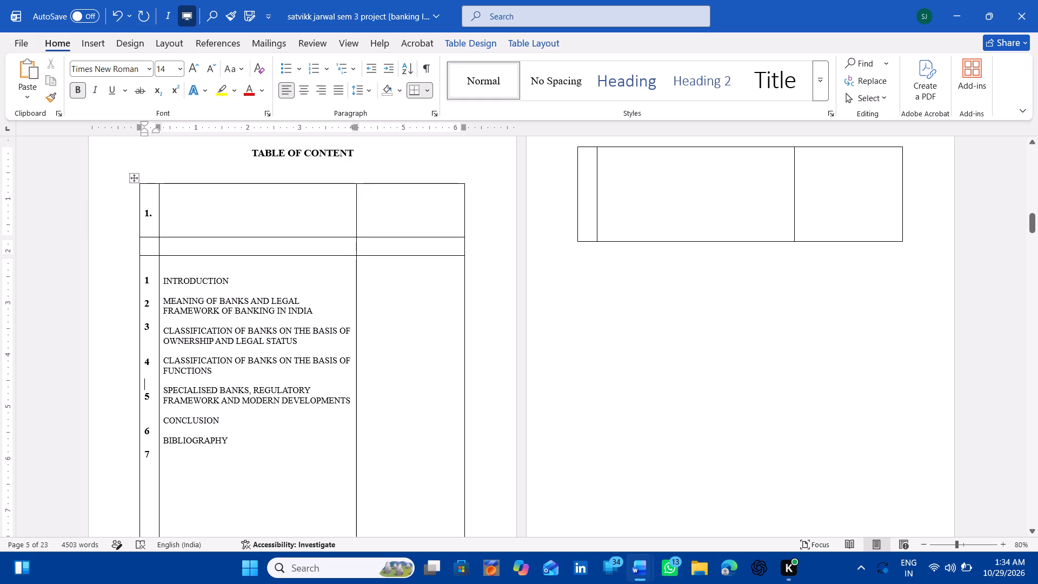
Add a blank line in the middle cell of the contents table's empty second row.
left_click(185, 216)
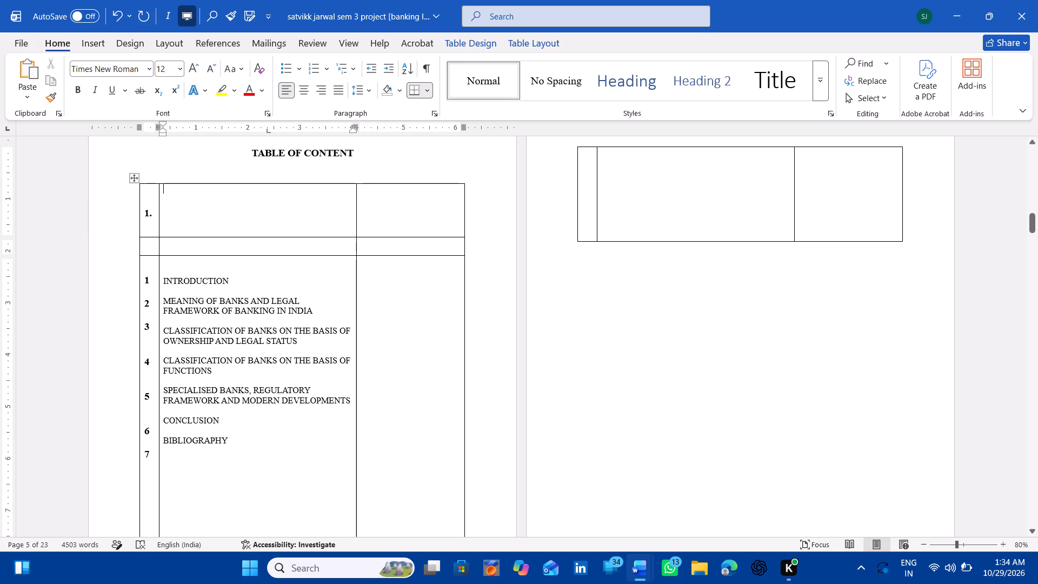
left_click(182, 248)
key("Return")
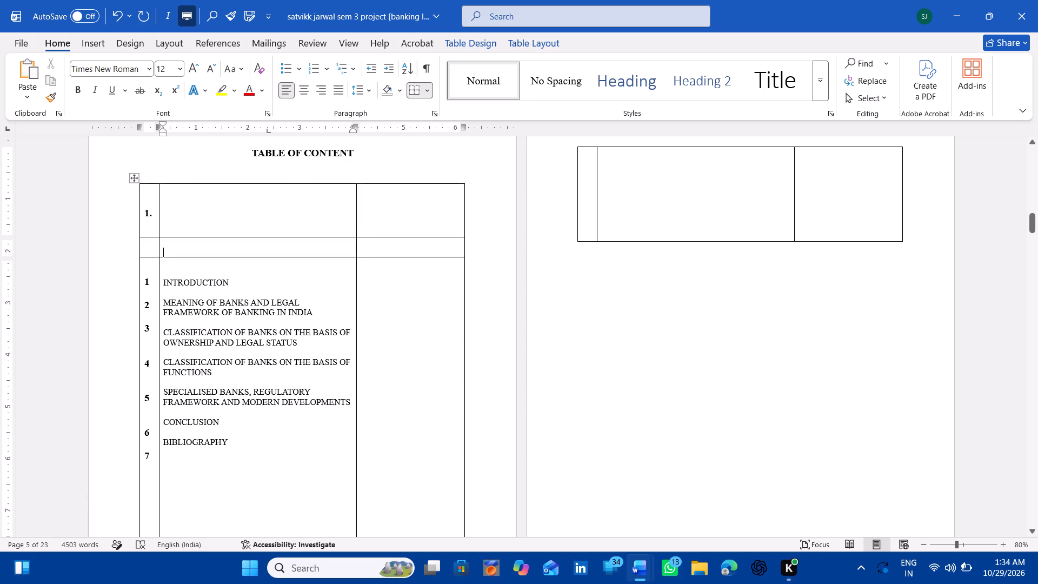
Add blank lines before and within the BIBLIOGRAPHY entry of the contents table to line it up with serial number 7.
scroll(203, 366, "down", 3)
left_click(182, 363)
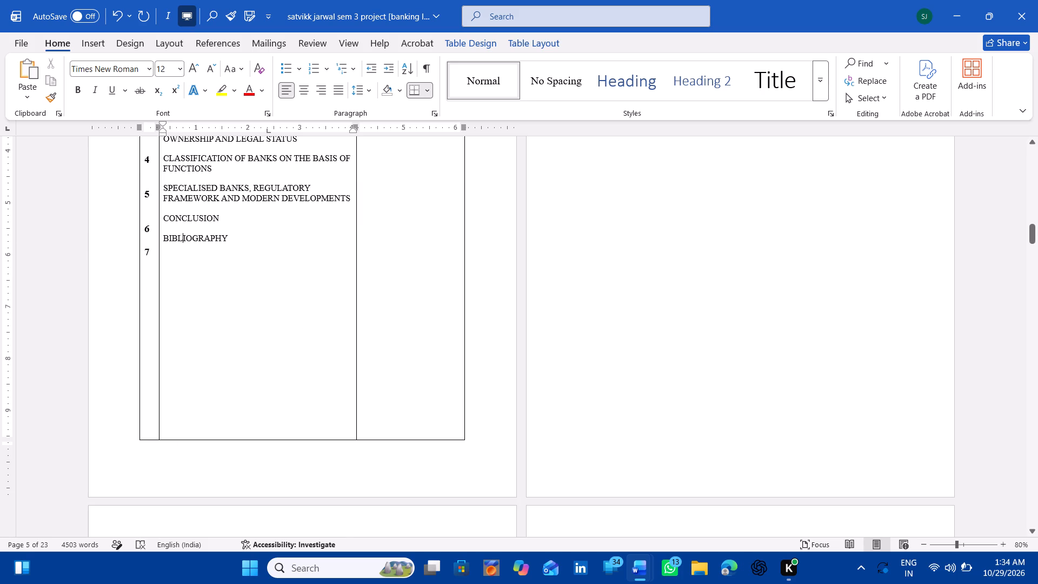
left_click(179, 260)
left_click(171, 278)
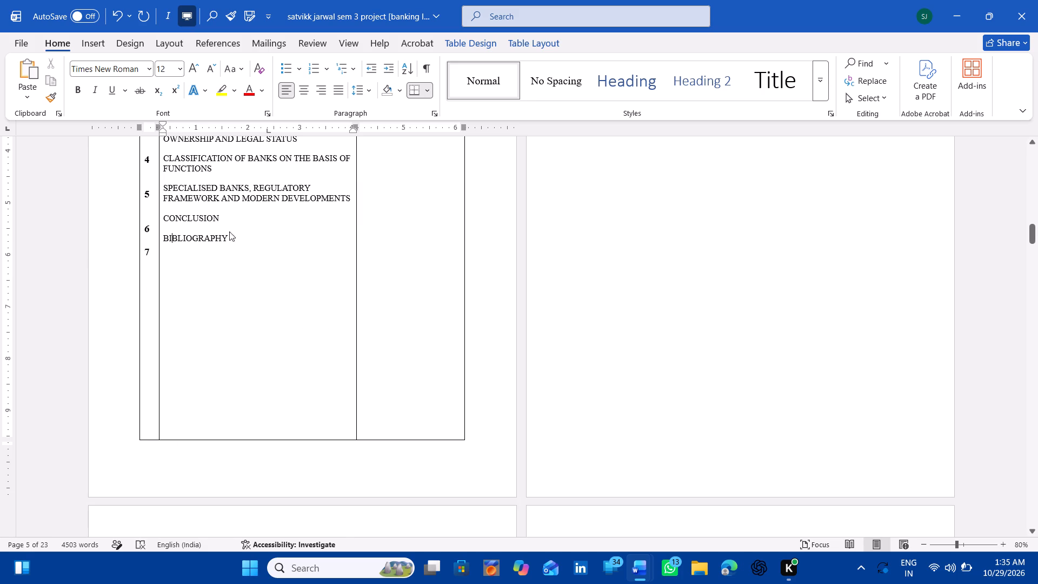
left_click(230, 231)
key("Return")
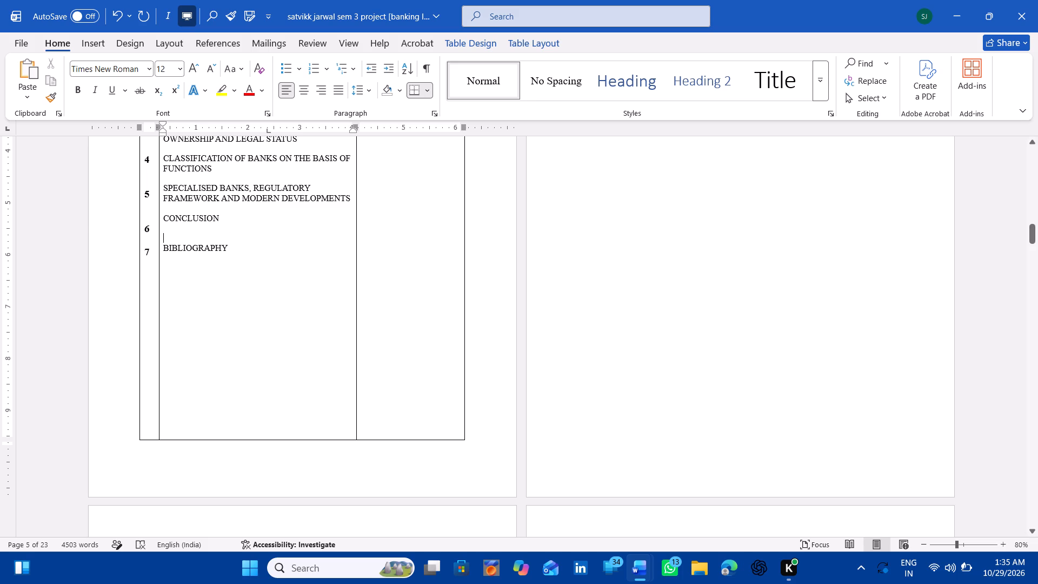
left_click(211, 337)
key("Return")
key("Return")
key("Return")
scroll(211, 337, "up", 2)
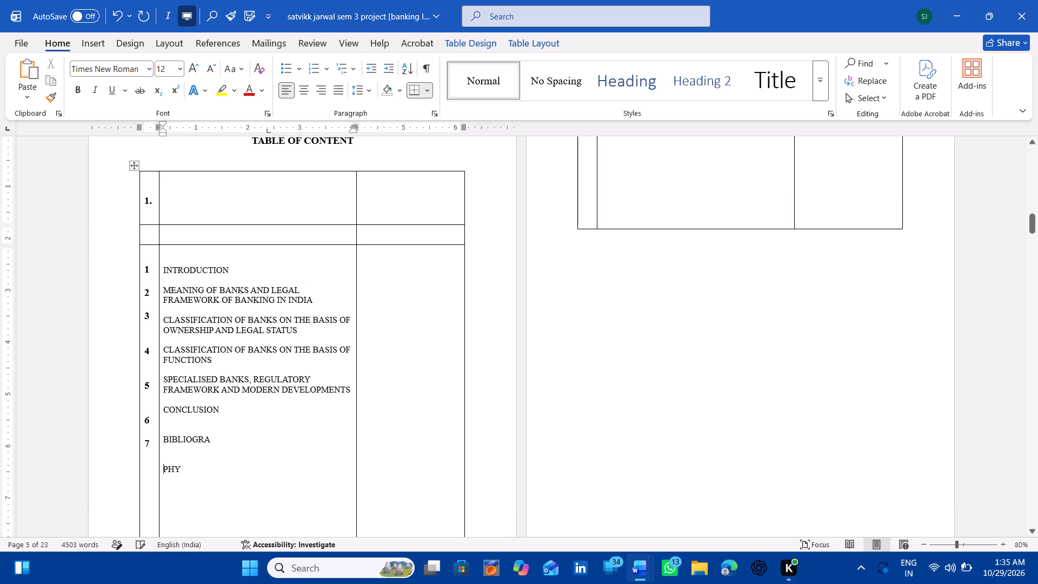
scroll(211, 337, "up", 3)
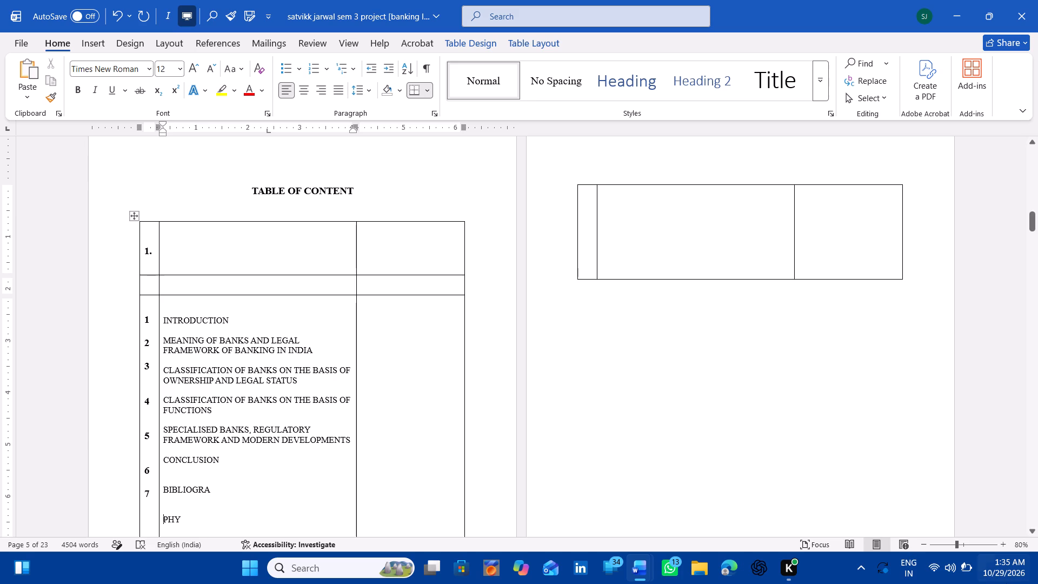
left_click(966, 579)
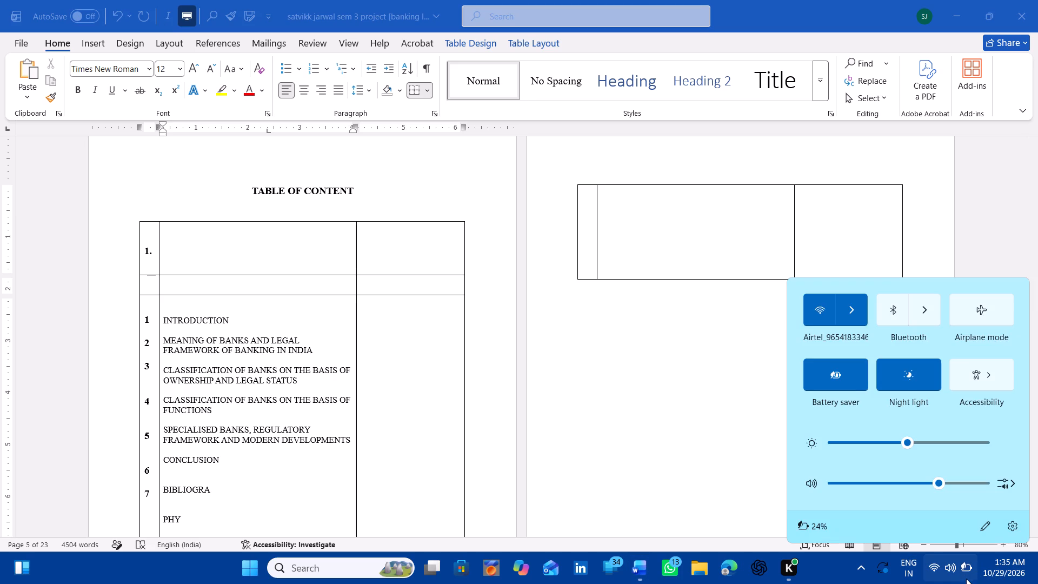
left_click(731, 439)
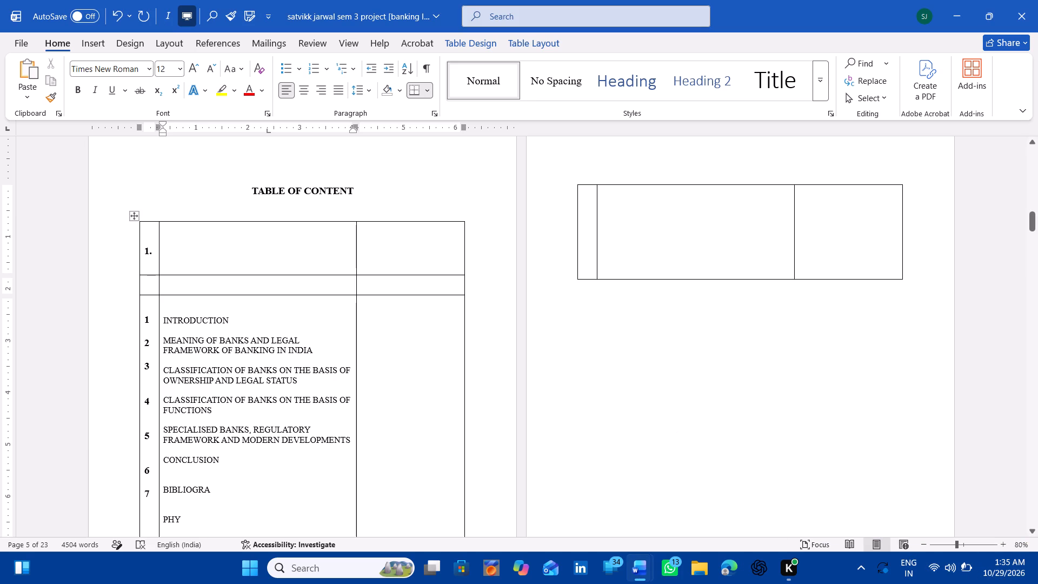
Delete the TABLE OF CONTENT heading together with the entire contents table that runs onto the following page.
left_click_drag(114, 197, 548, 288)
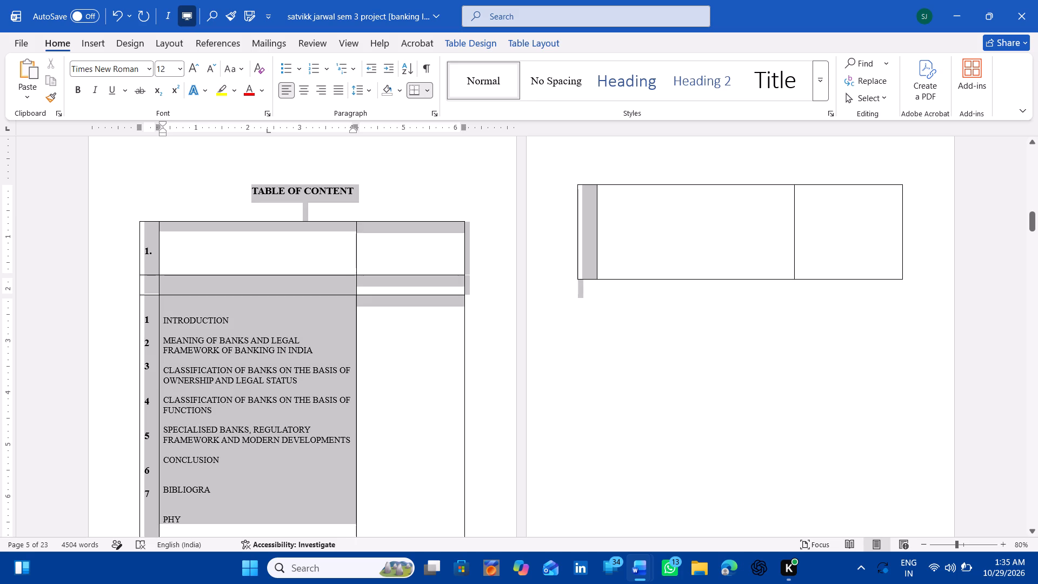
left_click_drag(548, 288, 750, 289)
key("Delete")
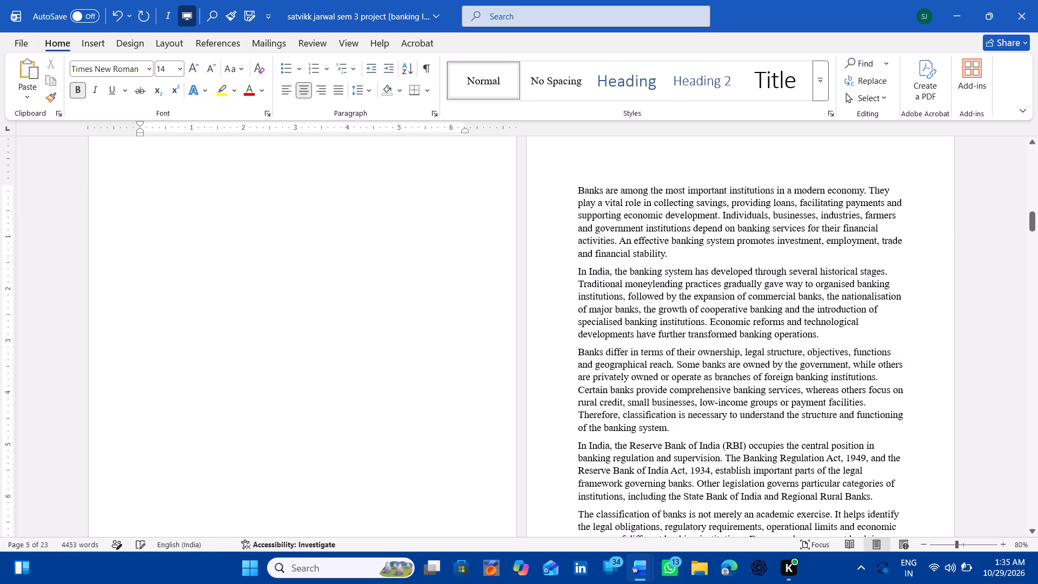
Insert blank lines above the CHAPTER 1: heading to push it onto the following page, leaving an empty page for the contents.
scroll(416, 291, "up", 9)
scroll(416, 291, "down", 2)
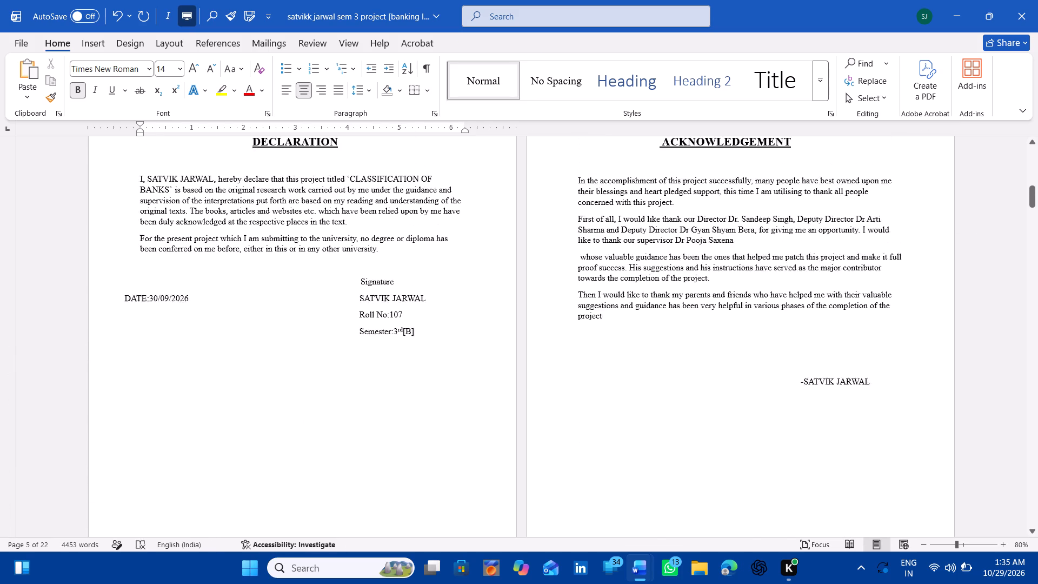
scroll(416, 291, "down", 8)
scroll(416, 291, "up", 1)
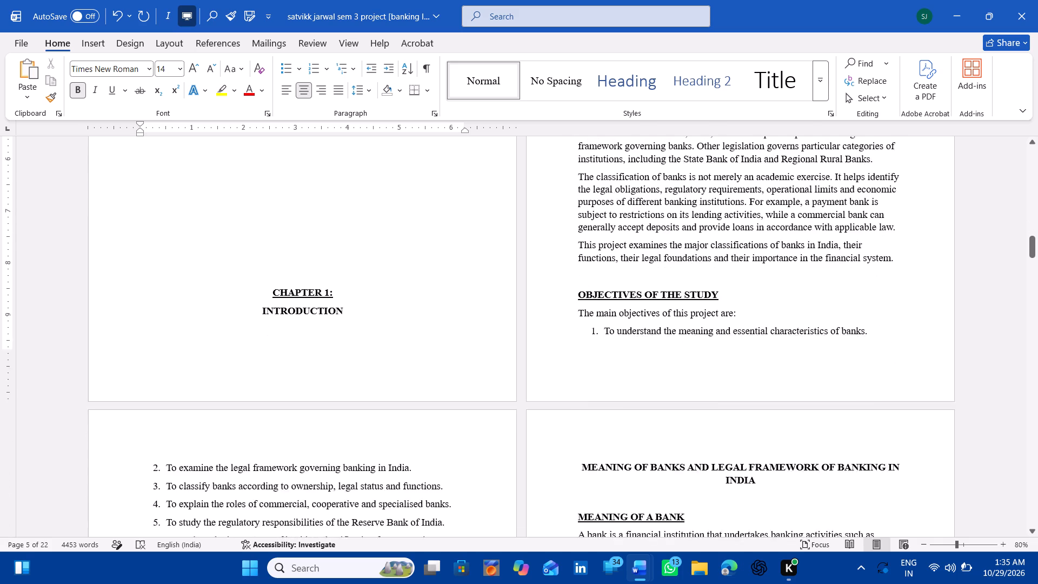
scroll(416, 291, "up", 1)
left_click(242, 402)
key("Return")
key("Return")
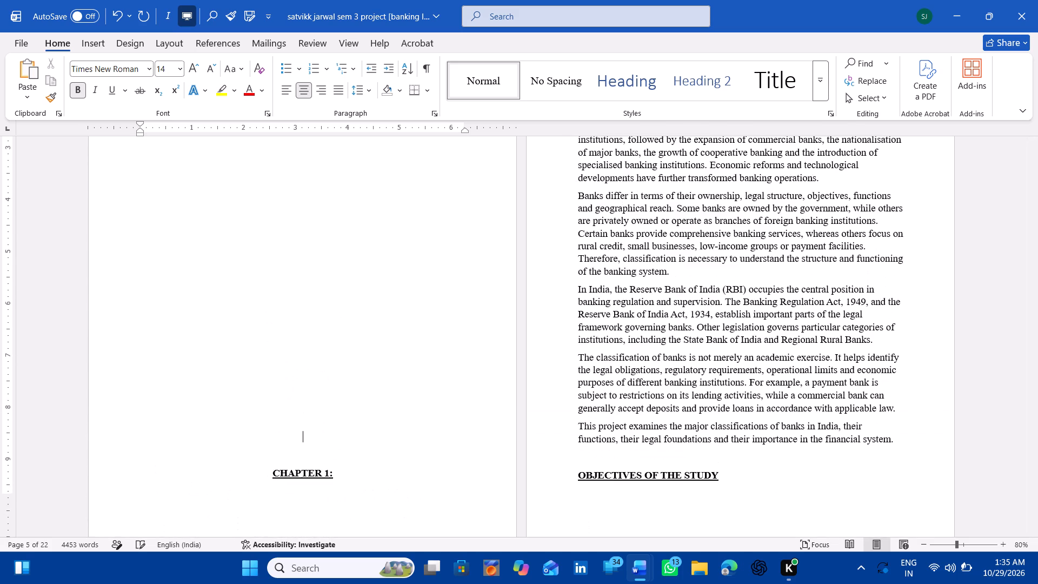
key("Return")
key("Return")
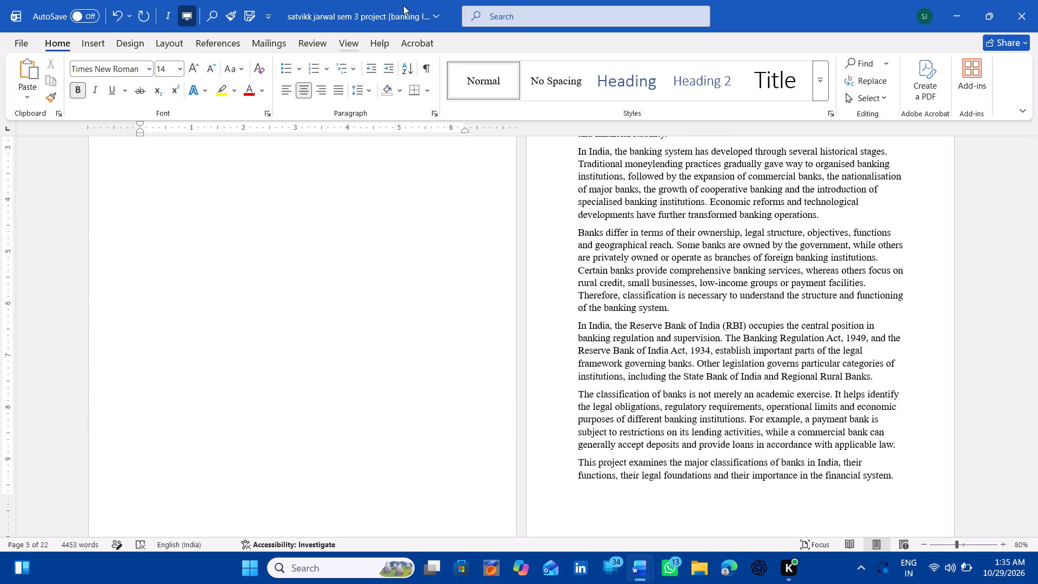
Add centred page numbers at the bottom of the pages in the Plain Number 2 style and leave footer editing.
left_click(226, 45)
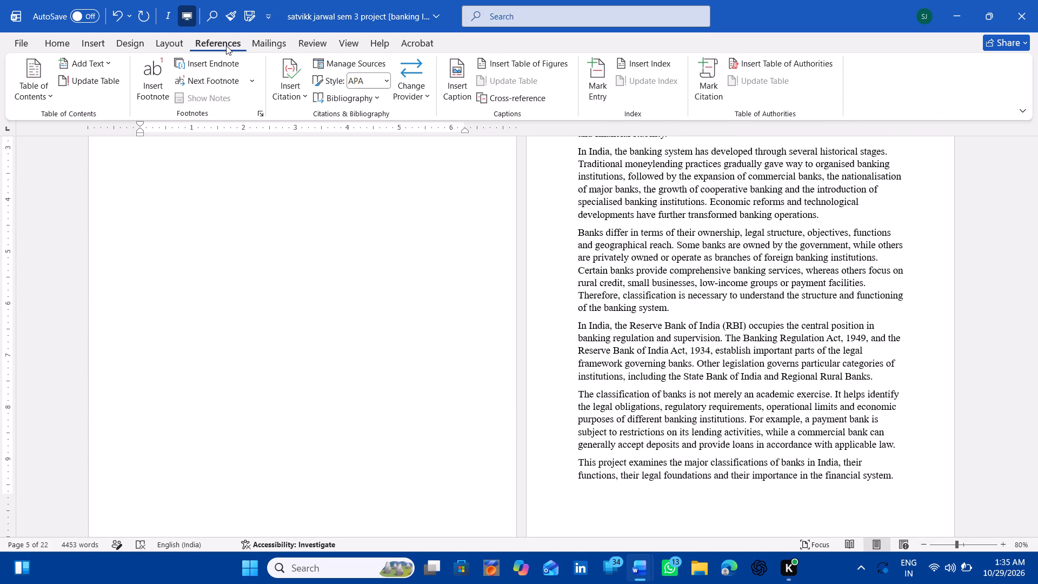
left_click(97, 48)
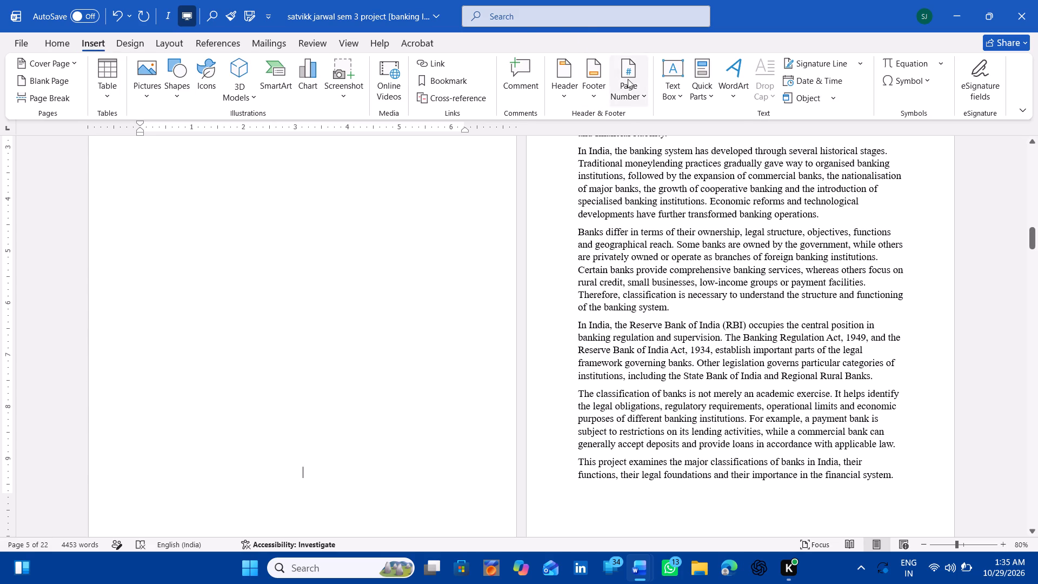
left_click(628, 79)
left_click(662, 138)
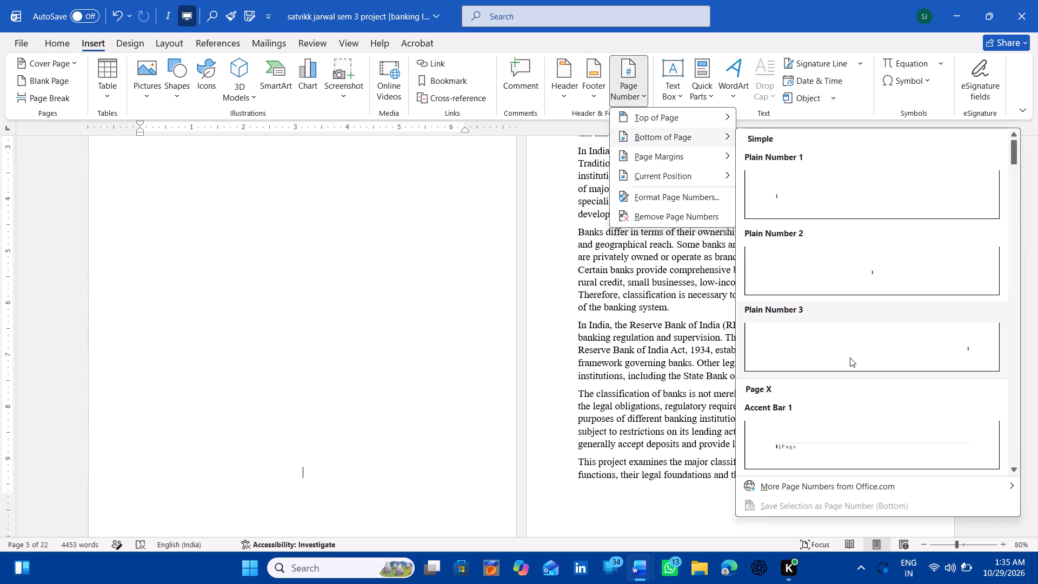
left_click(870, 290)
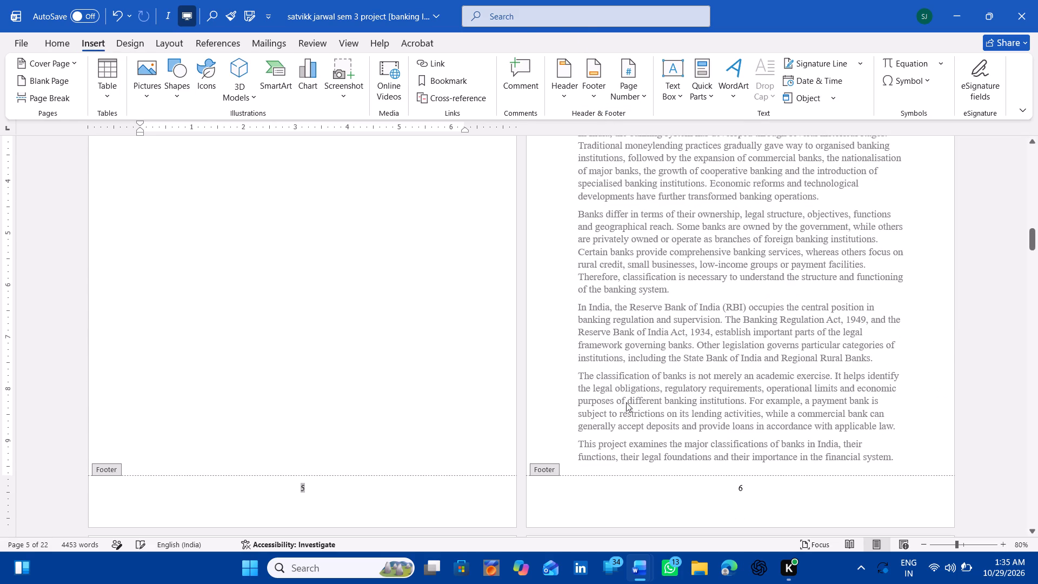
left_click(740, 90)
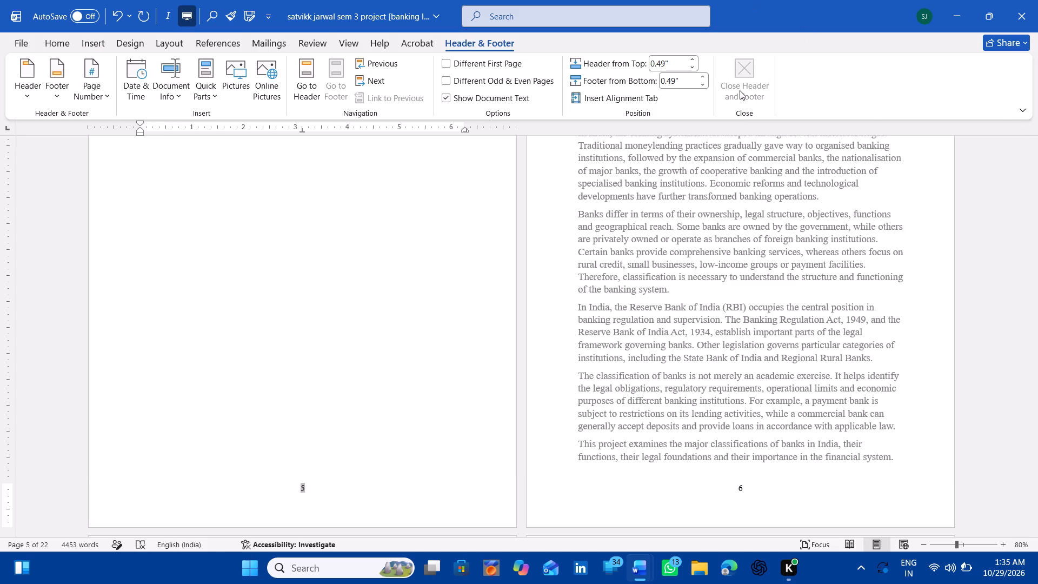
Enter the heading TABLE OF CONTENT at the top of the empty page before Chapter 1.
scroll(469, 239, "up", 3)
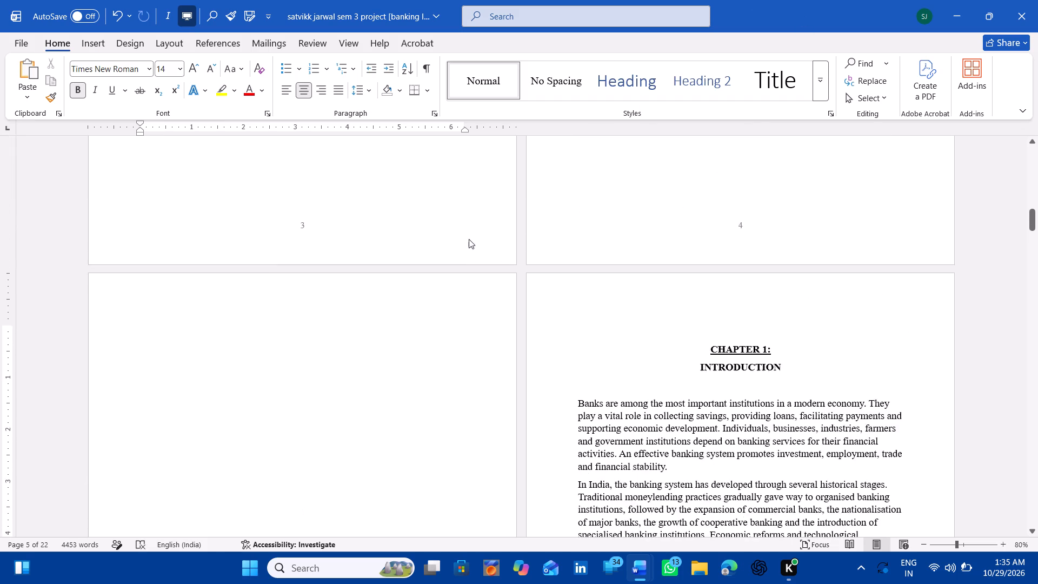
scroll(469, 239, "up", 1)
left_click(187, 183)
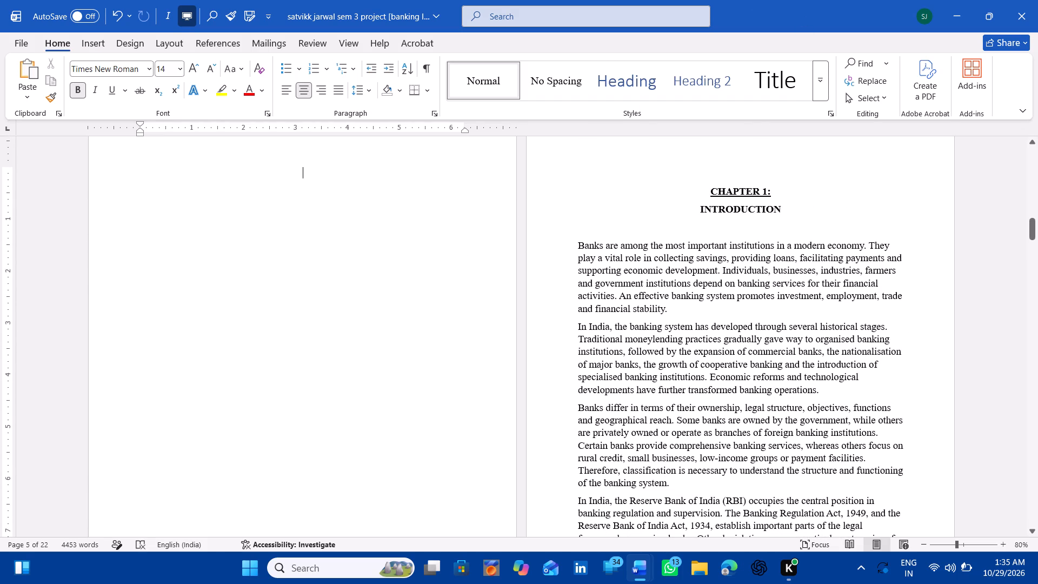
key("t")
key("BackSpace")
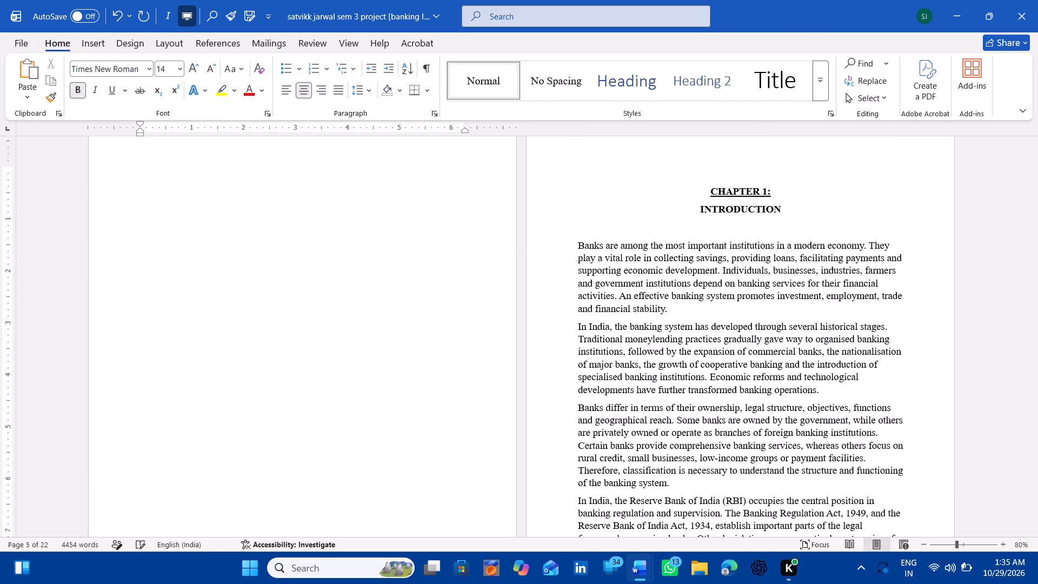
type("TABLE OF CONTENT")
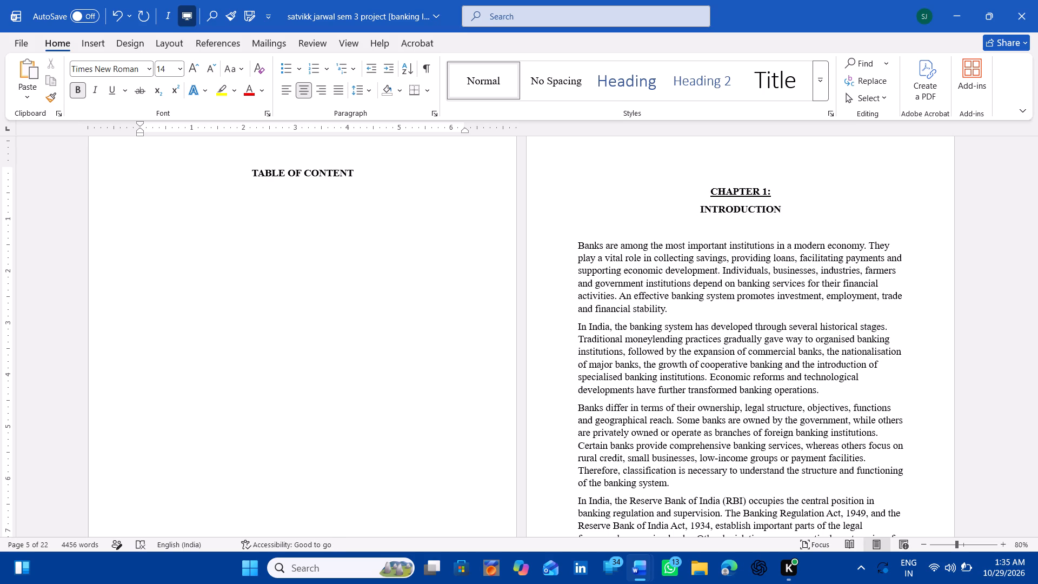
Insert a table of three columns and six rows below the heading, starting from a left-aligned, non-bold line.
key("Return")
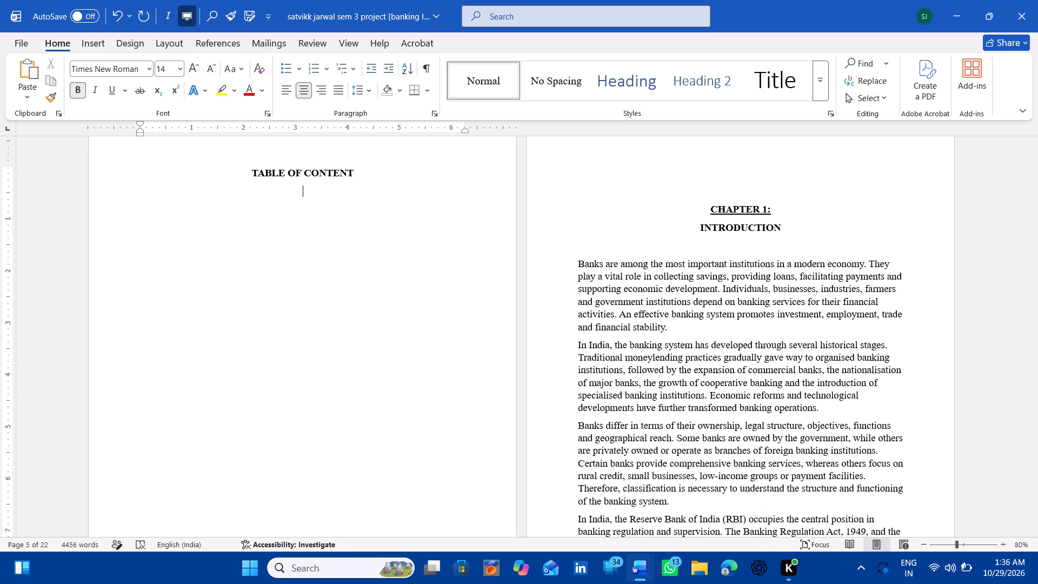
left_click(287, 86)
left_click(83, 94)
key("Return")
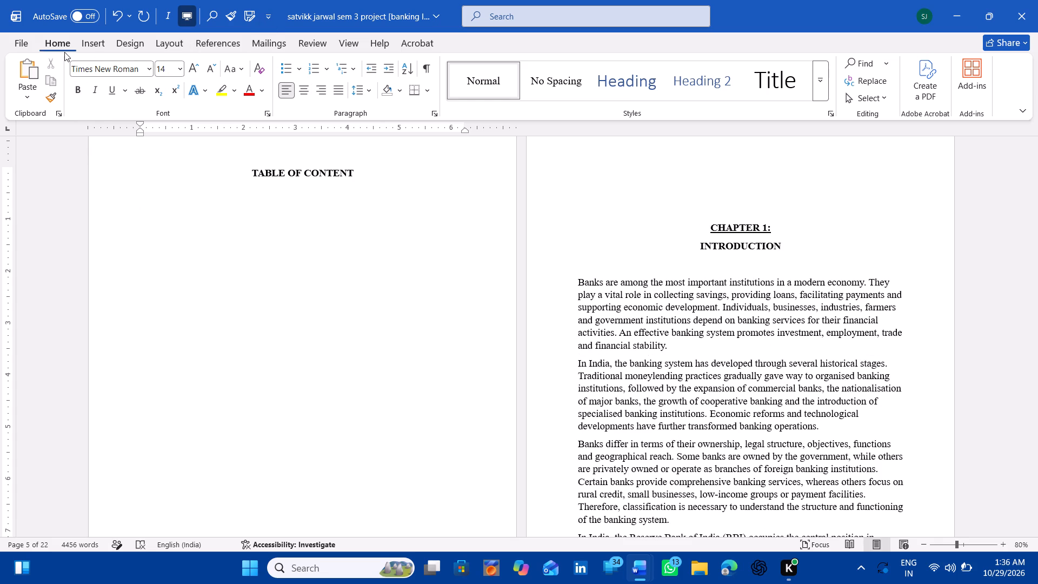
left_click(98, 50)
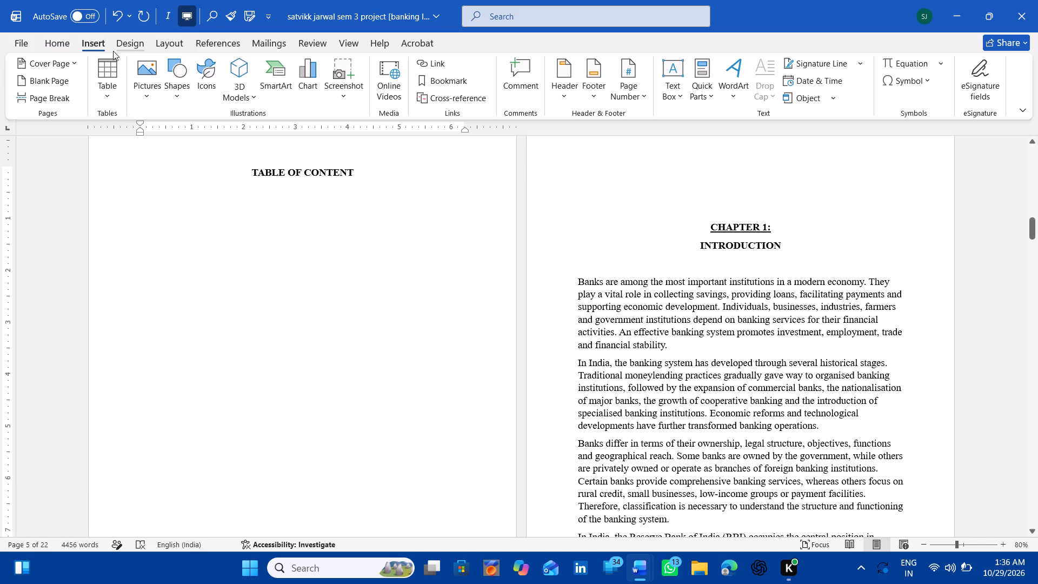
left_click(110, 87)
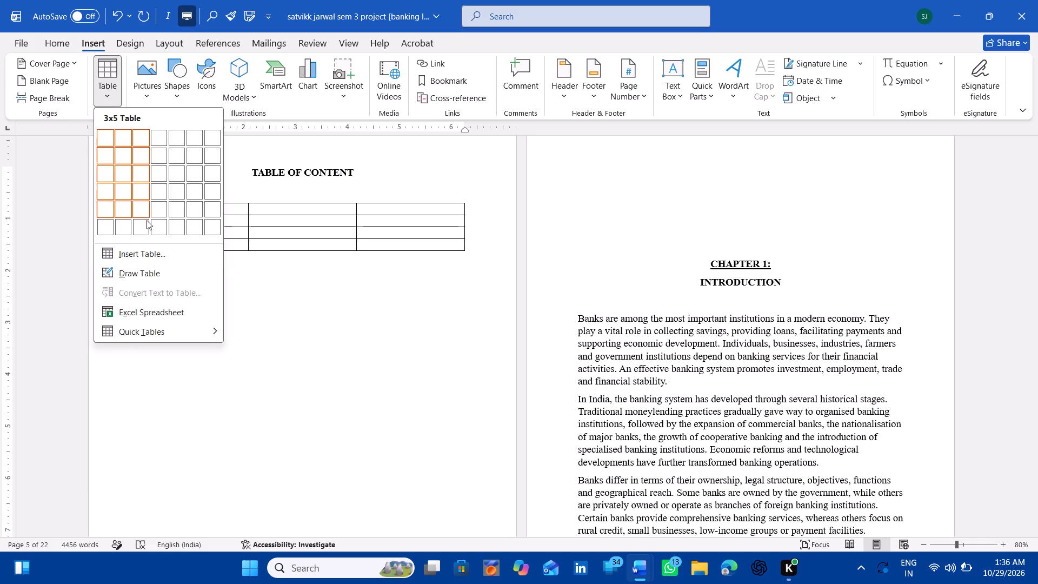
left_click(136, 234)
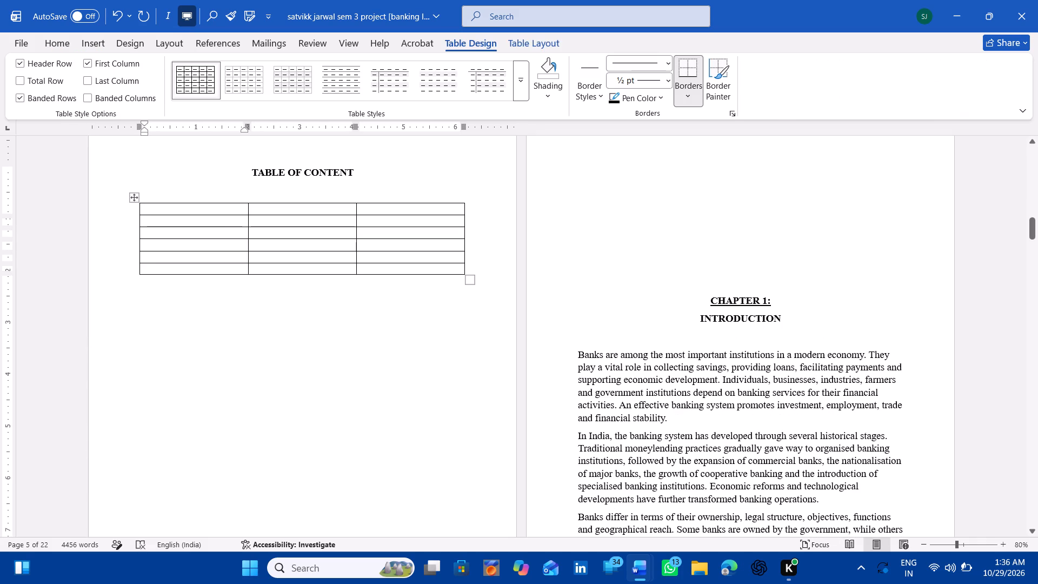
Fill the new table's first row with the column headings SERIAL NUMBER, TOPIC and PAGE NUMBER.
type("SERIAL NUMBER")
left_click(254, 210)
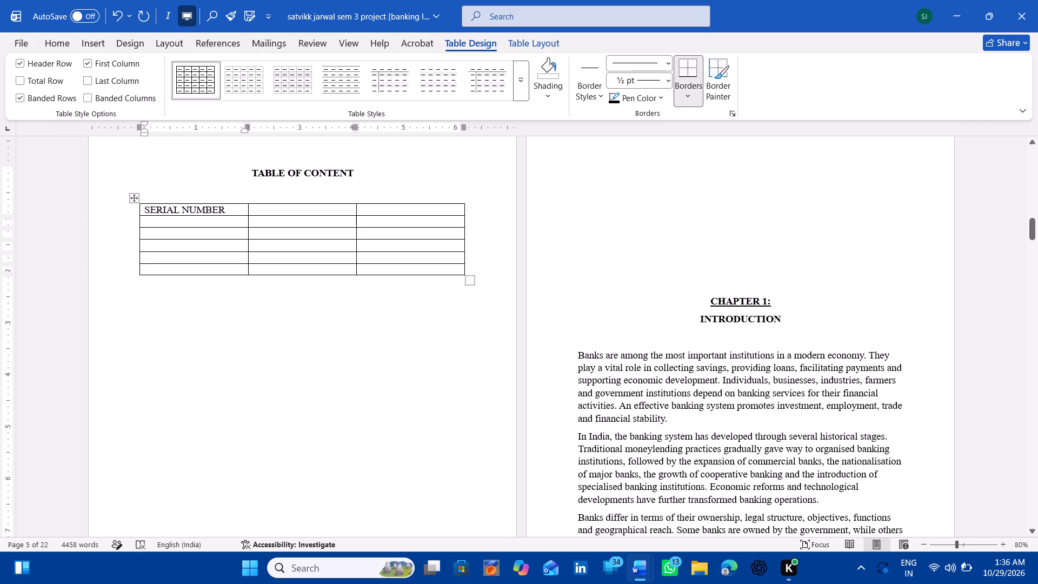
type("TOPIC")
left_click(368, 205)
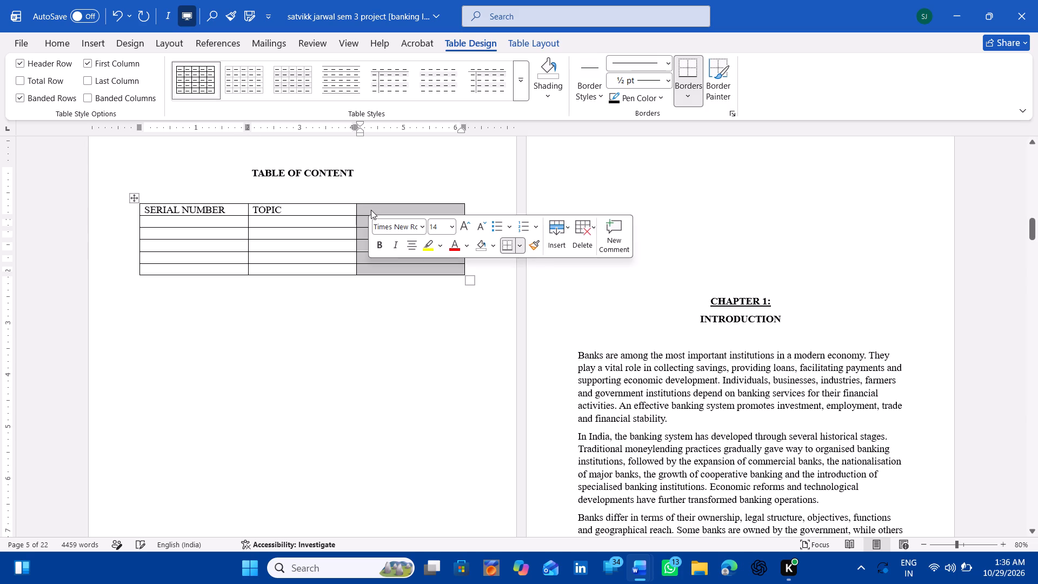
left_click(371, 210)
type("PAGE")
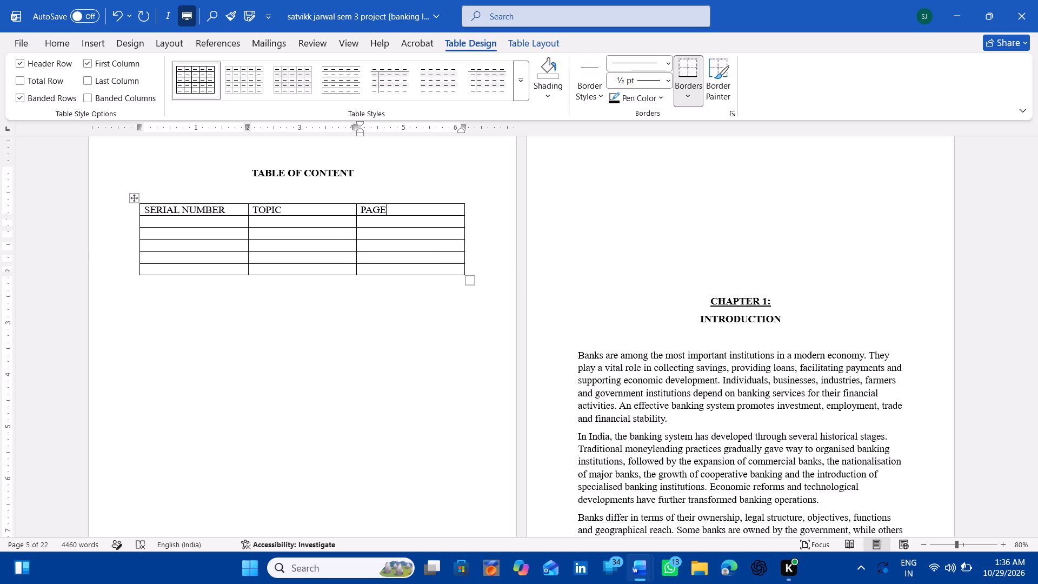
key("space")
type("NUMBER")
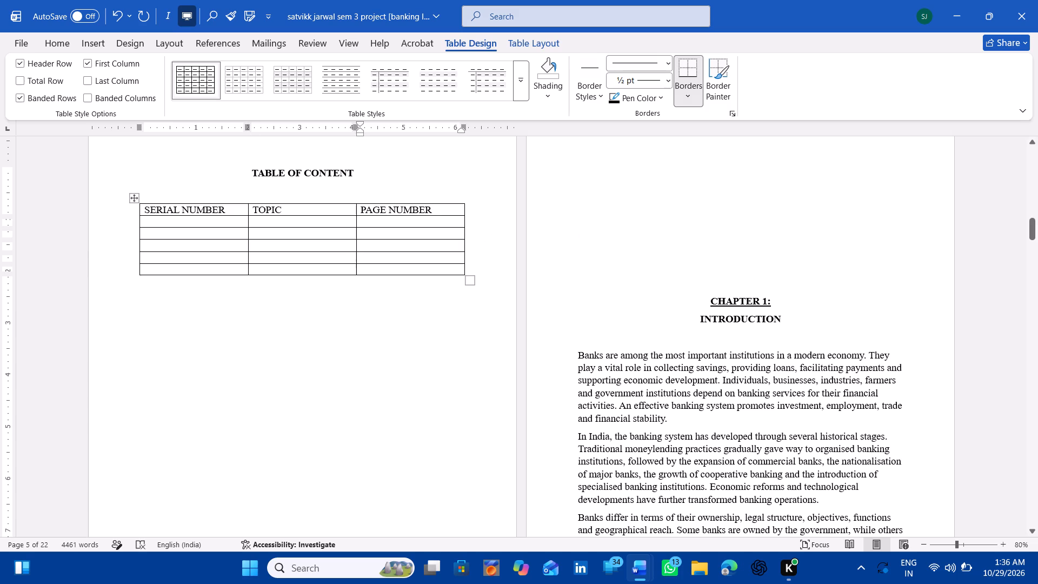
Shift the TOPIC heading to the middle of its cell with leading spaces.
left_click(253, 210)
key("space")
key("space")
key("space")
key("space")
key("space")
key("space")
key("space")
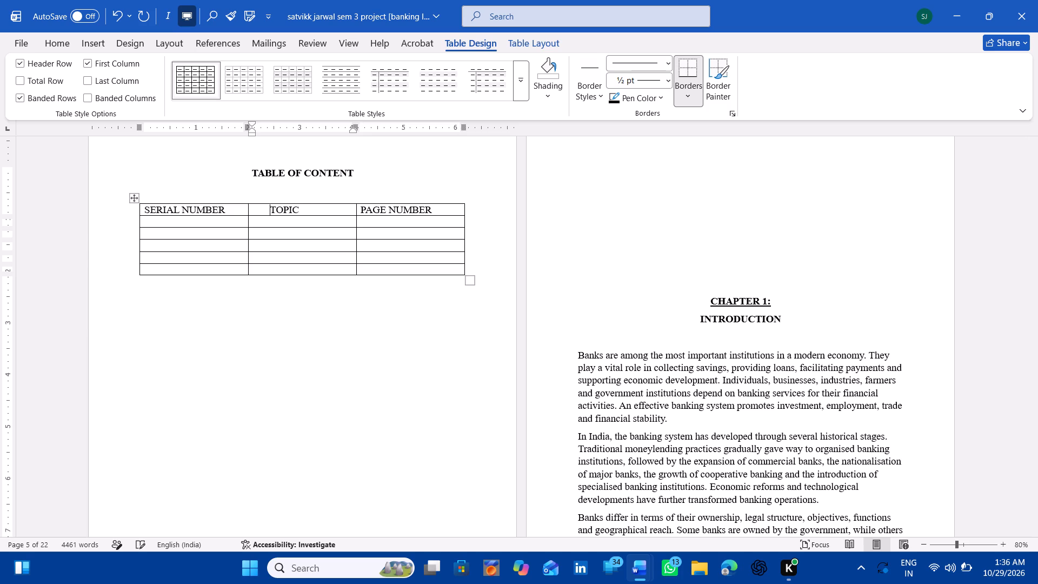
key("space")
key("space")
key("space")
key("space")
key("space")
key("space")
key("space")
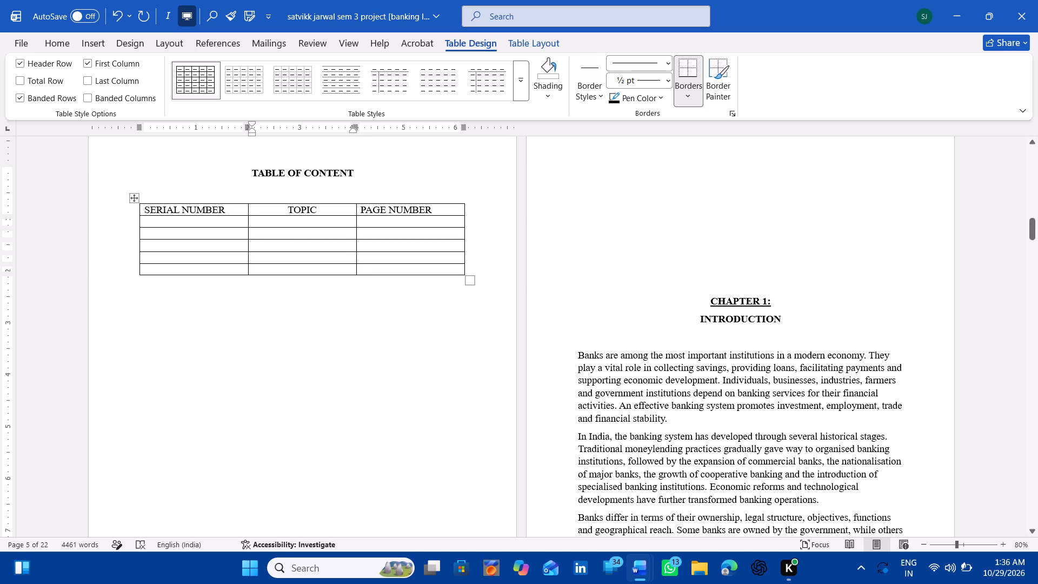
Narrow the SERIAL NUMBER column to about 1 inch and the PAGE NUMBER column similarly, widening the TOPIC column to about 4.28 inches.
left_click(248, 211)
left_click_drag(248, 211, 174, 234)
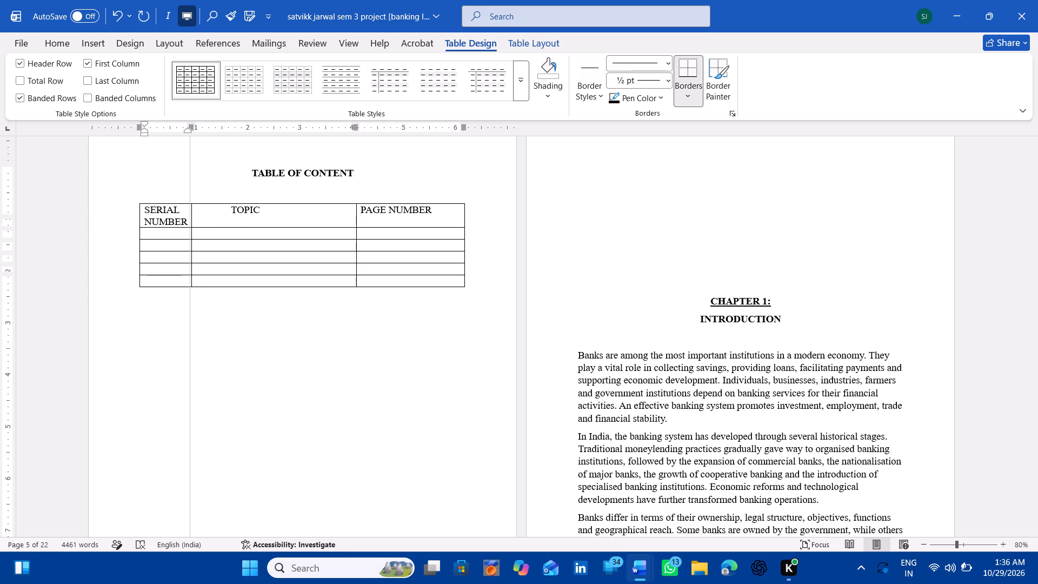
left_click_drag(174, 234, 142, 245)
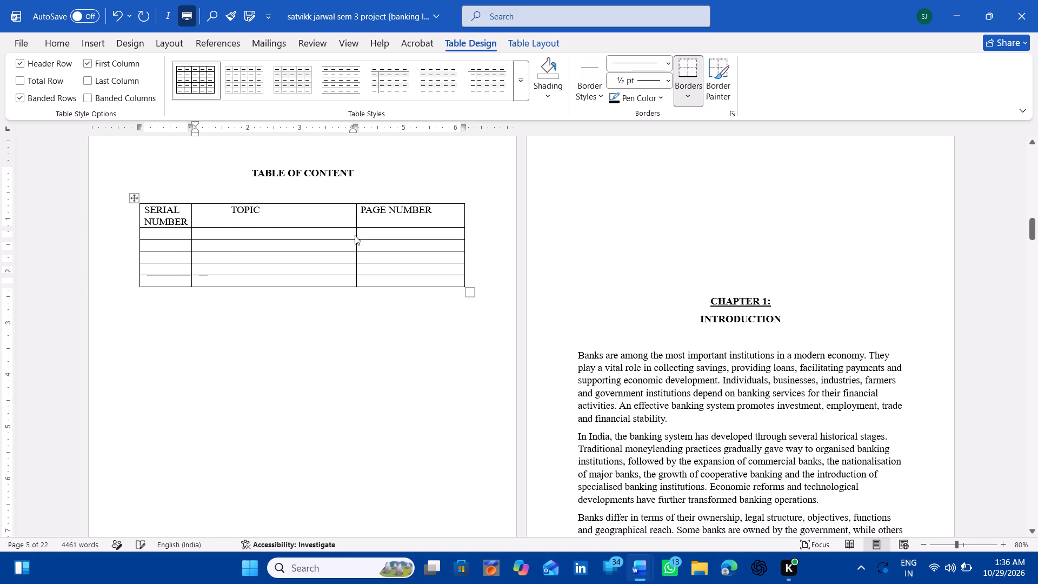
left_click_drag(356, 231, 426, 229)
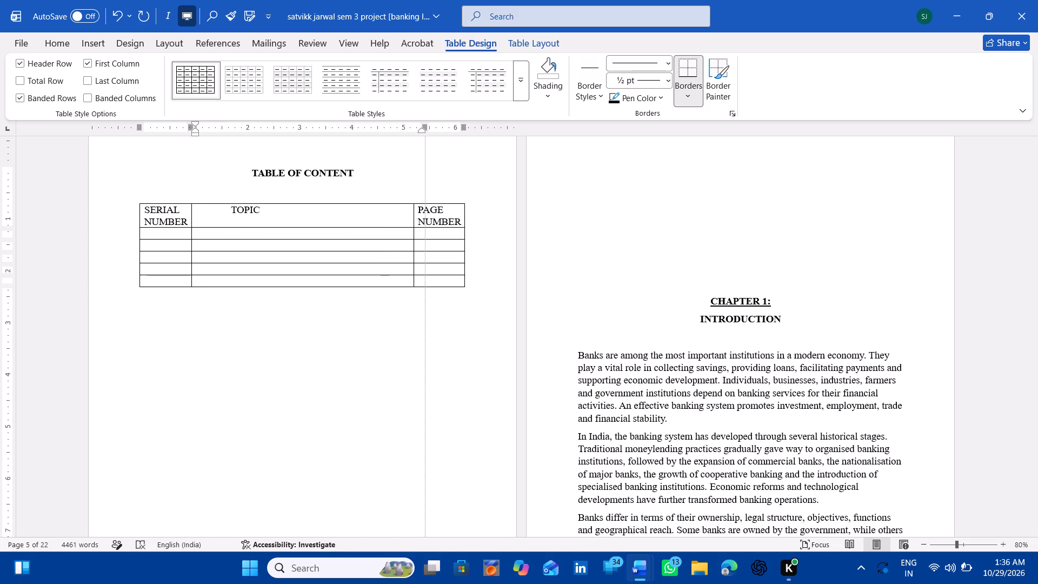
left_click_drag(426, 229, 438, 228)
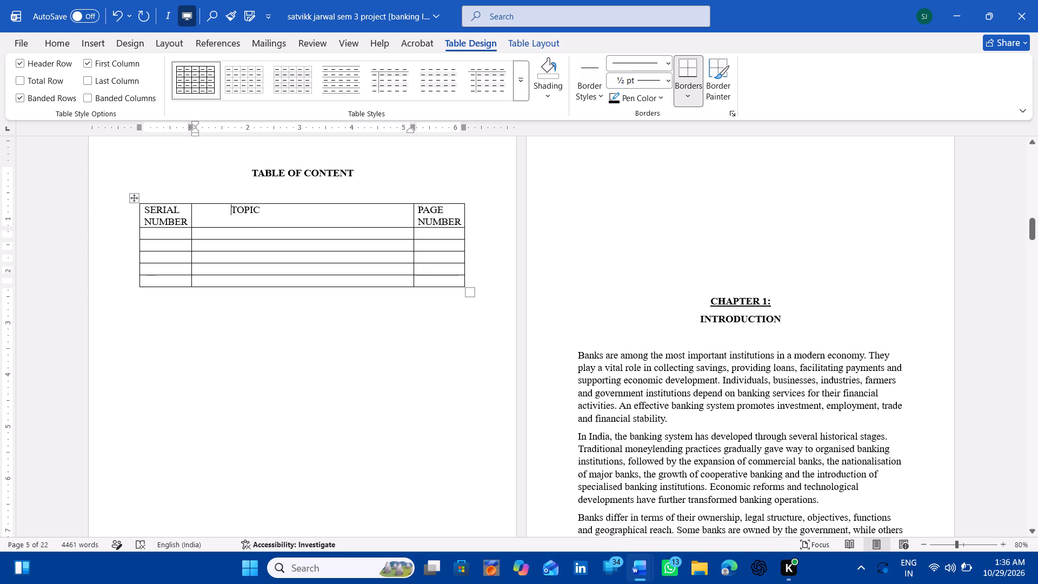
left_click(235, 282)
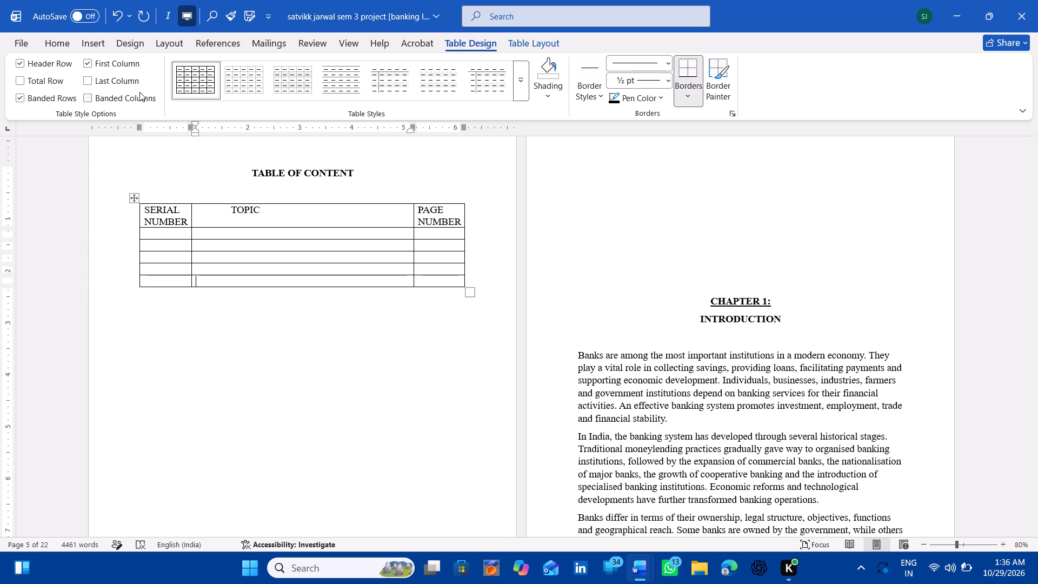
left_click(546, 50)
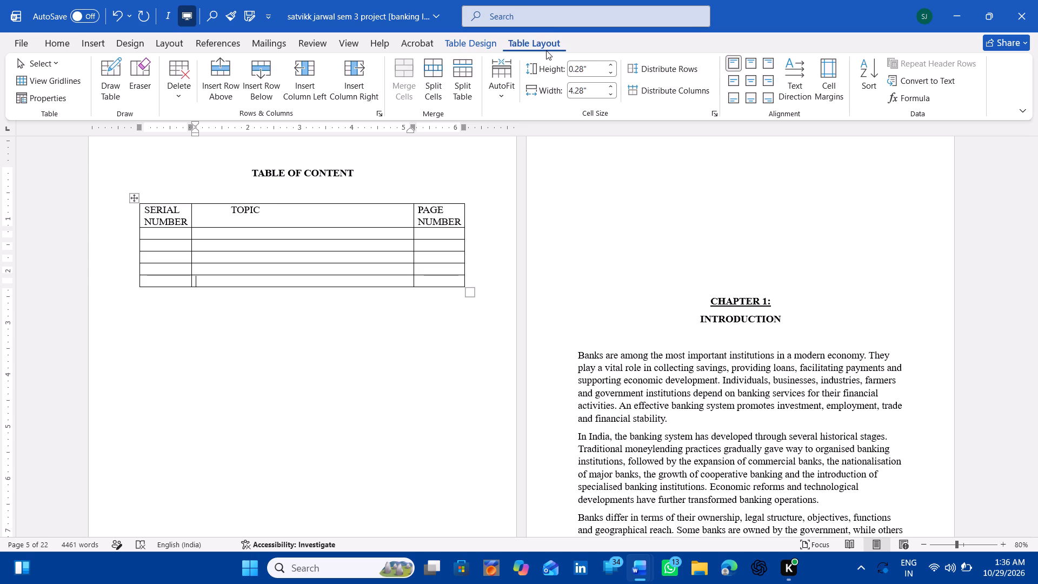
Enter serial number 1 in the first row below the headings, keeping only that digit in the cell.
left_click(178, 234)
key("1")
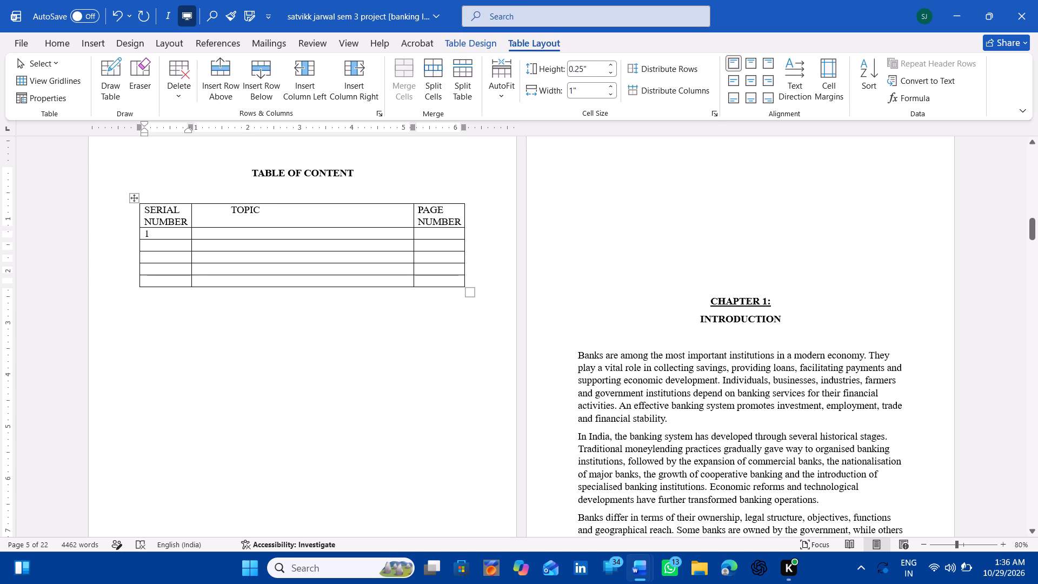
left_click(168, 243)
key("2")
key("BackSpace")
key("Down")
key("2")
key("BackSpace")
key("BackSpace")
key("BackSpace")
key("BackSpace")
key("Up")
key("BackSpace")
key("Up")
key("BackSpace")
key("Right")
key("Right")
key("BackSpace")
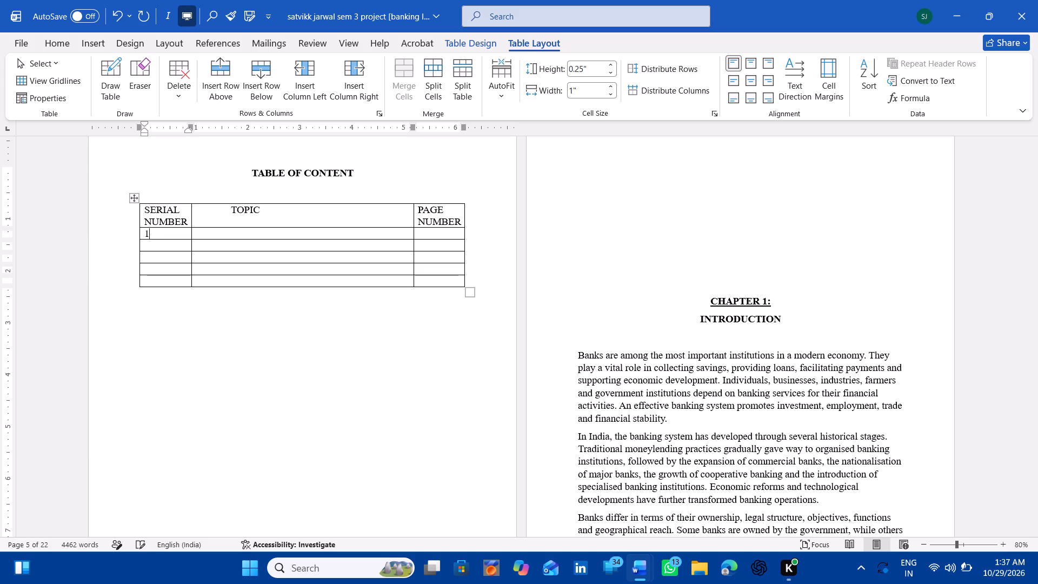
Number the remaining four rows 2 to 5 in the SERIAL NUMBER column.
key("Right")
key("Left")
key("Down")
key("2")
key("Down")
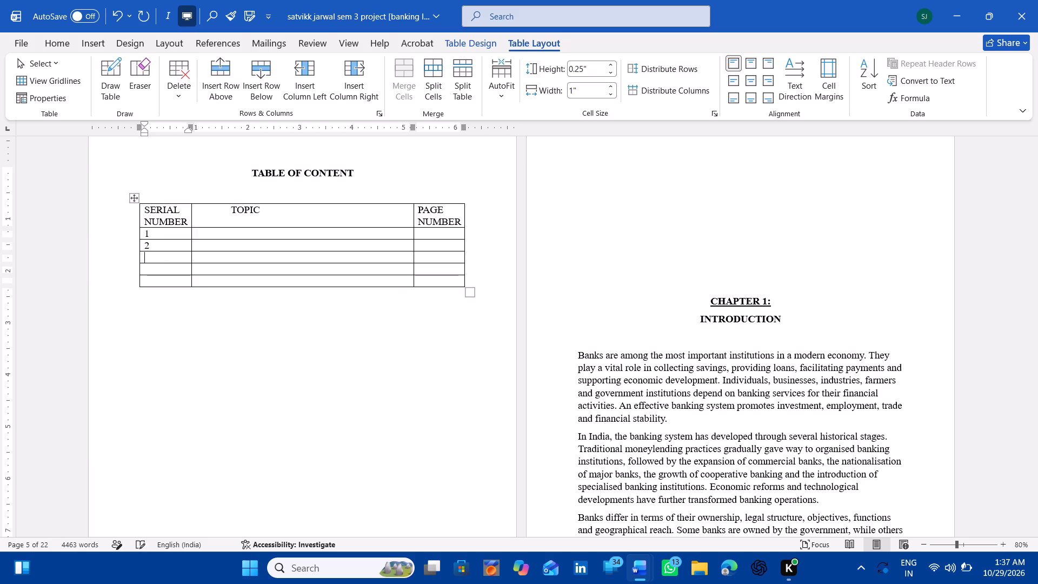
key("3")
key("Down")
key("4")
key("Down")
key("5")
Add two rows at the bottom of the table and number them 6 and 7.
left_click(264, 72)
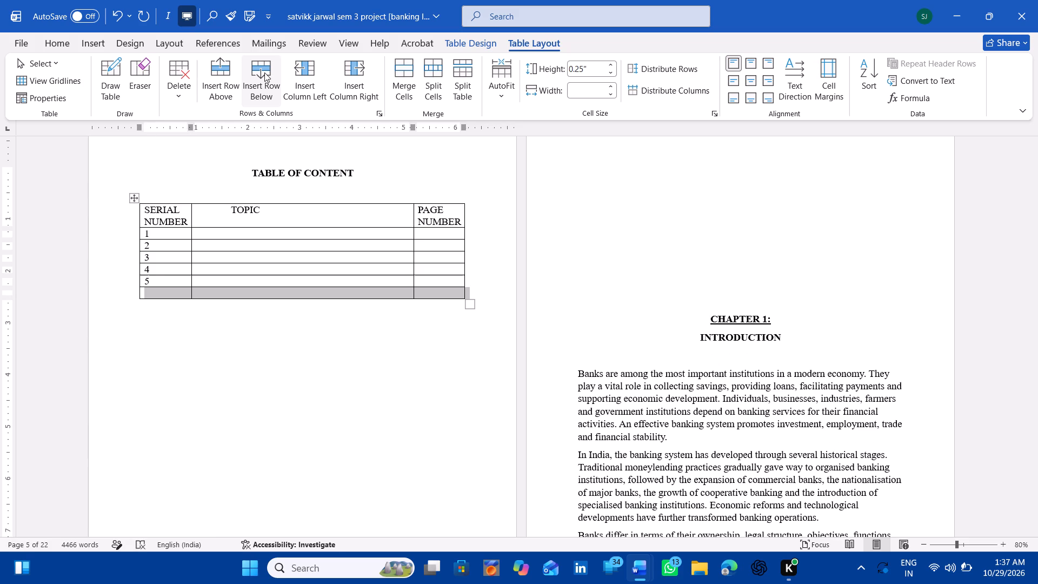
key("Down")
key("Up")
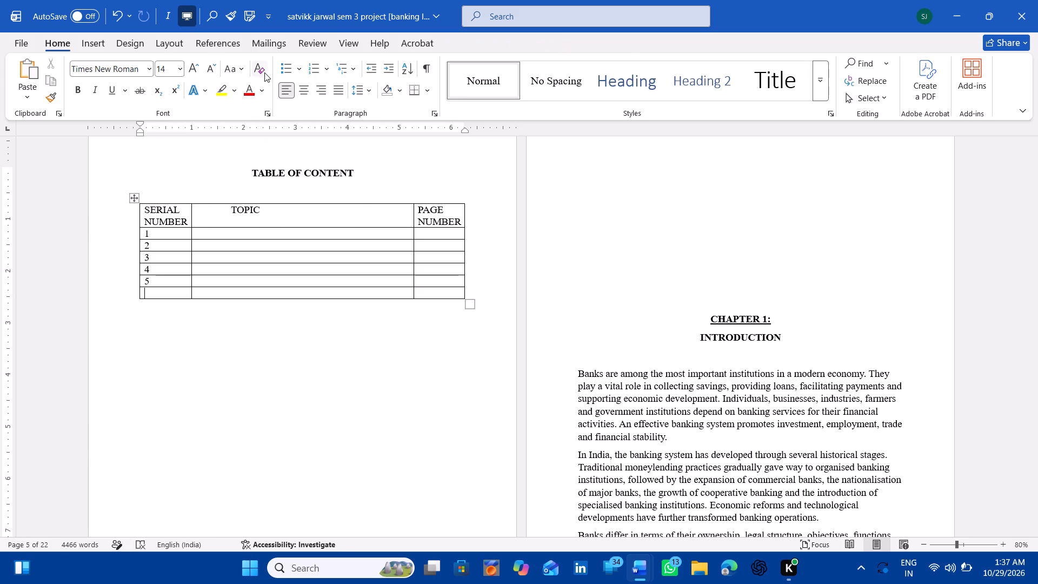
key("6")
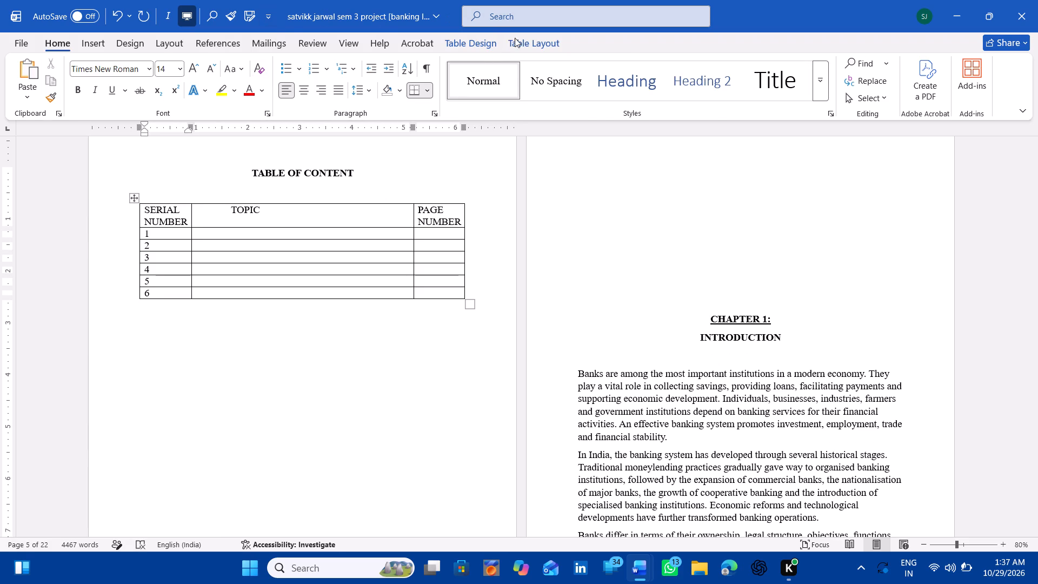
left_click(515, 38)
left_click(256, 74)
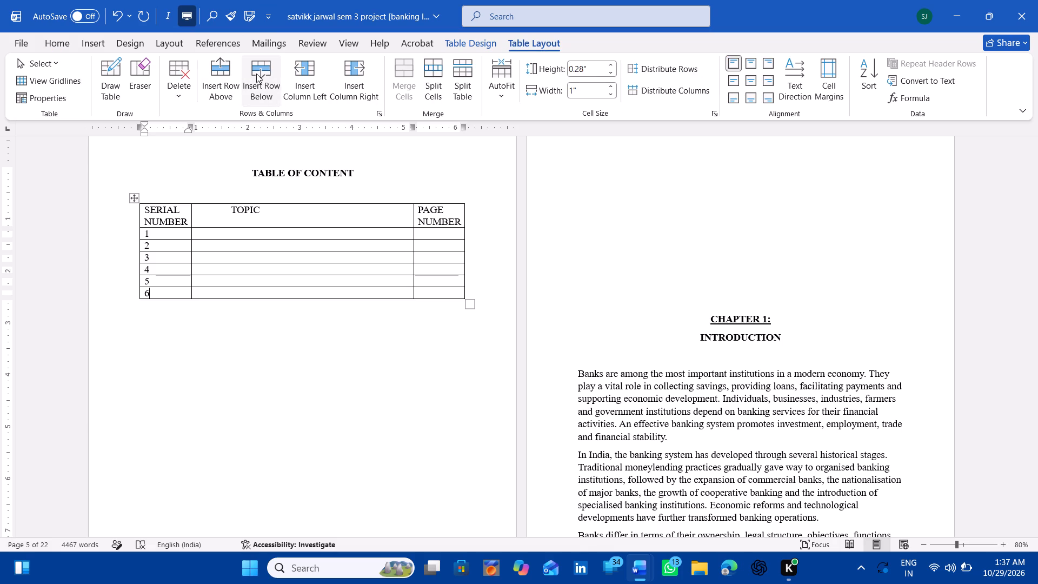
key("Down")
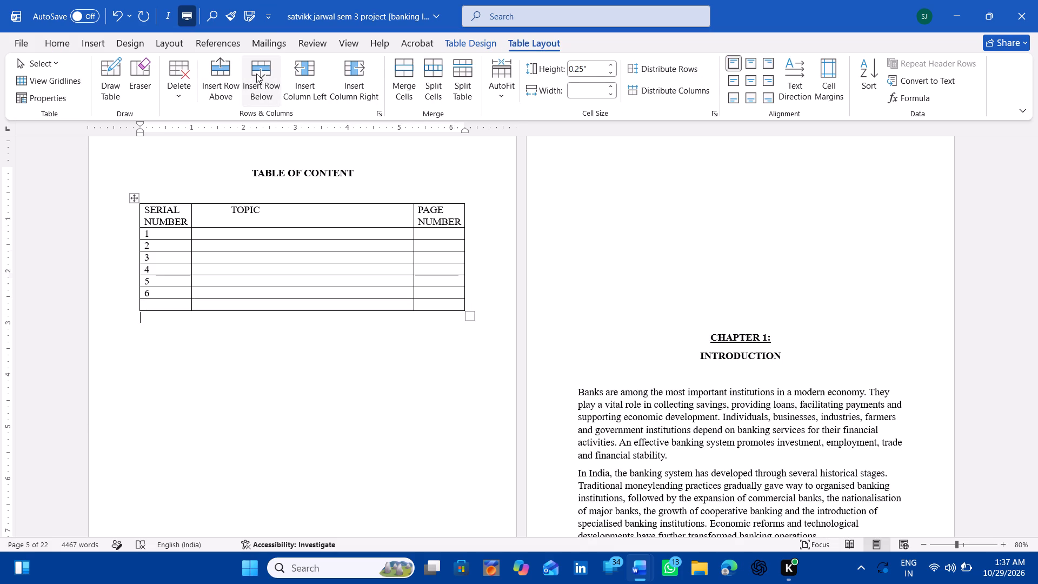
key("Up")
key("7")
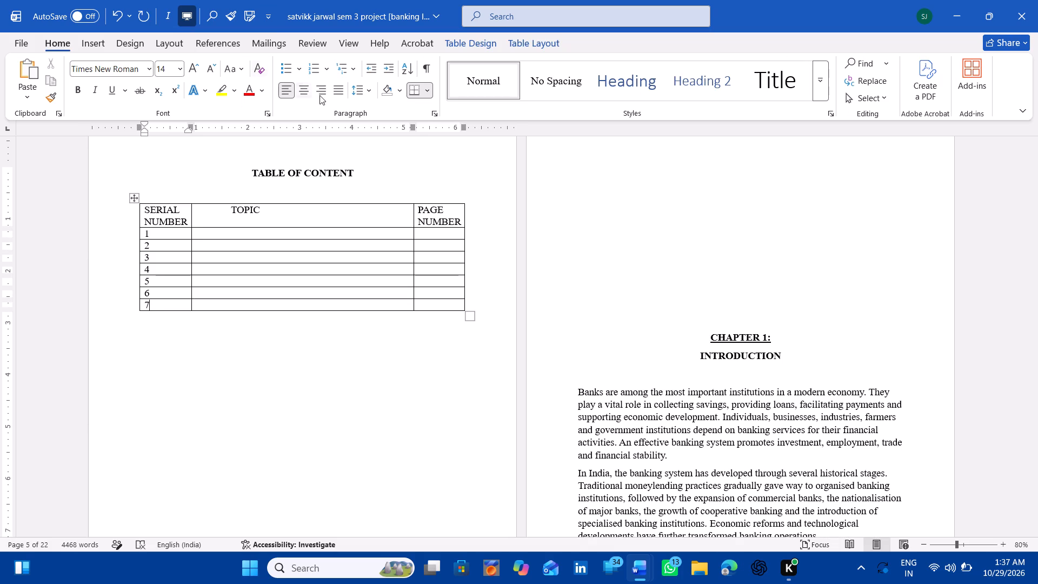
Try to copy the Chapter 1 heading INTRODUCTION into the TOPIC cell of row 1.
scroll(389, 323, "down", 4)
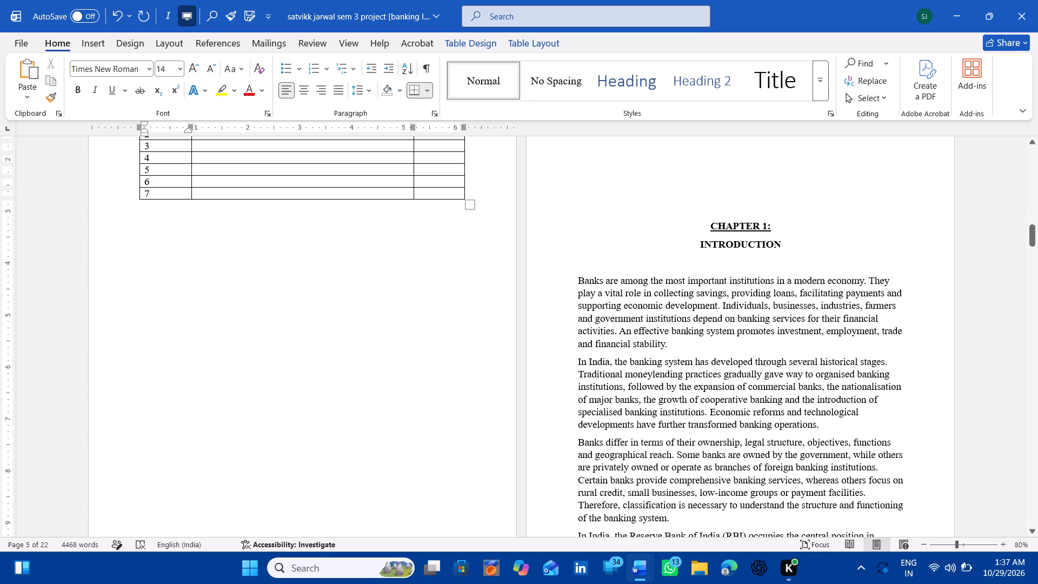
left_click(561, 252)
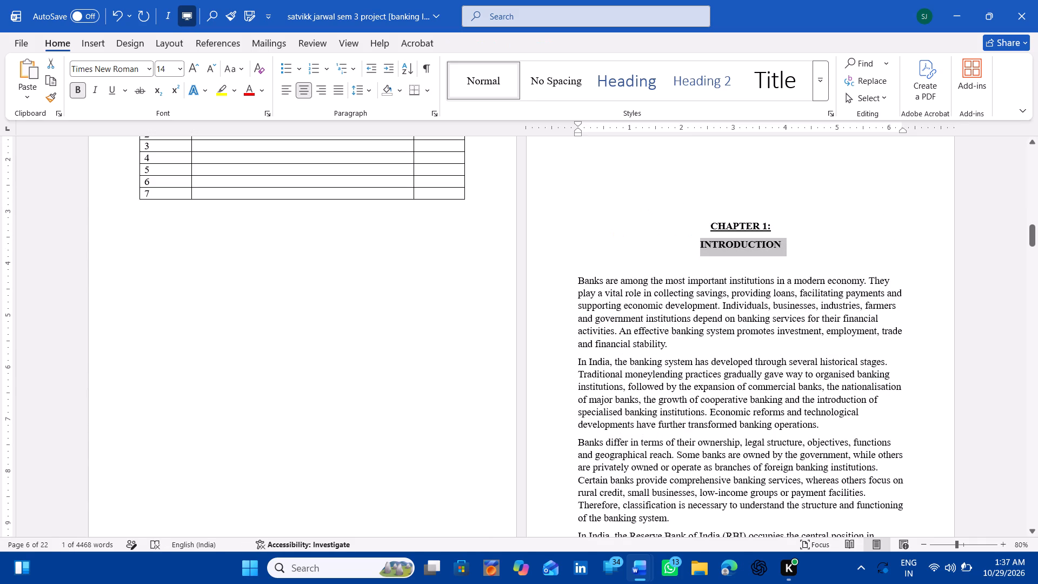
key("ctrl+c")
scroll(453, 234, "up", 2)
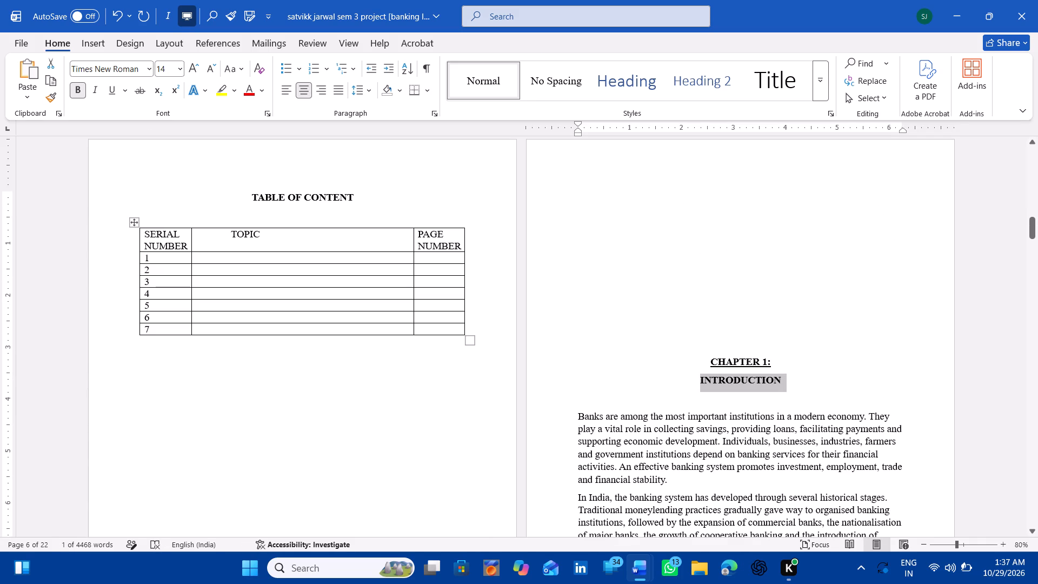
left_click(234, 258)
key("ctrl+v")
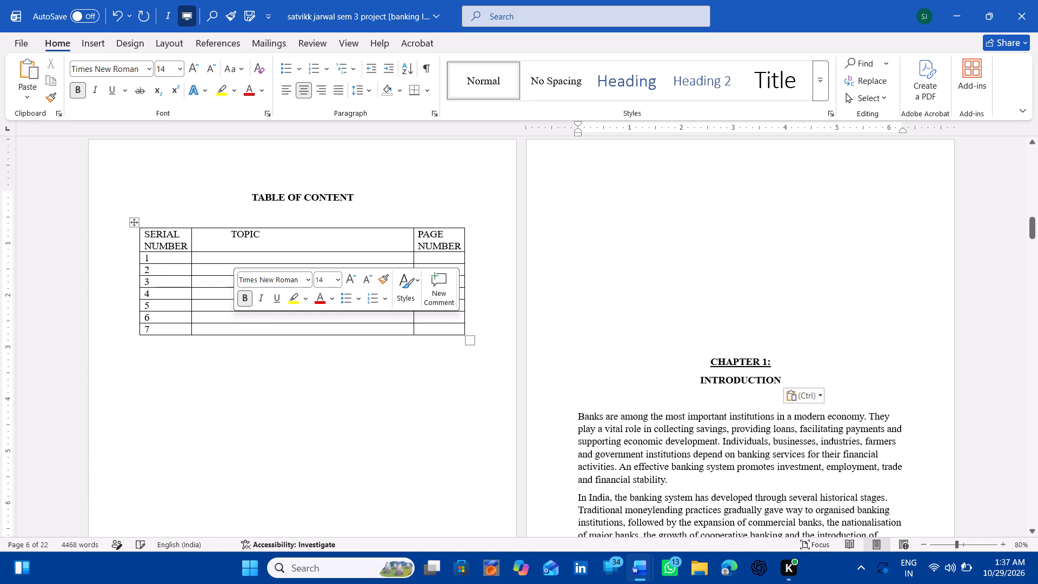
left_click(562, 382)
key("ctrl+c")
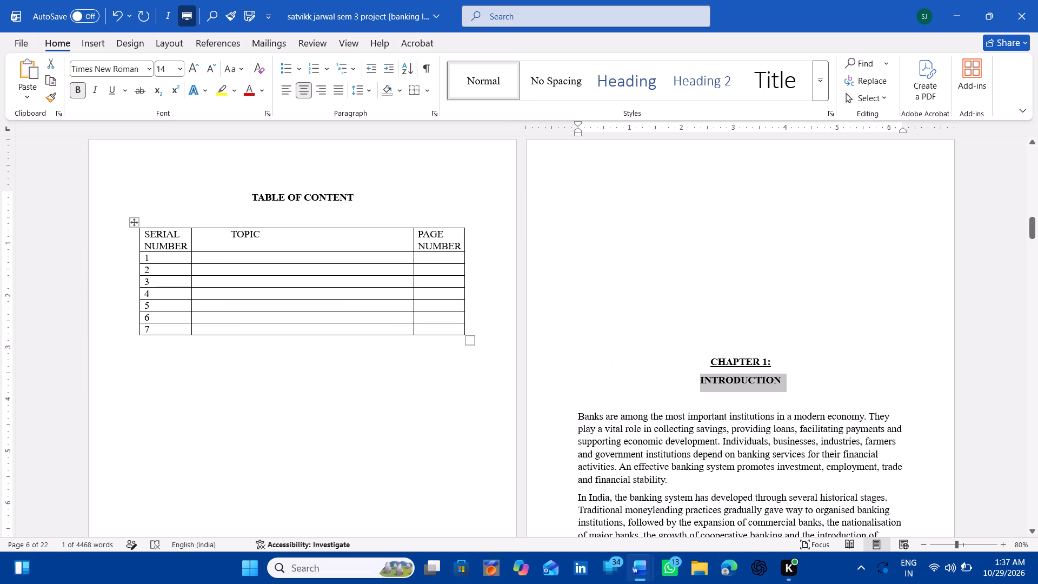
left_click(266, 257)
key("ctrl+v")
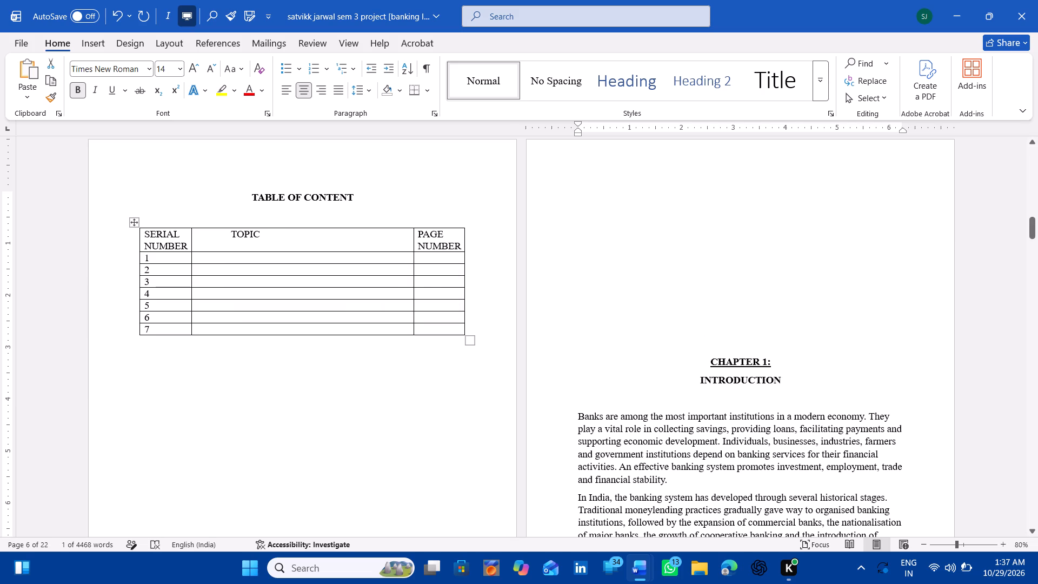
Set all table rows to a height of 0.6 inches and the TOPIC column to a width of 4.4 inches.
left_click(309, 228)
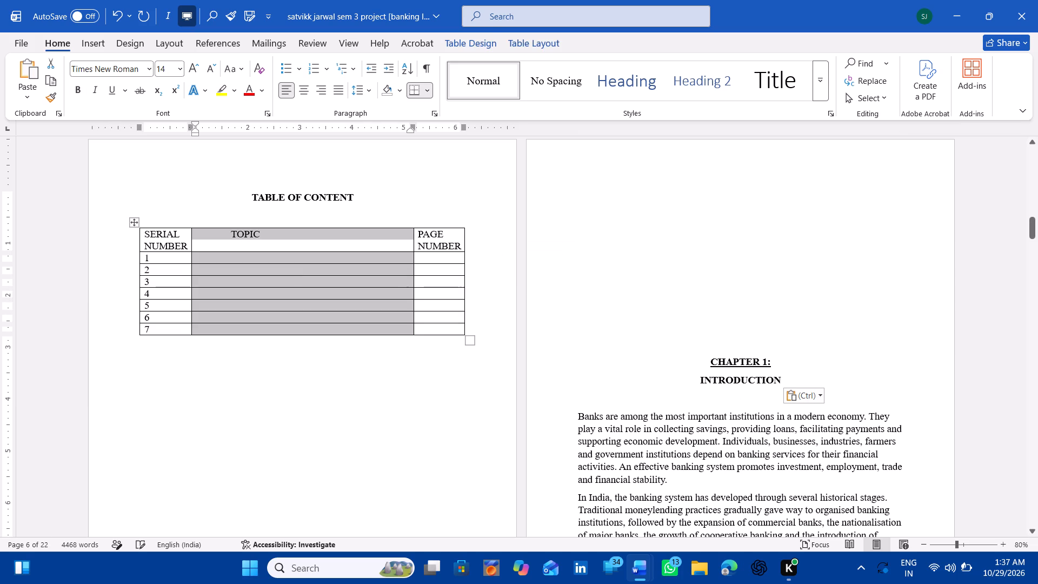
left_click(467, 39)
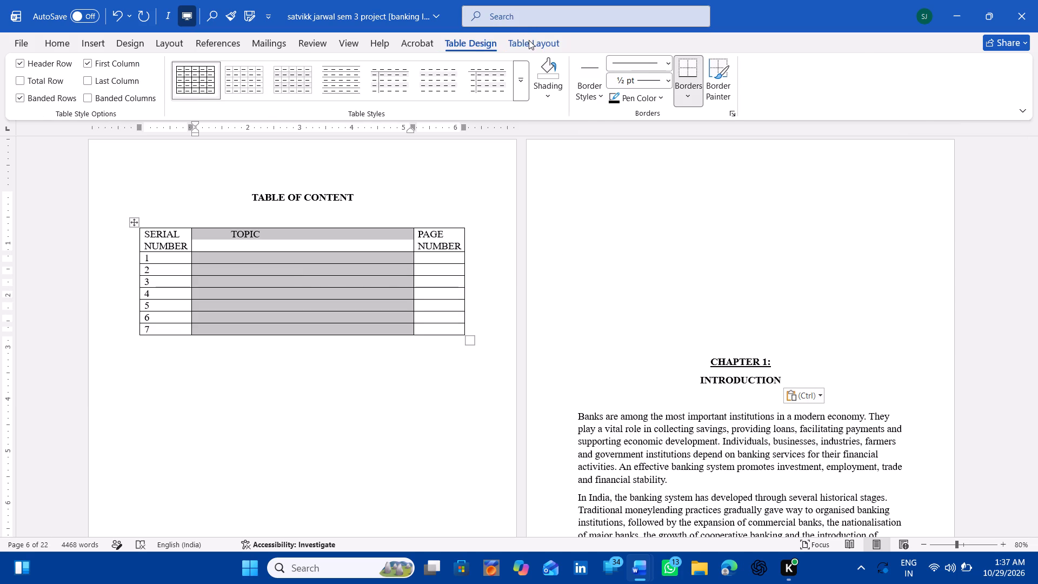
left_click(529, 40)
left_click(612, 83)
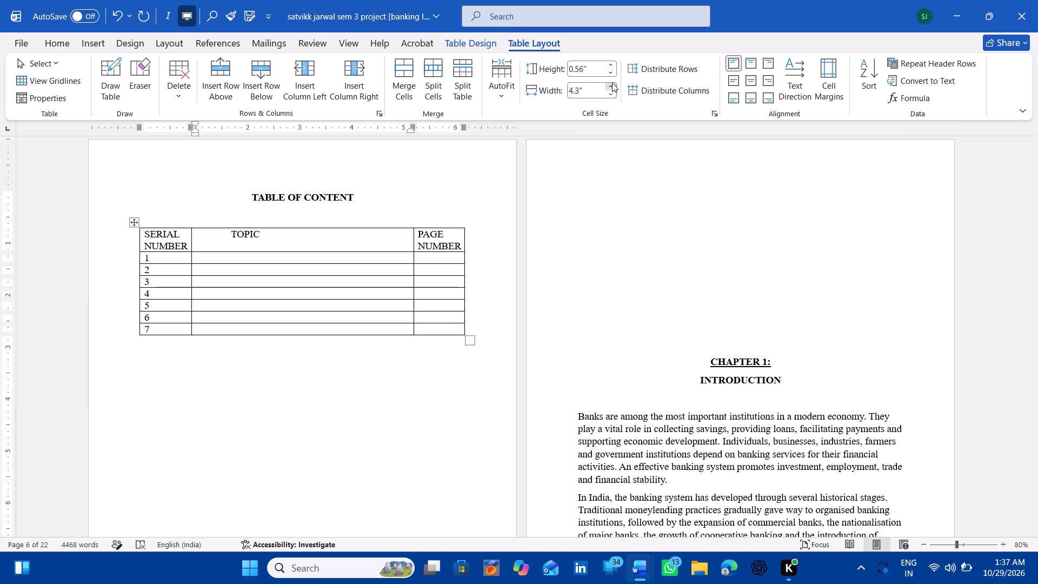
left_click(609, 62)
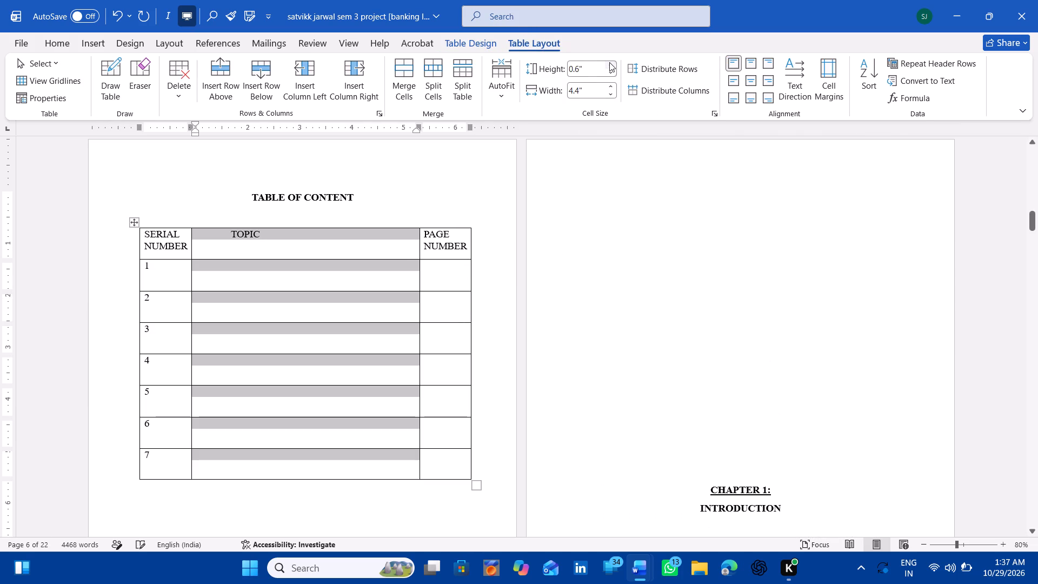
left_click(609, 62)
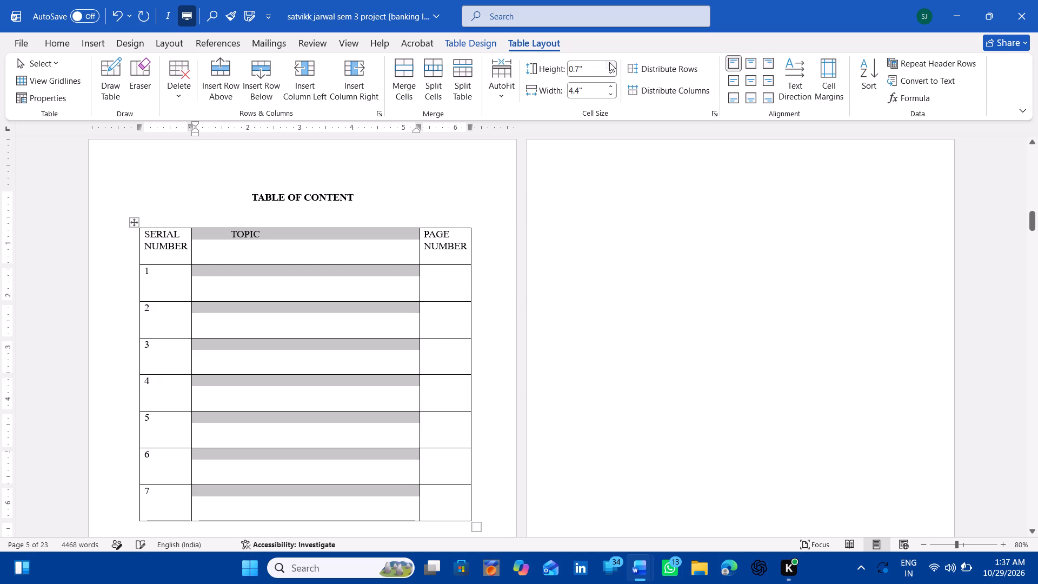
left_click(613, 73)
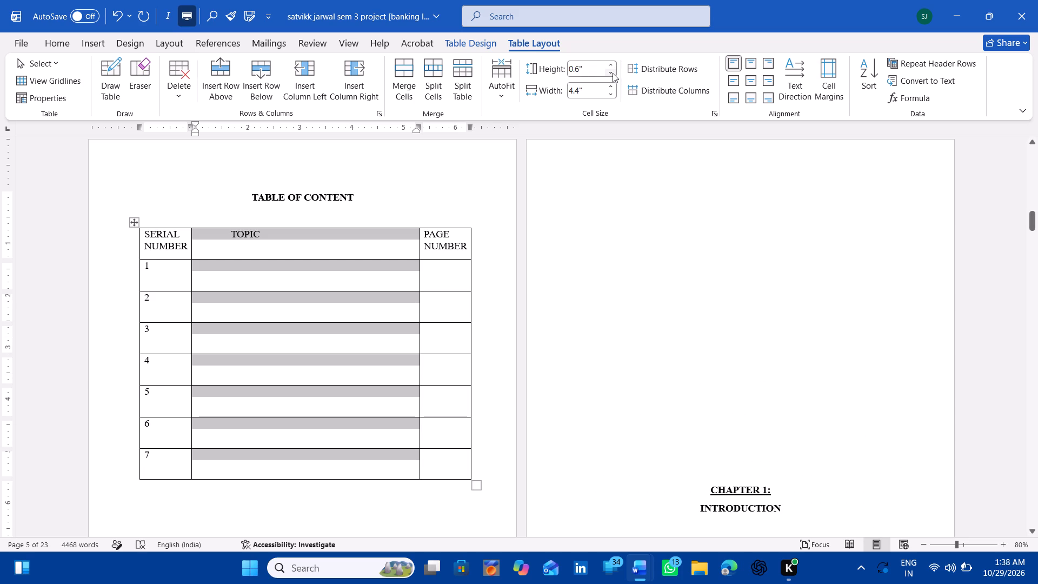
left_click(617, 251)
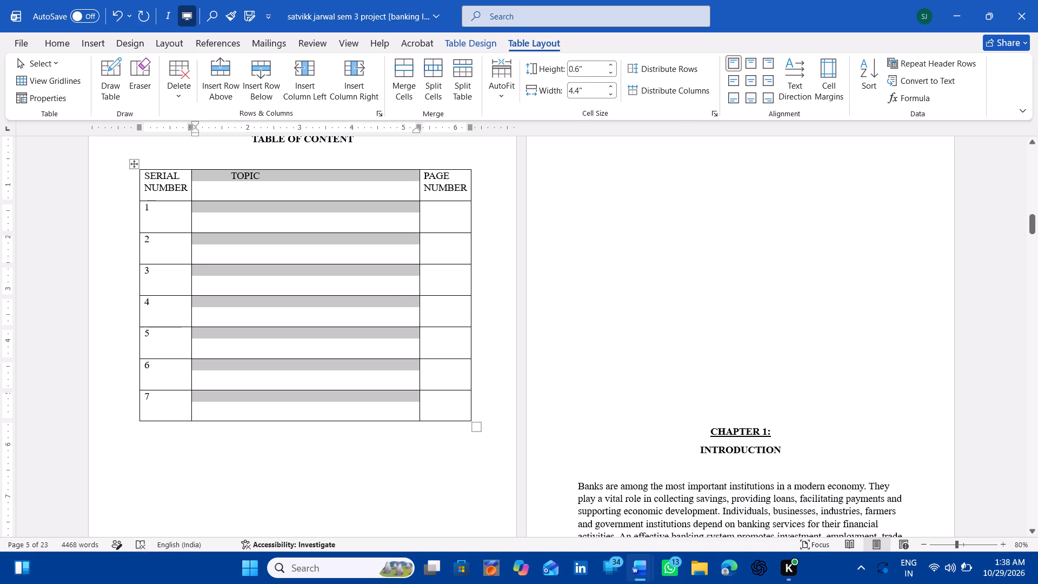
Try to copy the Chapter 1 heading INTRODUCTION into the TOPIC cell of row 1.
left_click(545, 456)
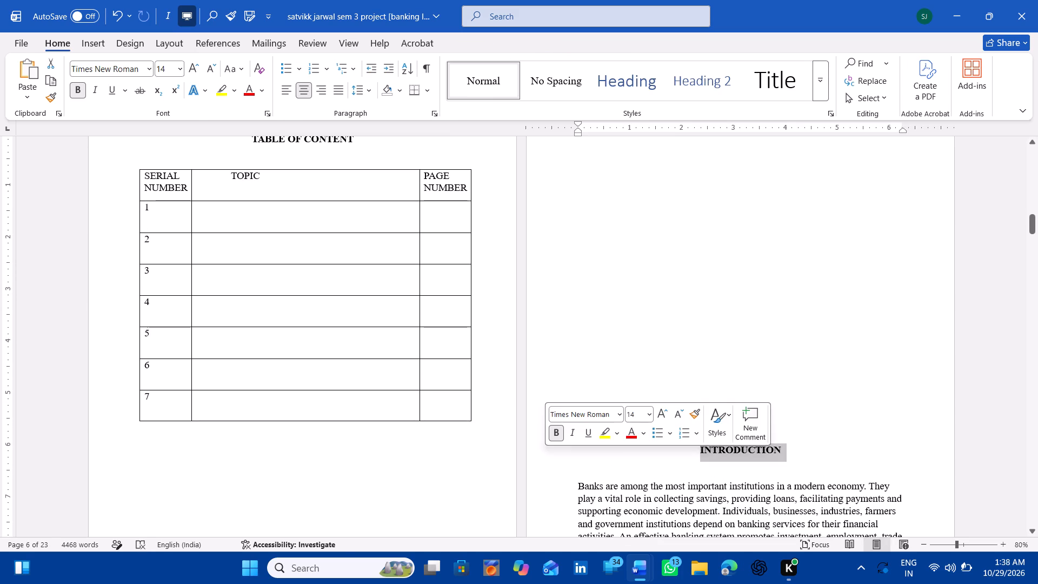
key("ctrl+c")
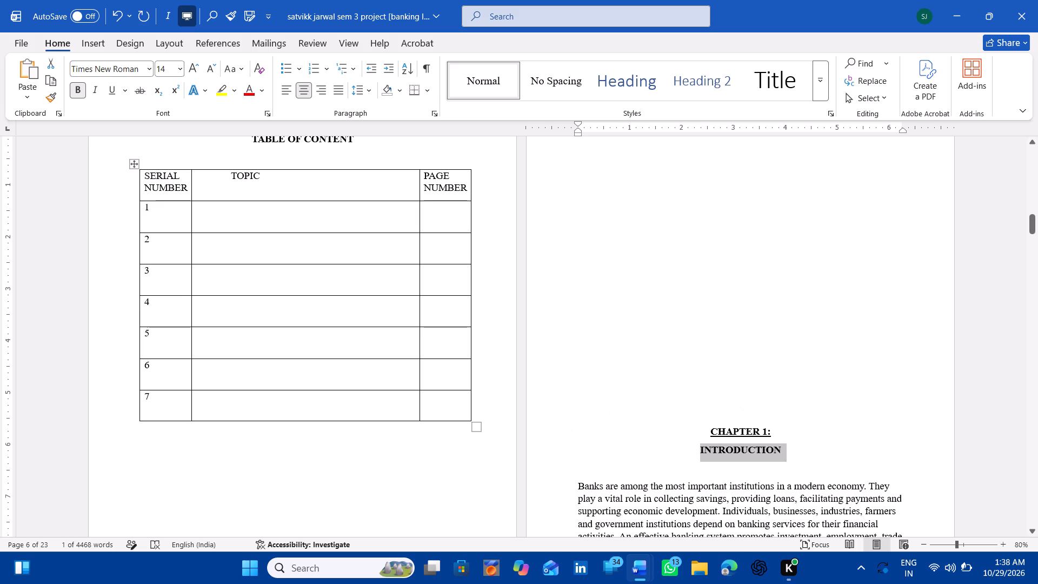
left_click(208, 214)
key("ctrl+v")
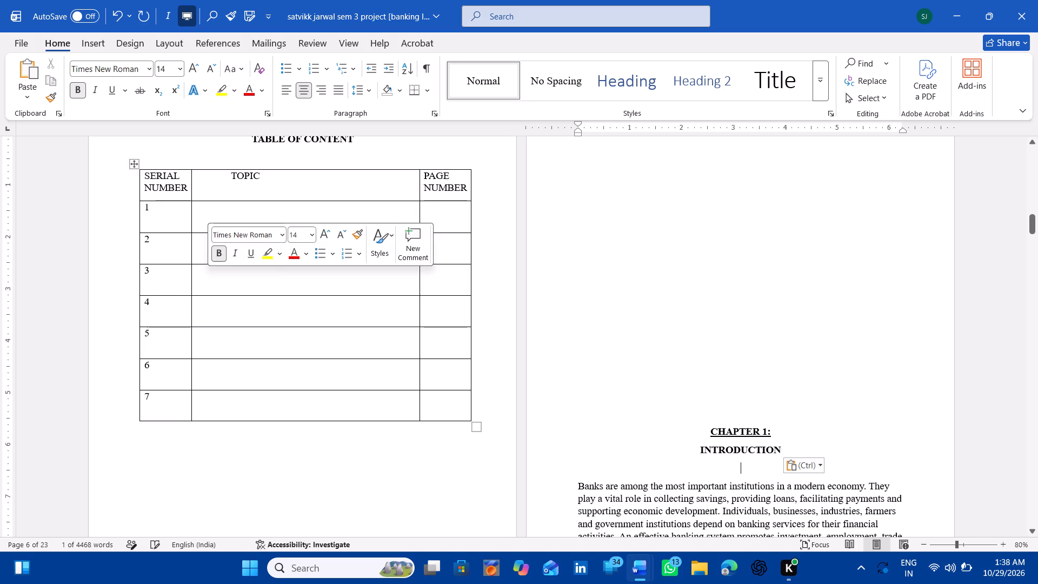
Copy the Chapter 2 heading MEANING OF BANKS AND LEGAL FRAMEWORK OF BANKING IN INDIA into the TOPIC cell of row 2.
scroll(208, 214, "down", 17)
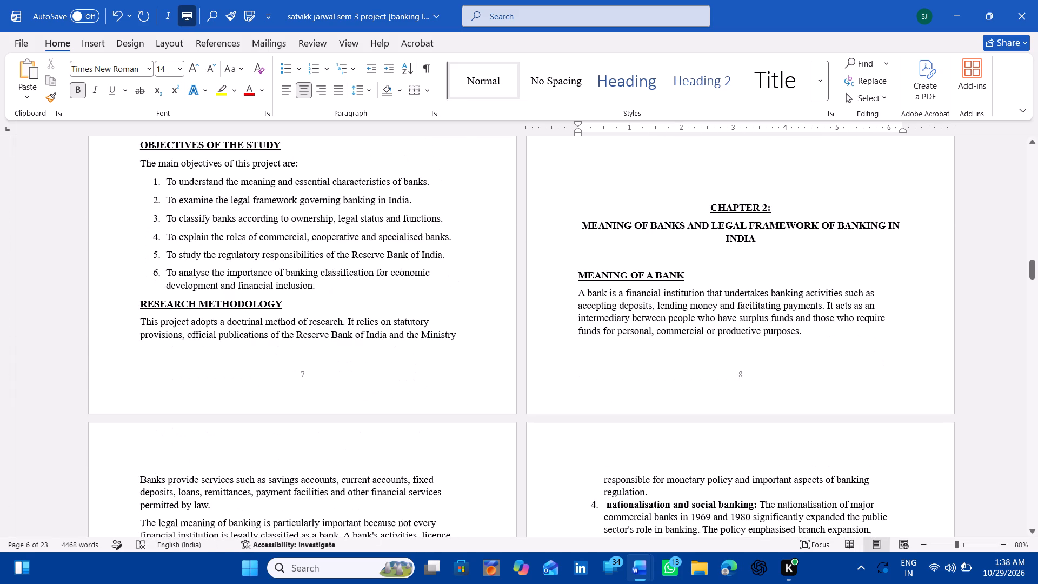
left_click_drag(537, 230, 538, 235)
left_click_drag(538, 235, 547, 250)
key("ctrl+c")
scroll(534, 227, "up", 3)
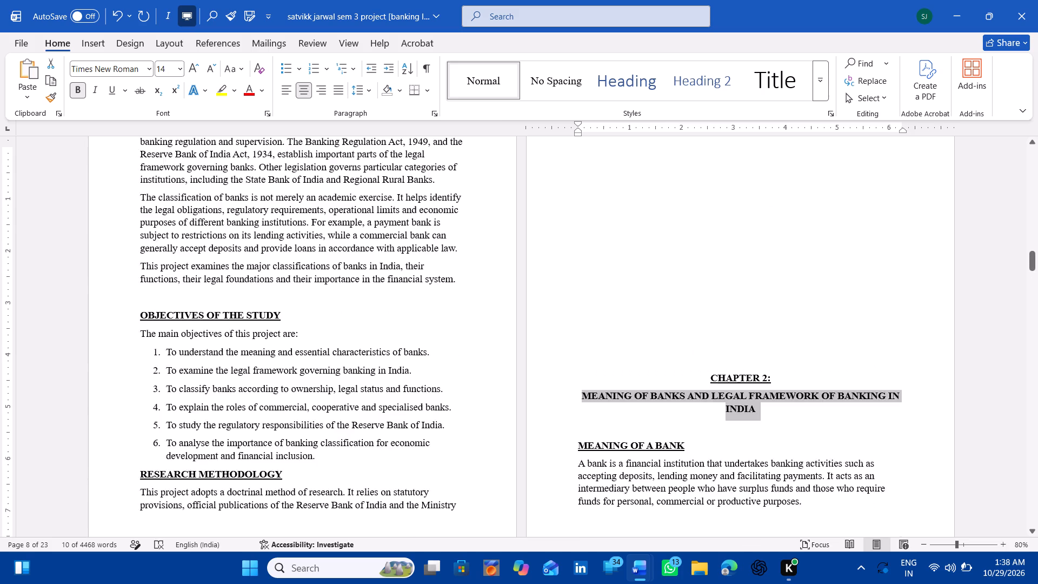
scroll(534, 227, "up", 7)
left_click(202, 352)
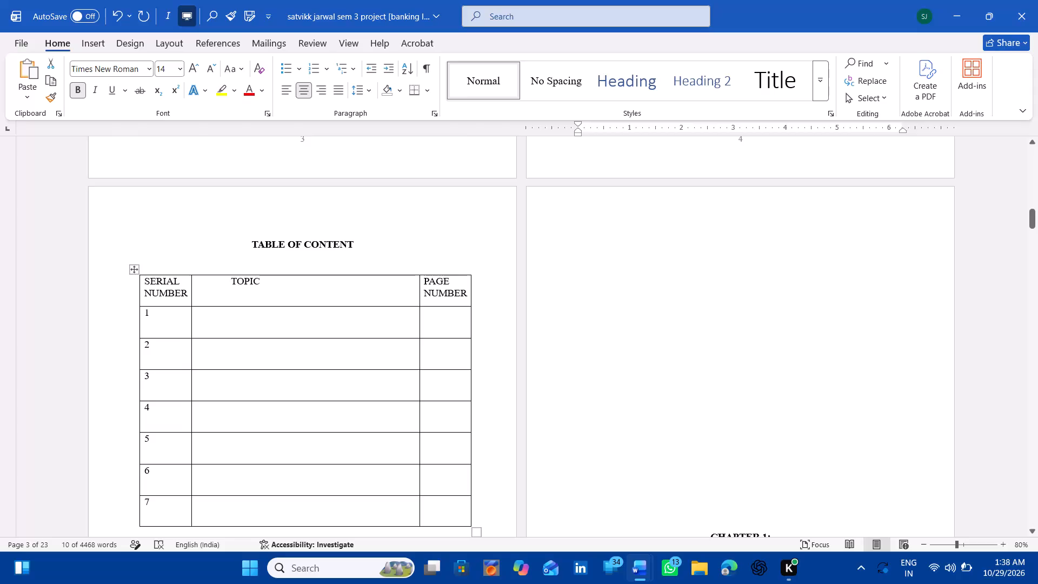
key("ctrl+v")
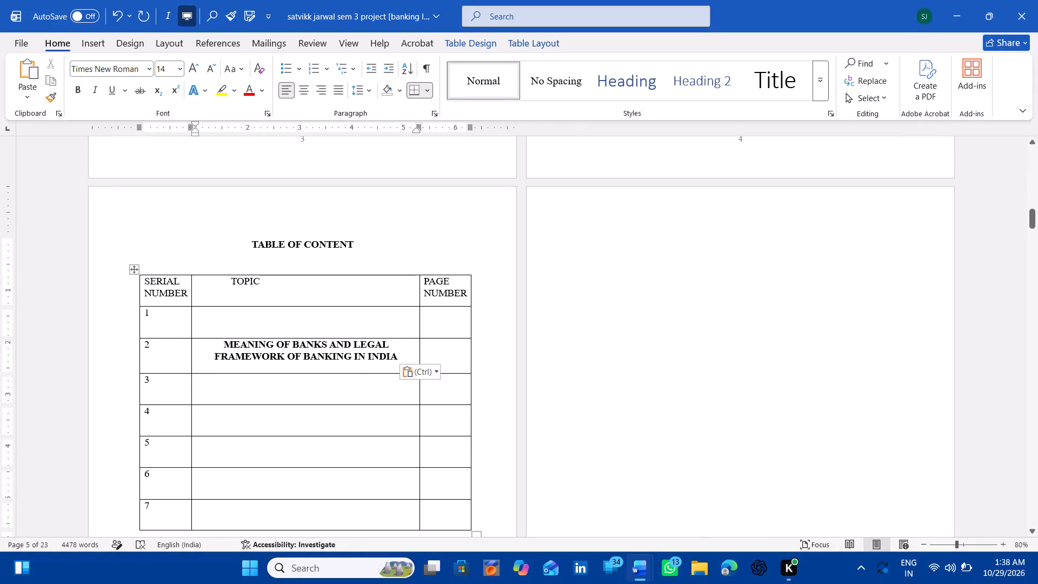
Enter INTRODUCTION in the TOPIC cell of row 1.
left_click(234, 310)
key("i")
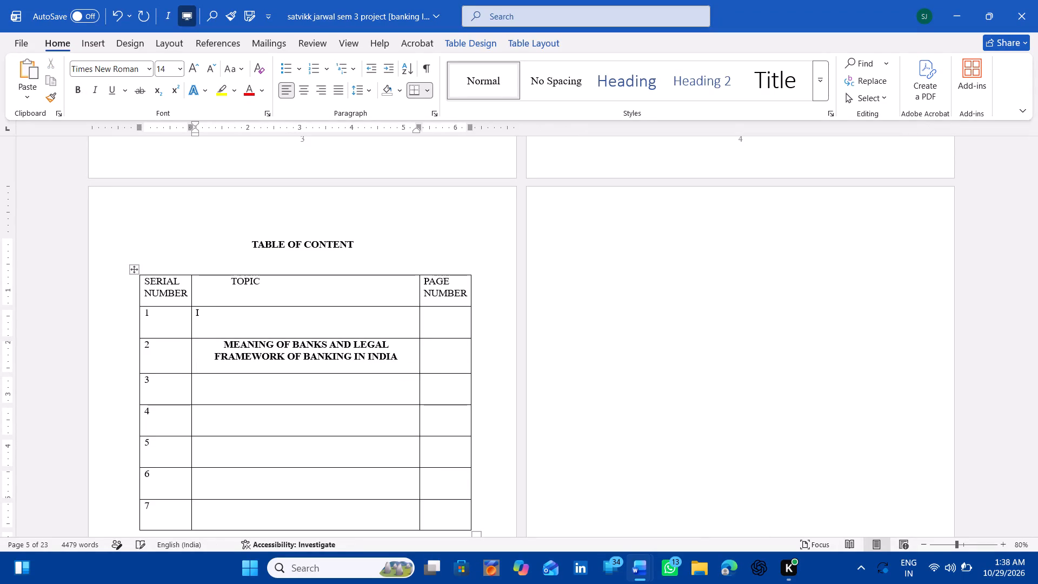
type("NTO")
key("BackSpace")
type("RODUCTION")
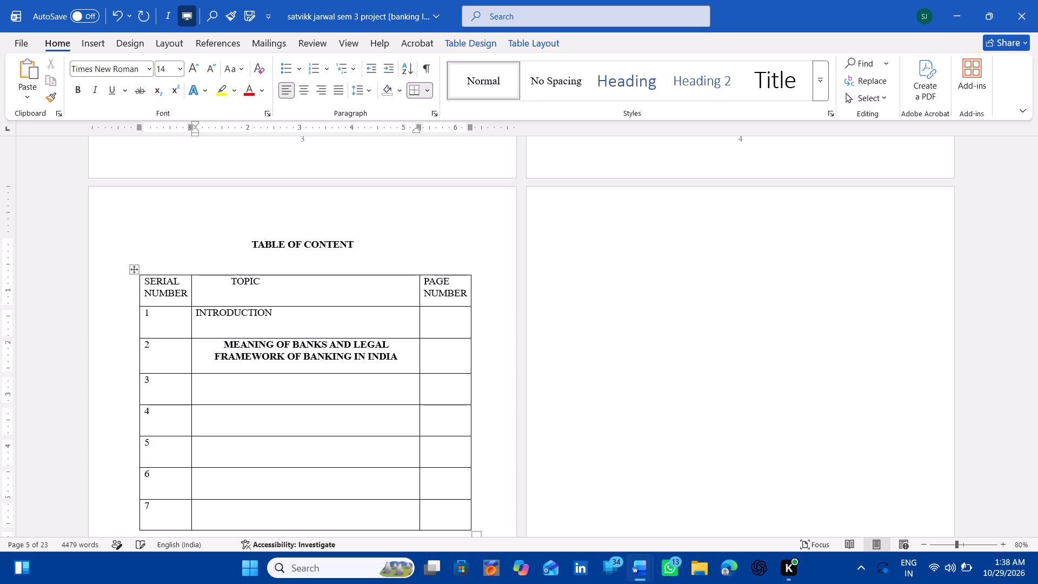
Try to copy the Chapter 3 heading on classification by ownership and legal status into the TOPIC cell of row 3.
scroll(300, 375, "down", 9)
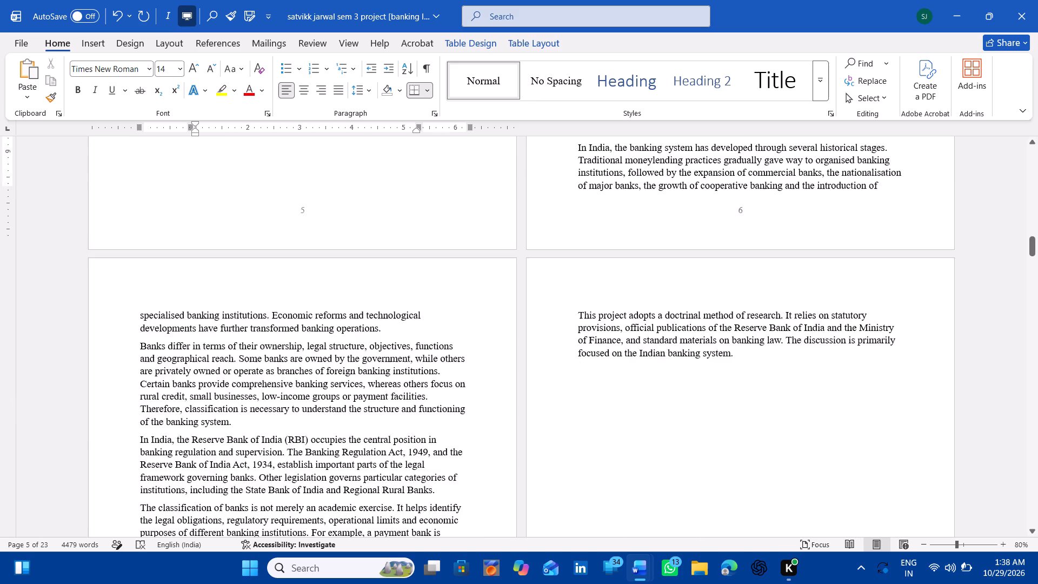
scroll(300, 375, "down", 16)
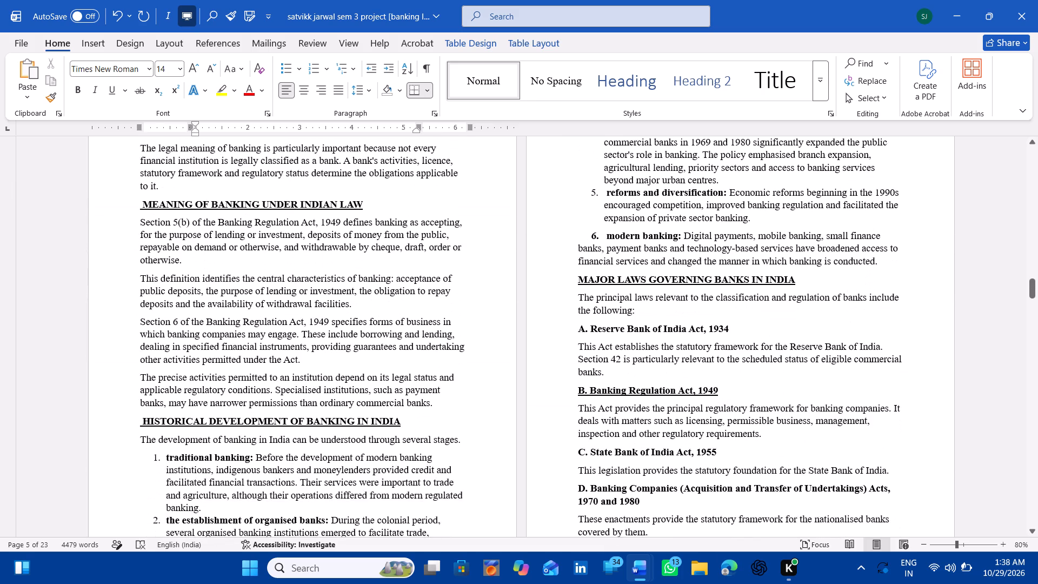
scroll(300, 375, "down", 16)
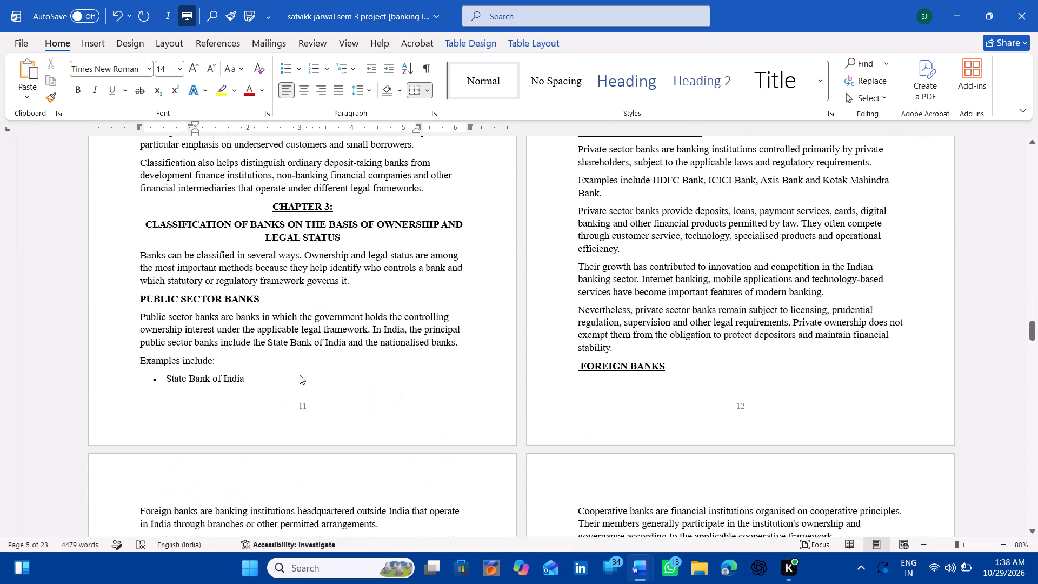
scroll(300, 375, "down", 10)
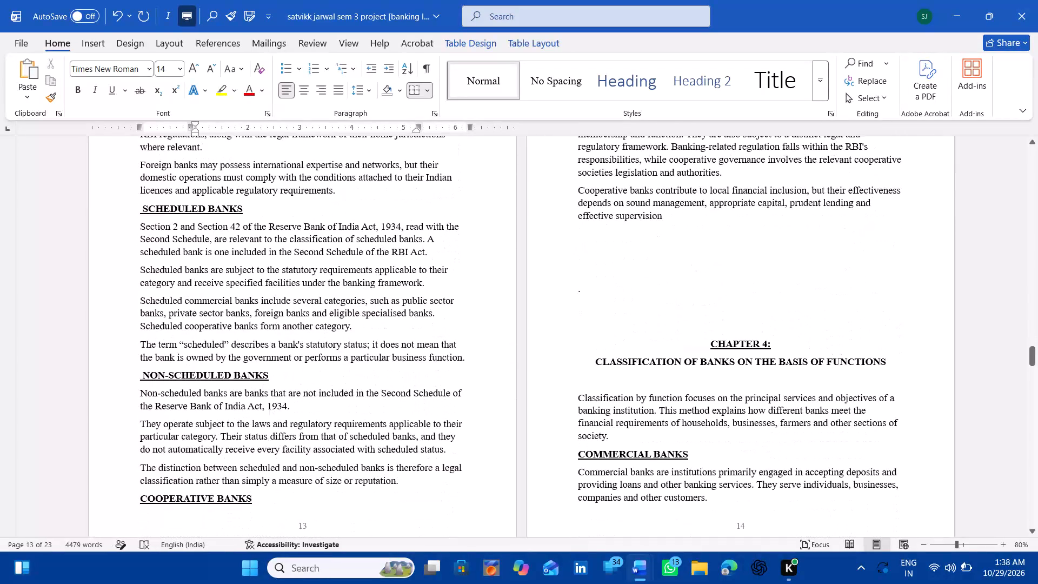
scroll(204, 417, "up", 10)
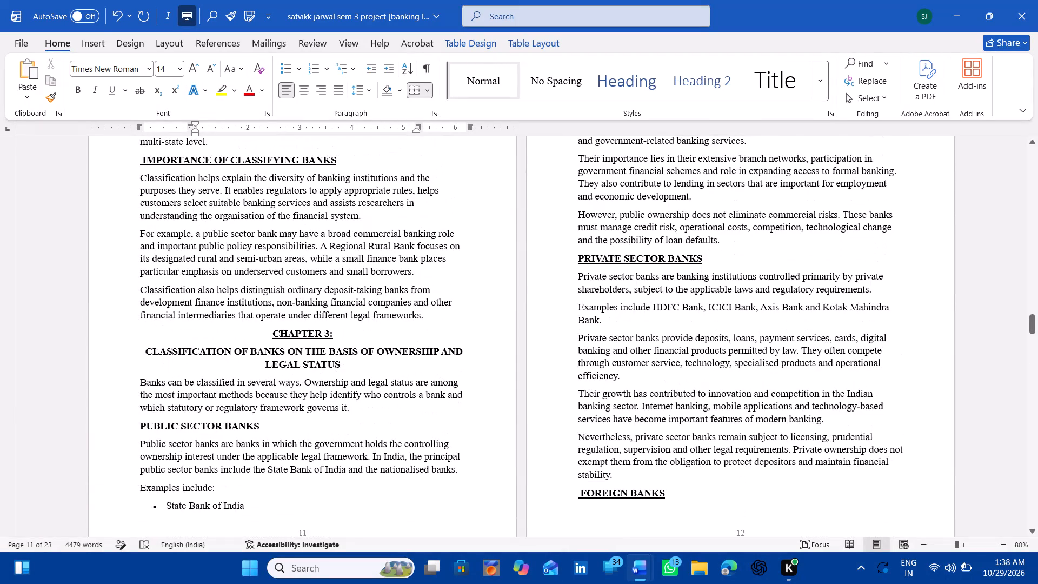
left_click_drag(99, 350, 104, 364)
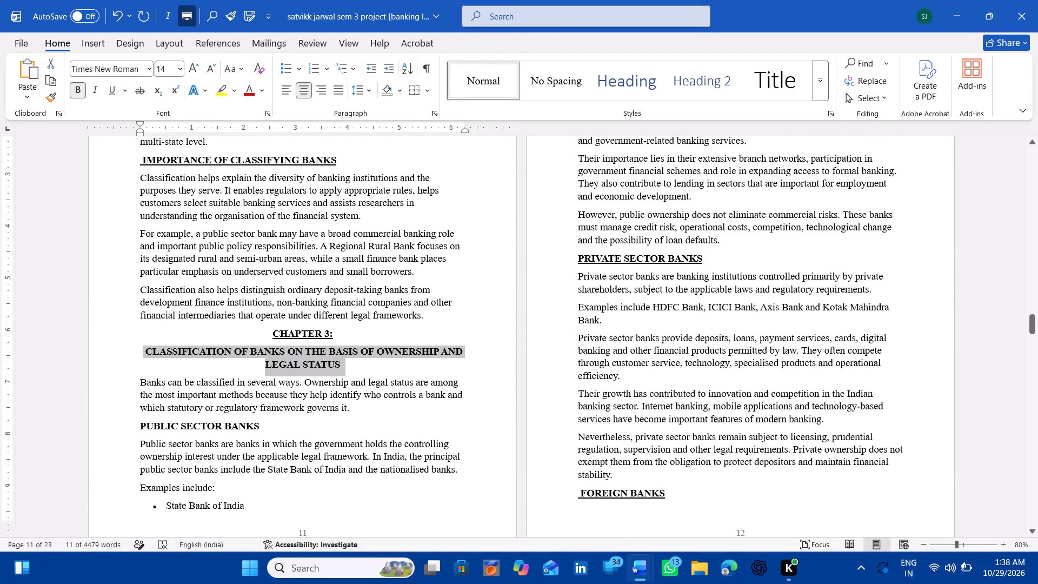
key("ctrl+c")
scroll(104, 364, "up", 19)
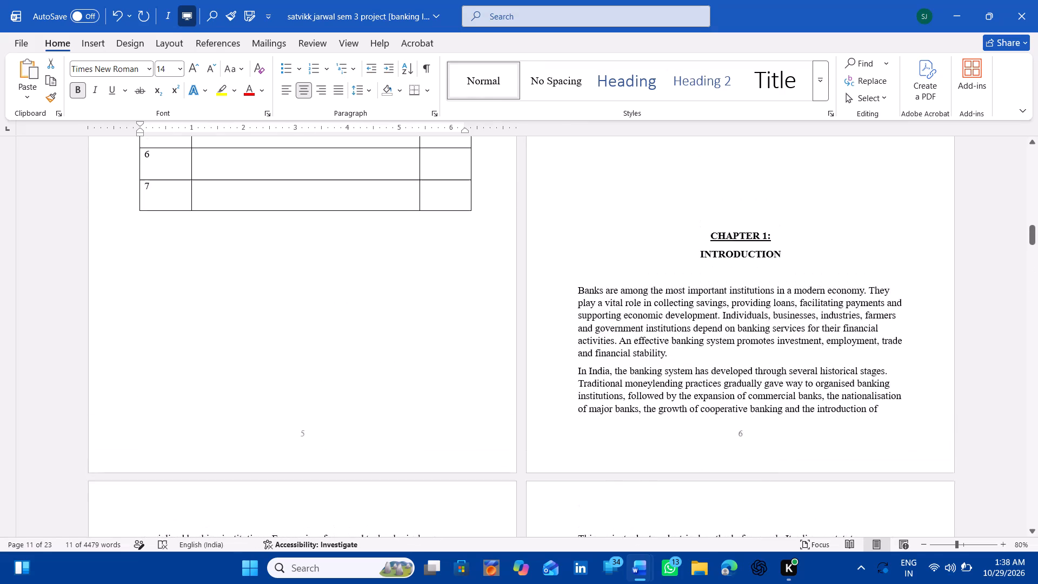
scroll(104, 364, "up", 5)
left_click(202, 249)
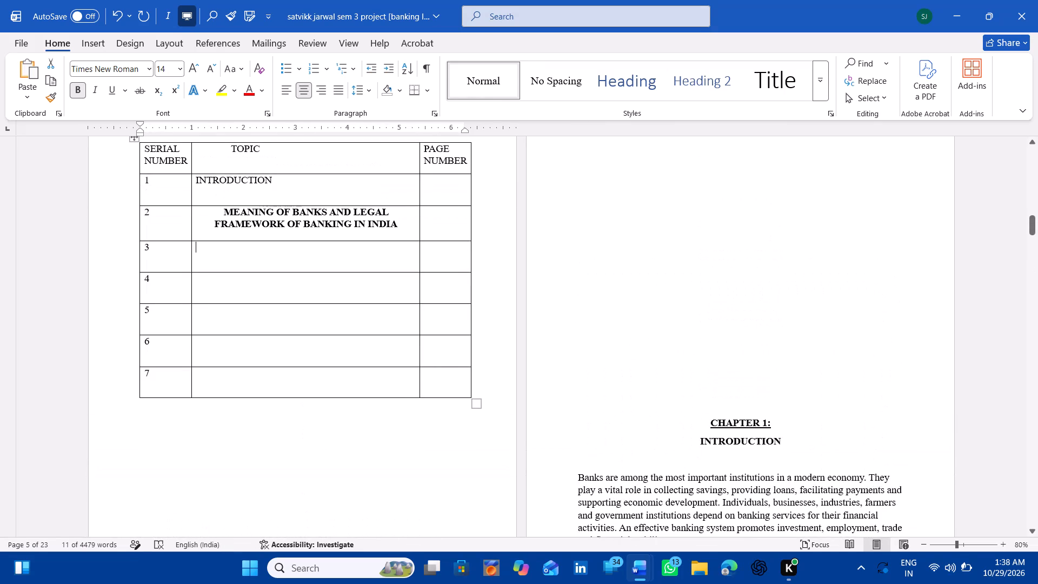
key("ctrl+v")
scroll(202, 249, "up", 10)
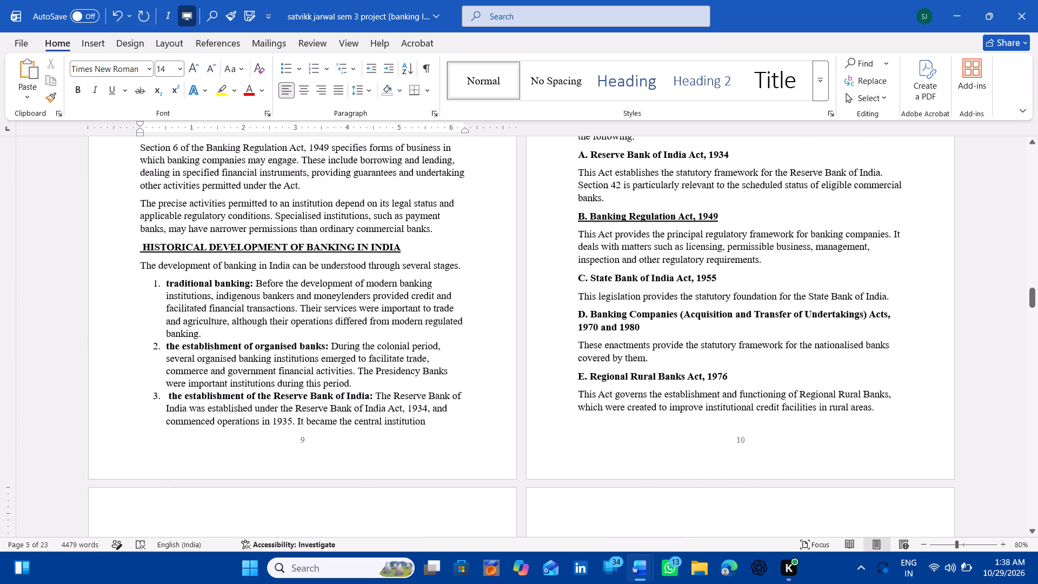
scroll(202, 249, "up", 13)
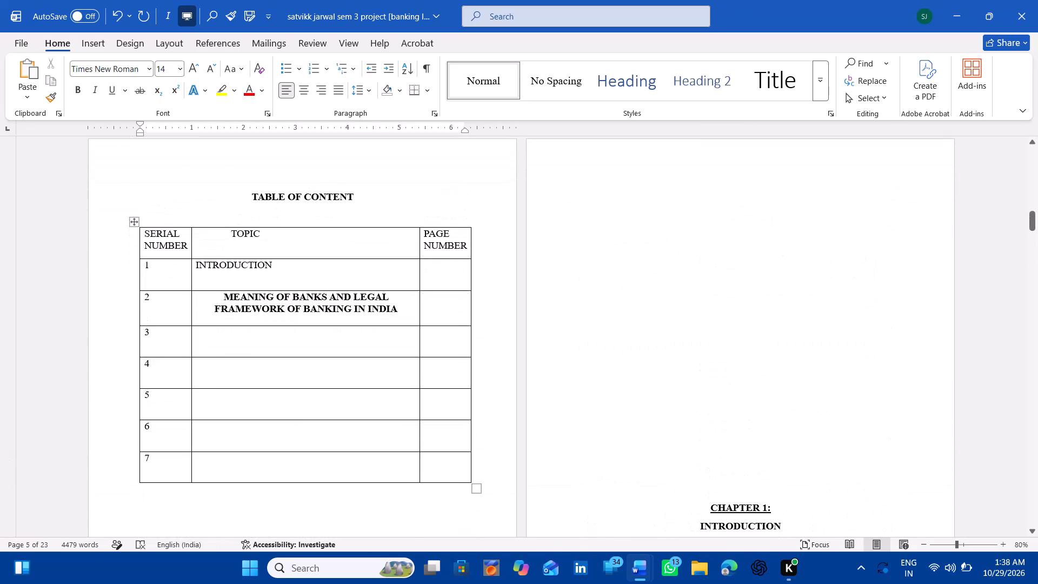
Copy the heading CLASSIFICATION OF BANKS ON THE BASIS OF OWNERSHIP AND LEGAL STATUS from Chapter 3 into the TOPIC cell of row 3.
scroll(222, 366, "down", 11)
scroll(222, 366, "down", 12)
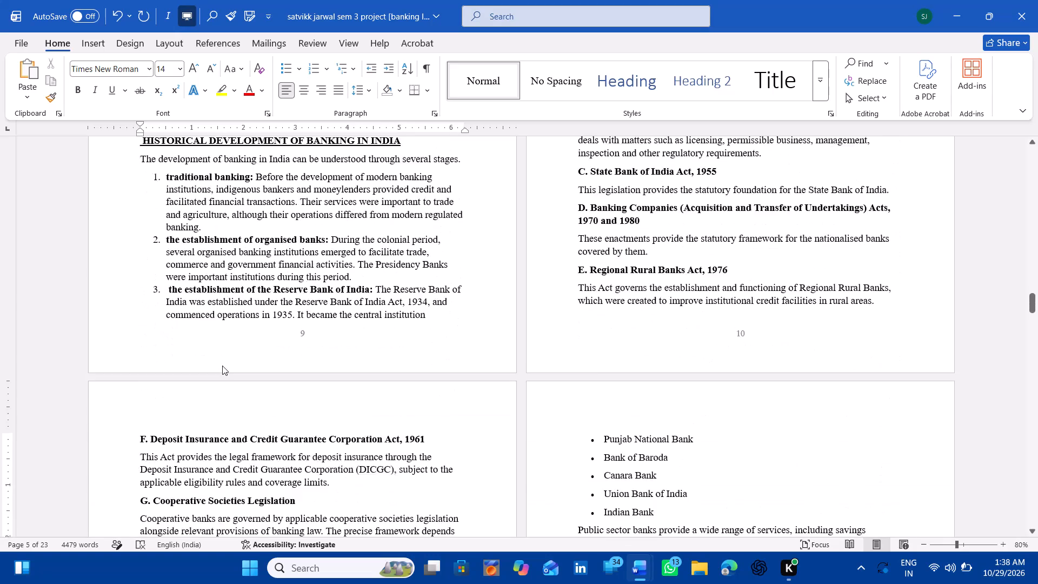
scroll(222, 366, "down", 7)
left_click_drag(96, 286, 101, 303)
key("ctrl+c")
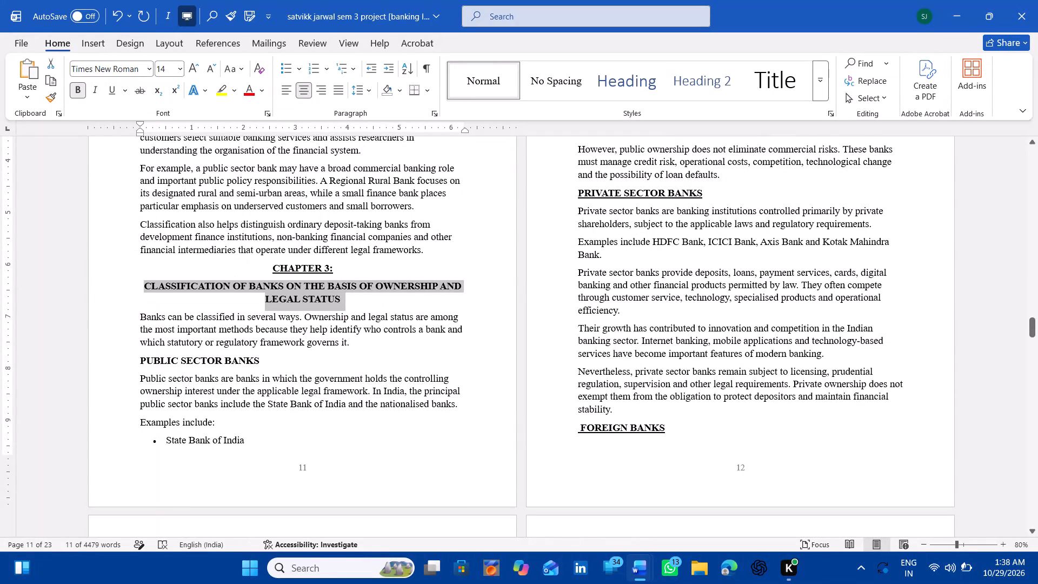
key("ctrl+c")
key("ctrl+c")
scroll(101, 303, "up", 11)
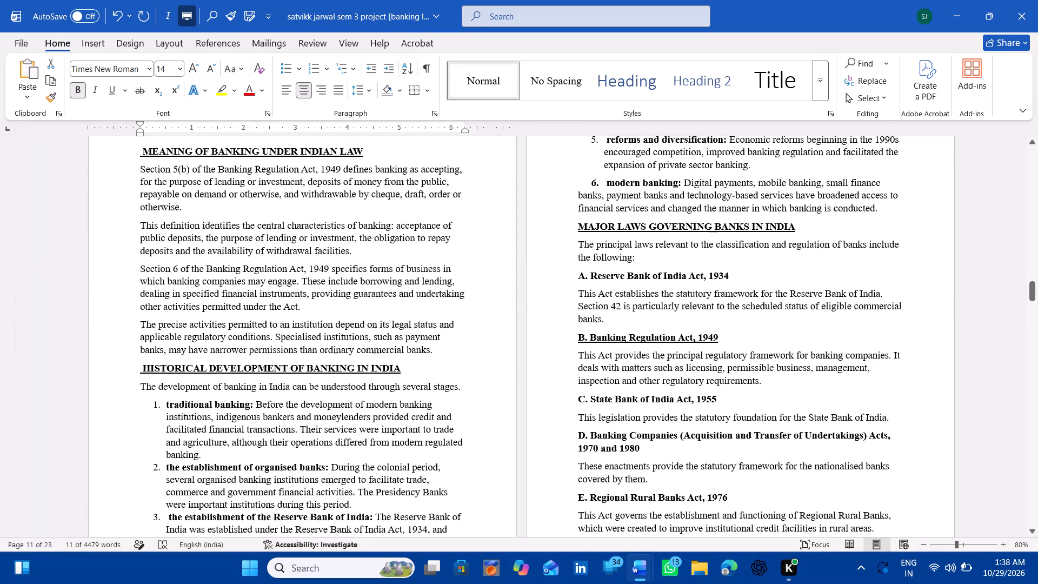
scroll(101, 303, "up", 20)
scroll(101, 303, "up", 3)
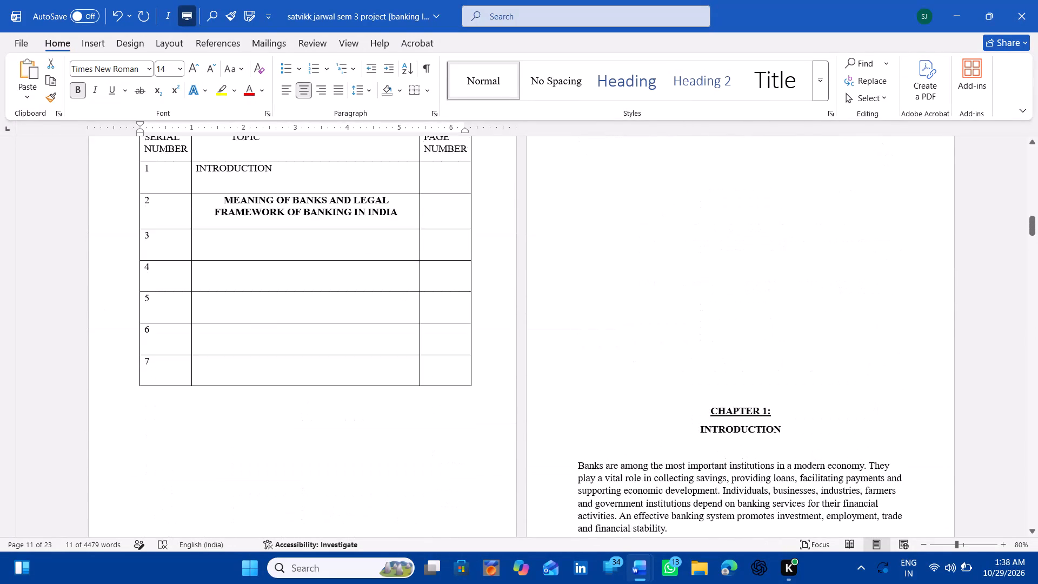
left_click(202, 240)
key("ctrl+v")
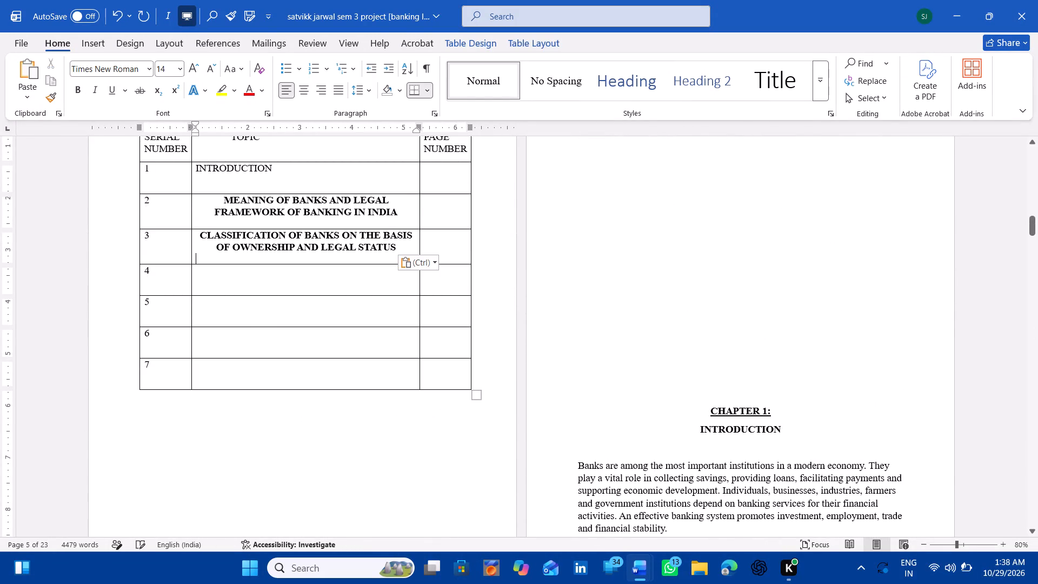
Copy the Chapter 4 heading CLASSIFICATION OF BANKS ON THE BASIS OF FUNCTIONS into the TOPIC cell of row 4.
scroll(202, 240, "down", 18)
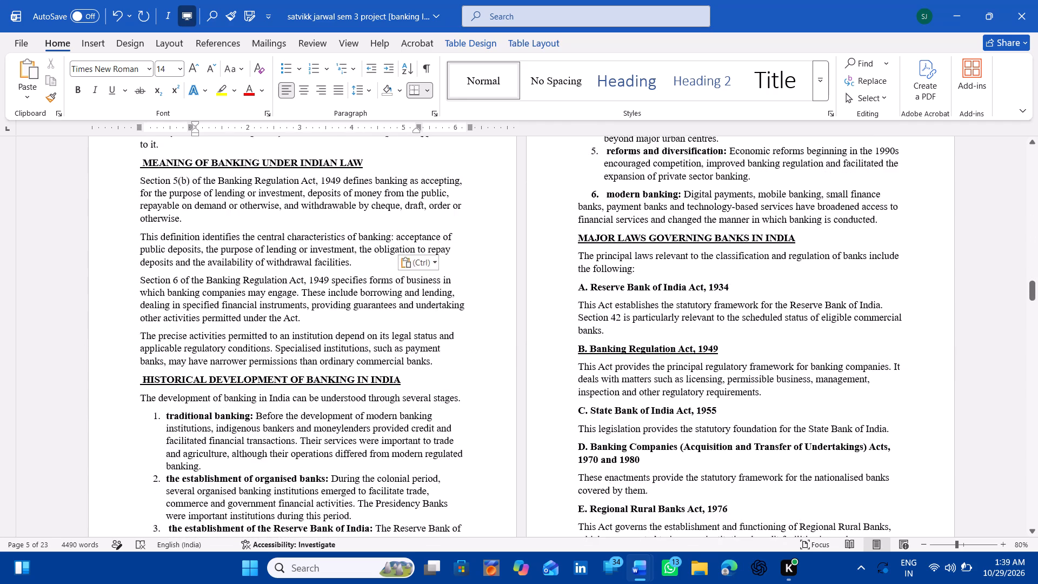
scroll(202, 240, "down", 12)
scroll(202, 240, "down", 9)
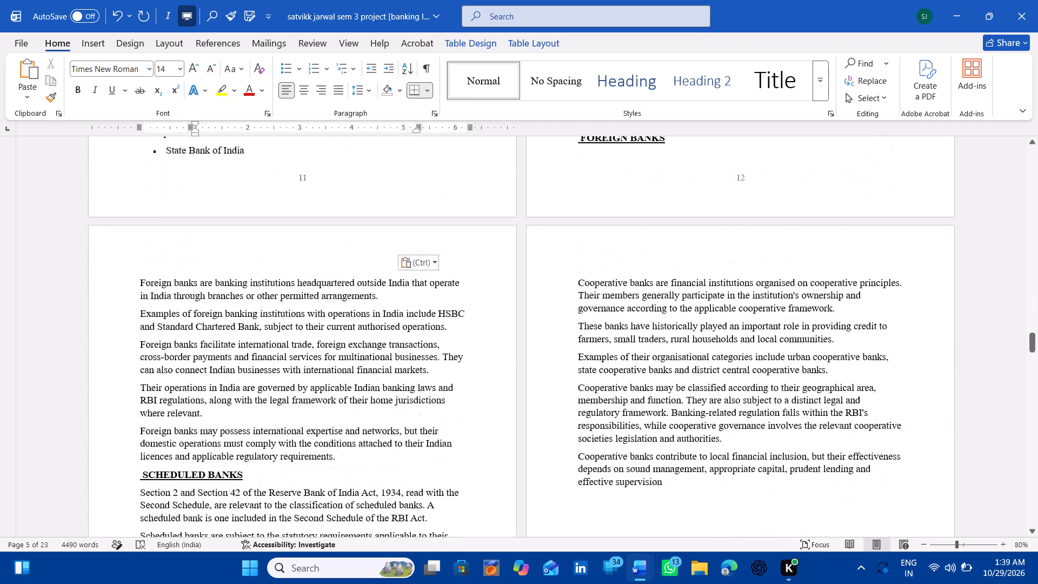
scroll(202, 240, "down", 11)
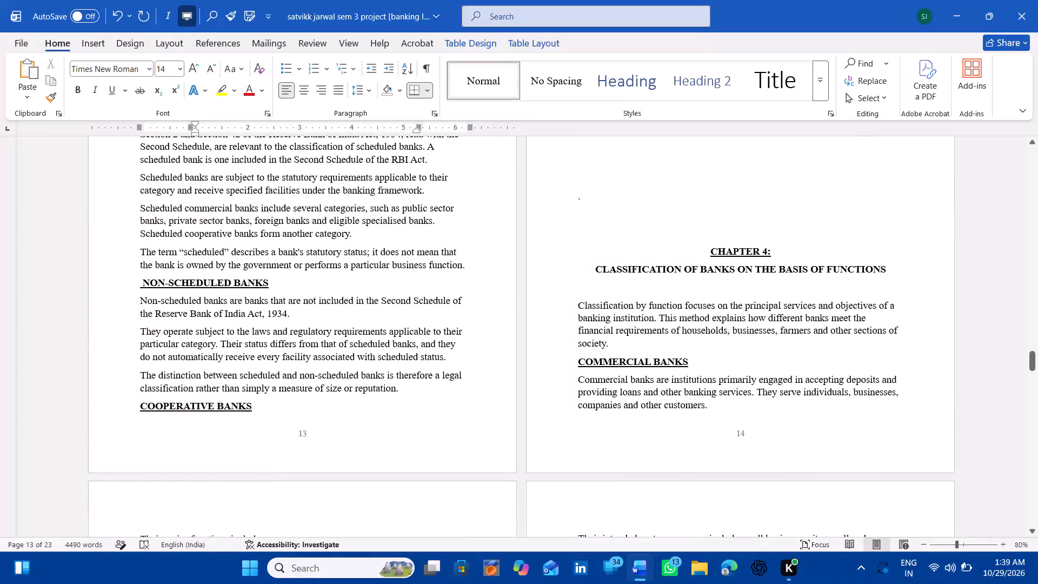
left_click(549, 271)
key("ctrl+c")
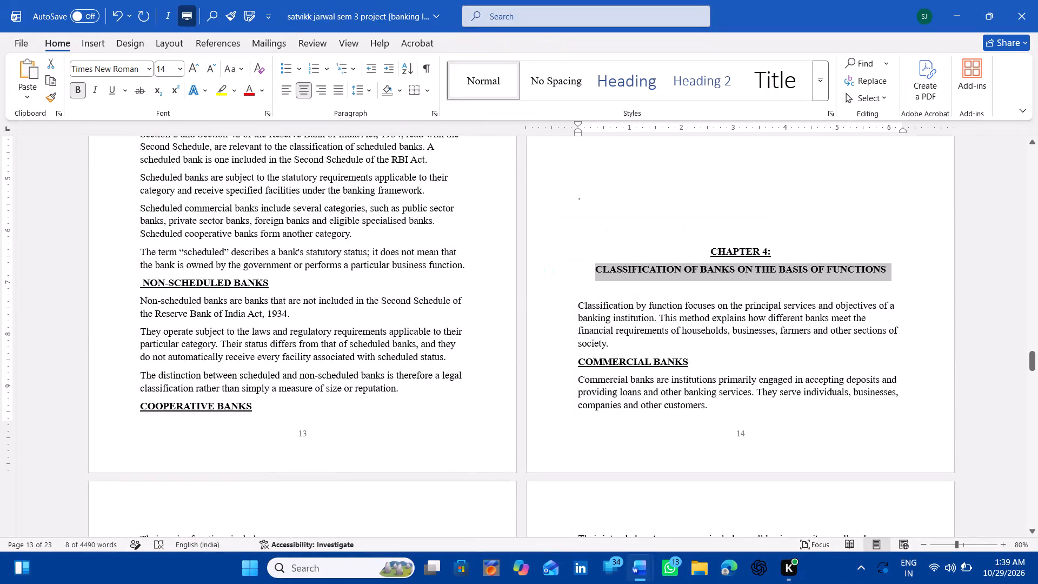
key("ctrl+c")
scroll(549, 271, "up", 10)
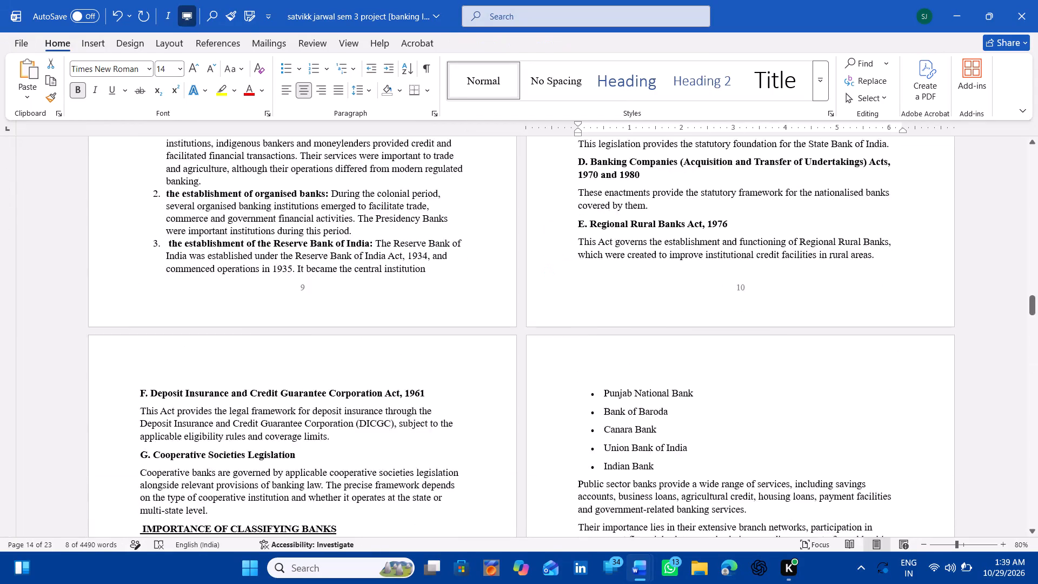
scroll(549, 271, "up", 20)
scroll(549, 271, "up", 4)
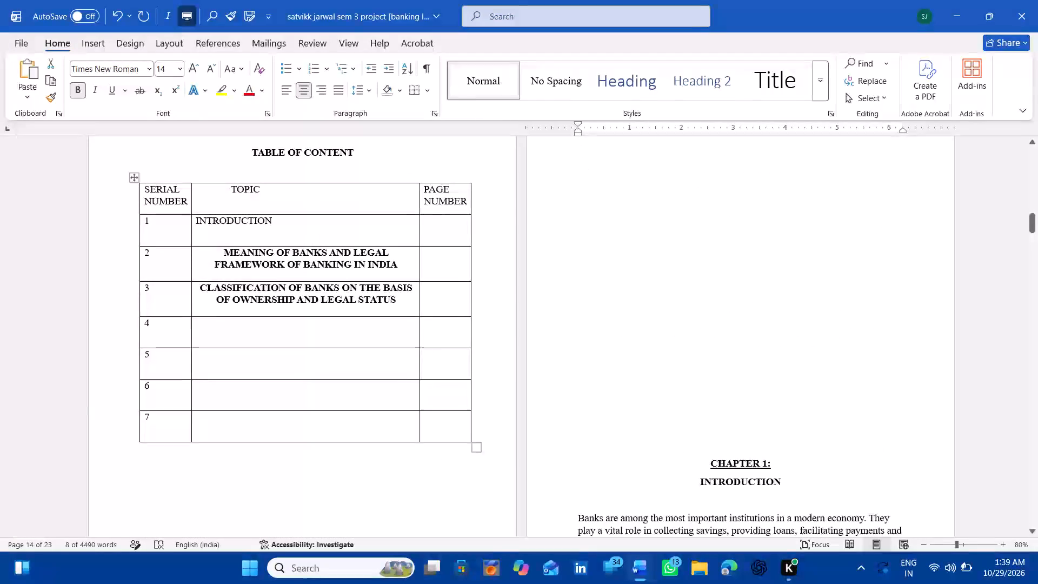
left_click(227, 343)
key("ctrl+v")
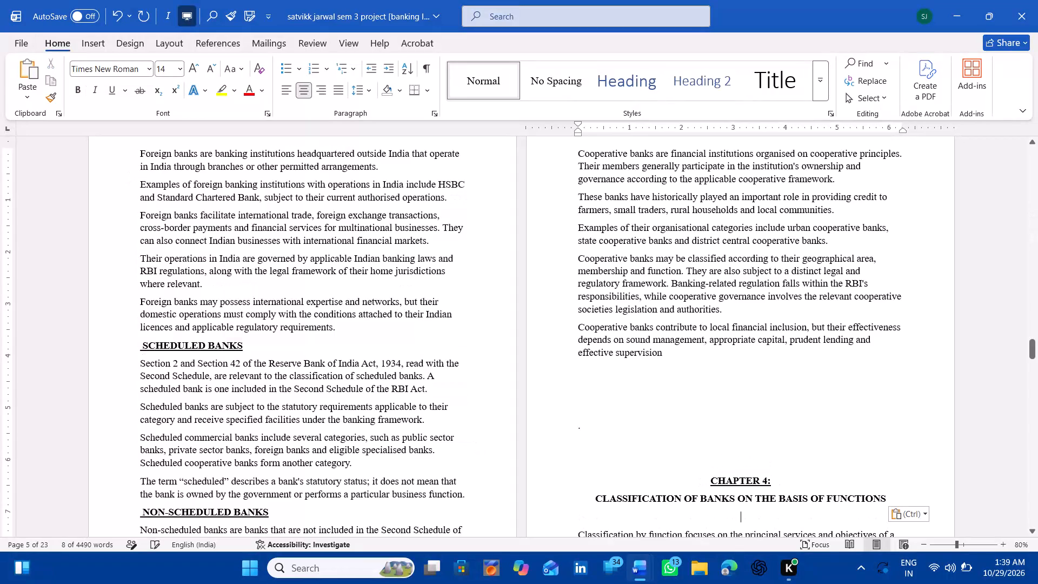
scroll(227, 343, "up", 19)
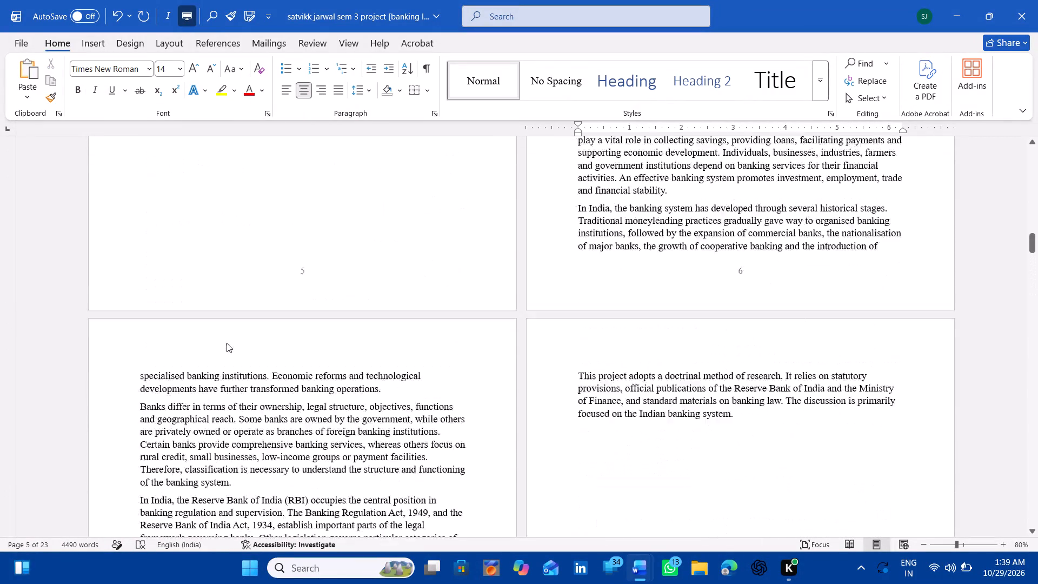
scroll(227, 343, "up", 5)
left_click(222, 341)
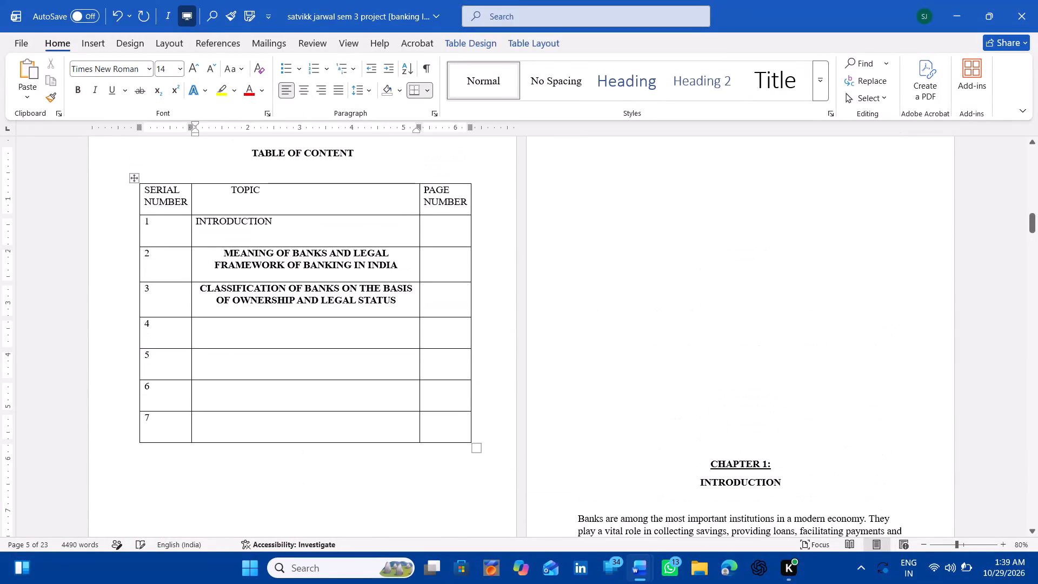
key("ctrl+v")
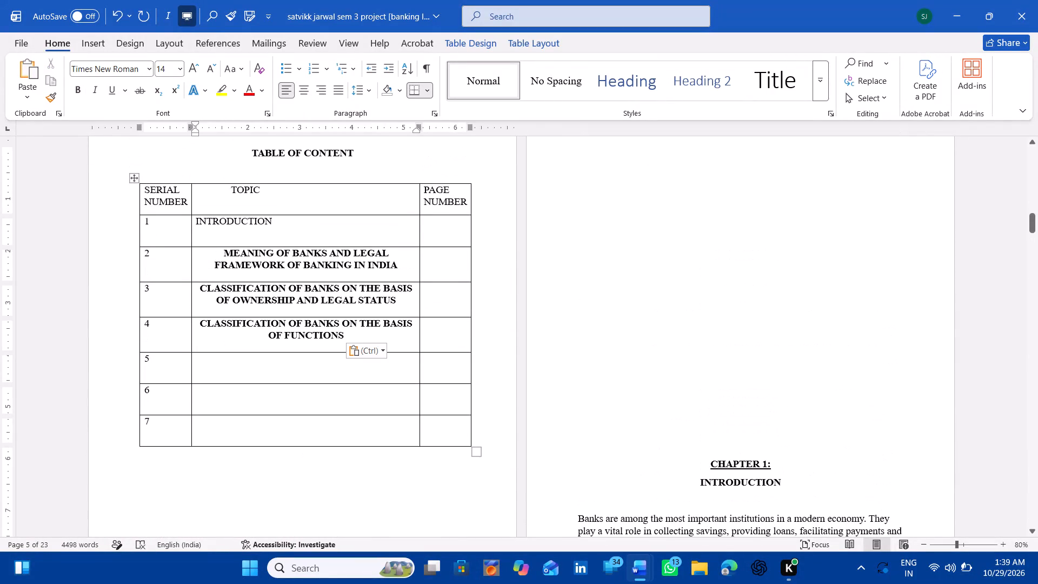
Enter BIBLIOGRAPHY in the TOPIC cell of row 7 of the table of contents.
scroll(222, 341, "down", 2)
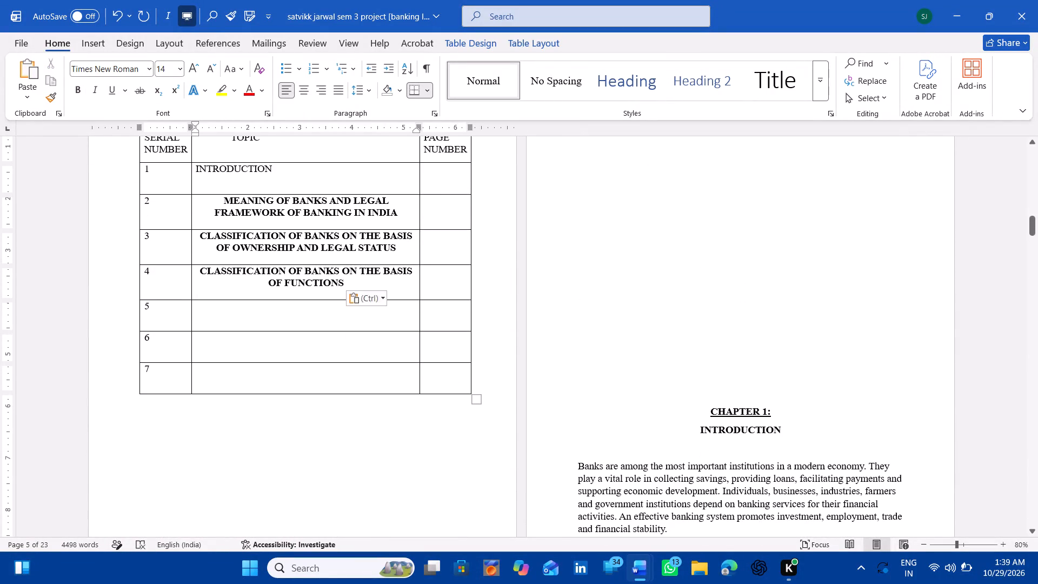
scroll(316, 397, "down", 6)
scroll(316, 397, "up", 2)
scroll(294, 289, "up", 3)
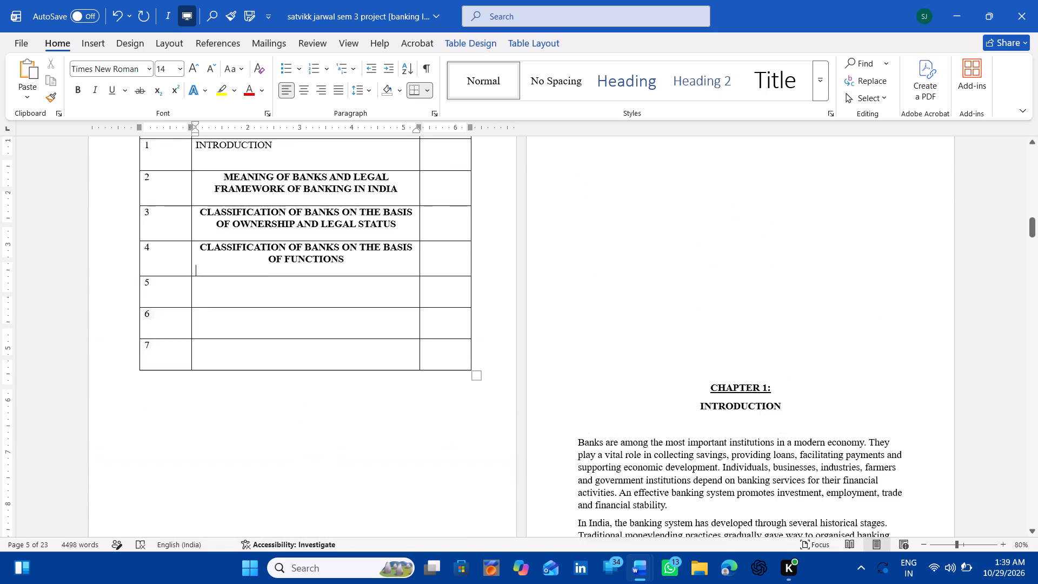
scroll(294, 289, "up", 1)
left_click(250, 367)
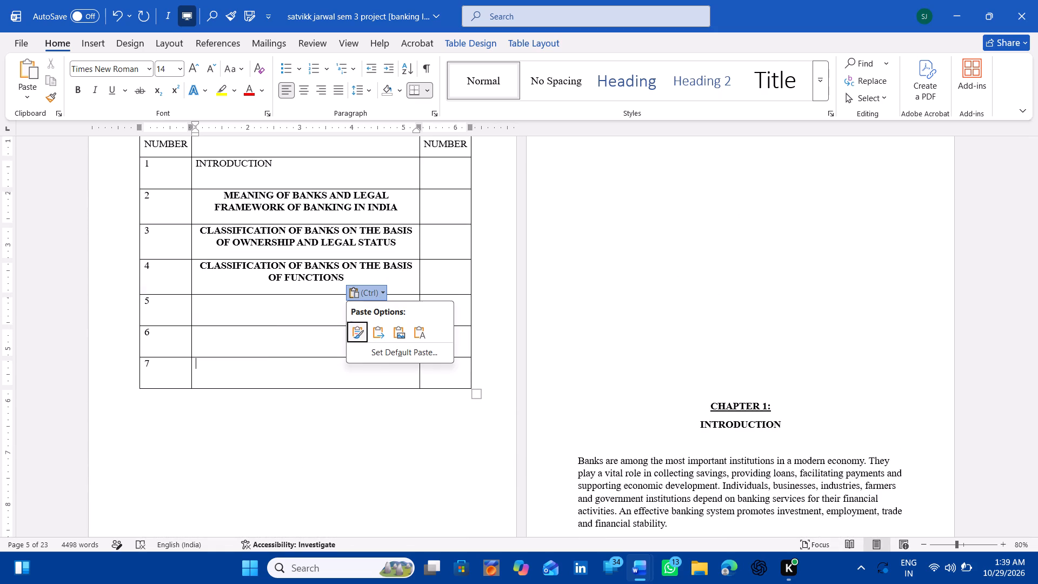
left_click(250, 367, "shift")
key("shift+b")
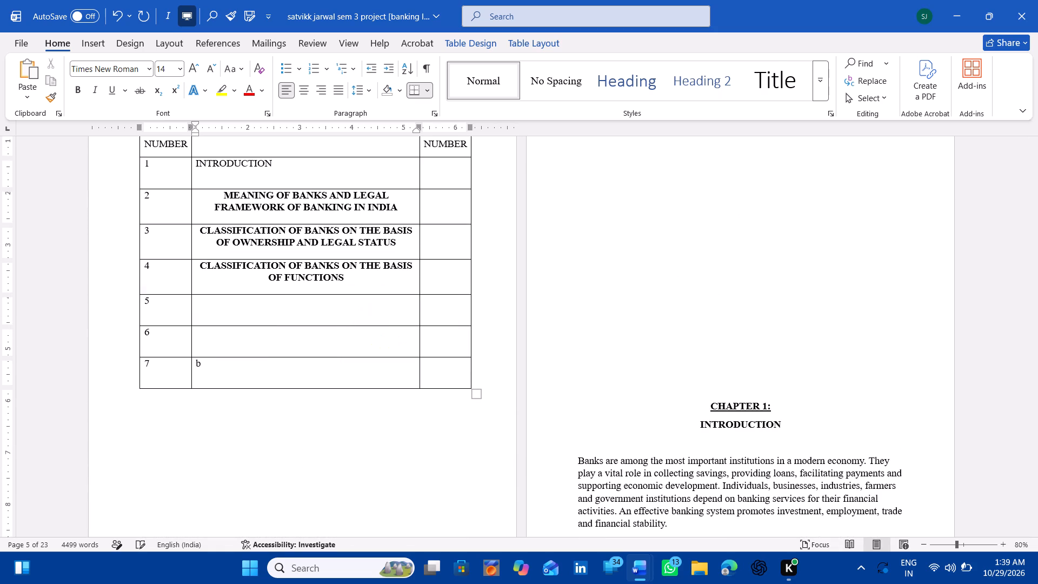
key("BackSpace")
type("BIBLIOGRAPHY")
Enter CONCLUSION in the TOPIC cell of row 6.
key("Up")
type("CONCLUSION")
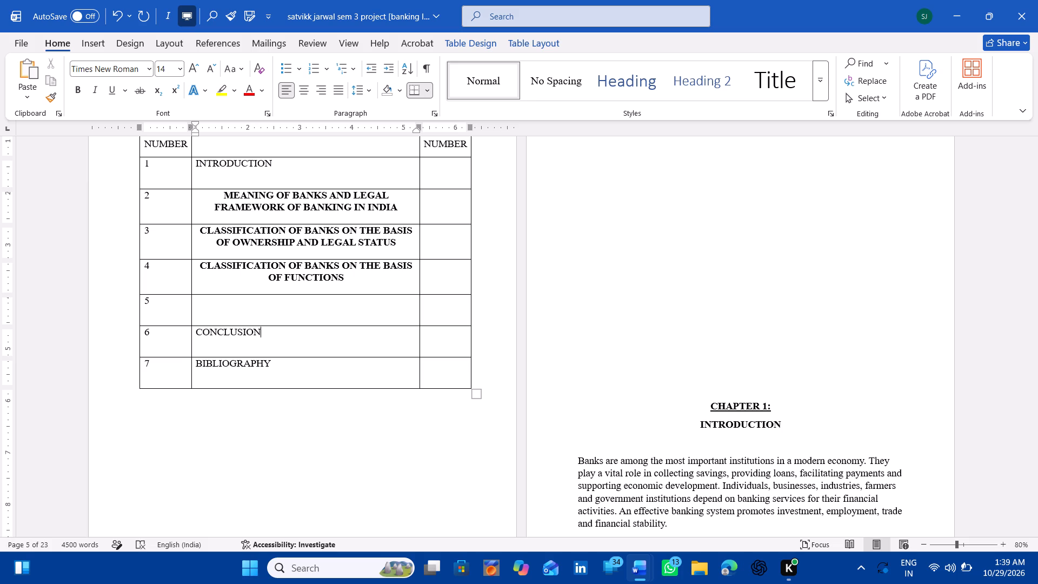
Find the Chapter 5 heading SPECIALISED BANKS, REGULATORY FRAMEWORK AND MODERN DEVELOPMENTS in the document and copy it.
scroll(375, 421, "down", 17)
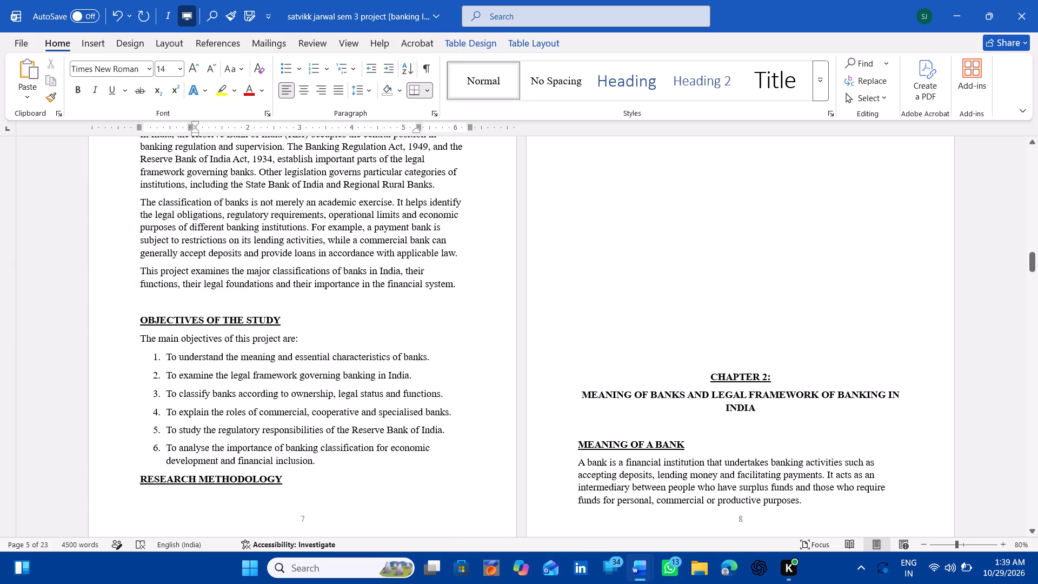
scroll(375, 421, "down", 17)
scroll(375, 421, "down", 16)
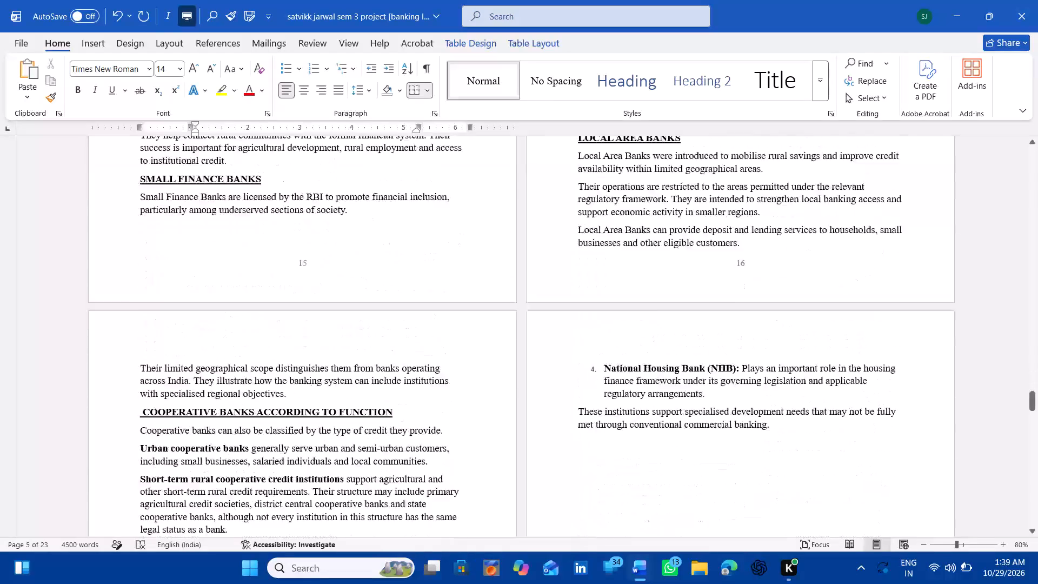
scroll(375, 421, "down", 15)
scroll(375, 421, "down", 8)
scroll(375, 421, "up", 2)
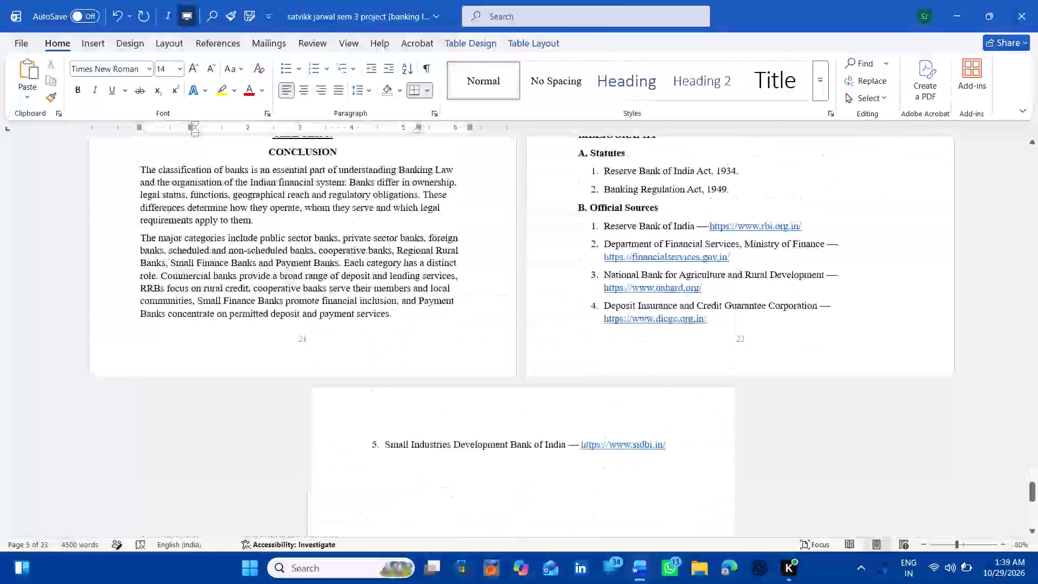
scroll(375, 421, "up", 12)
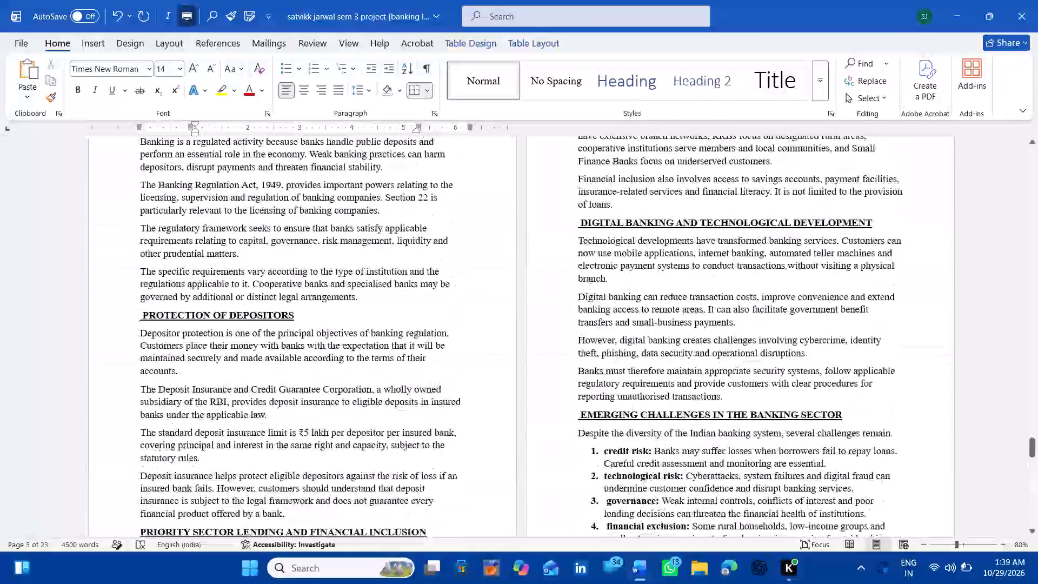
scroll(375, 421, "up", 12)
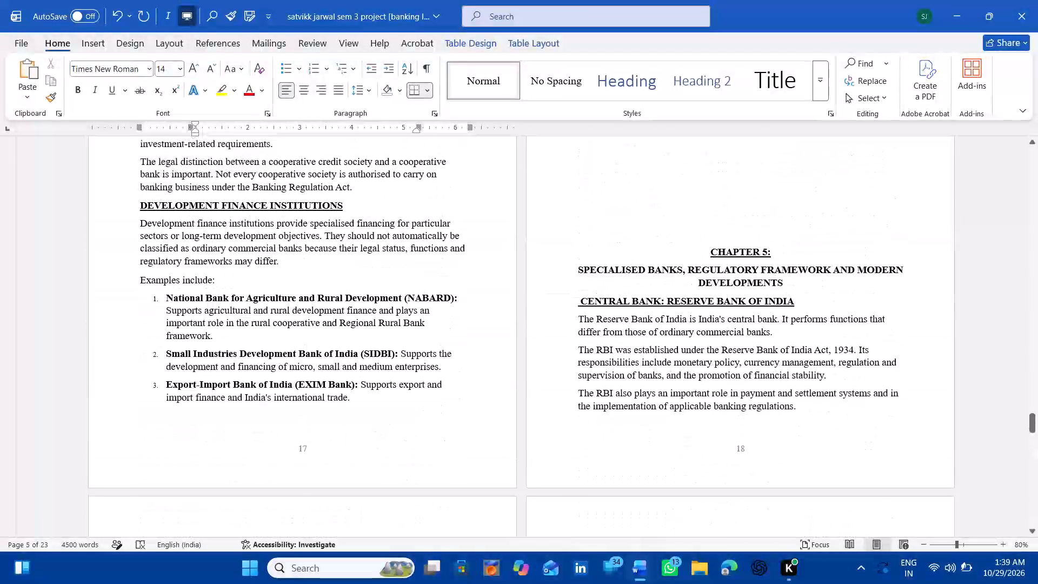
scroll(375, 421, "up", 3)
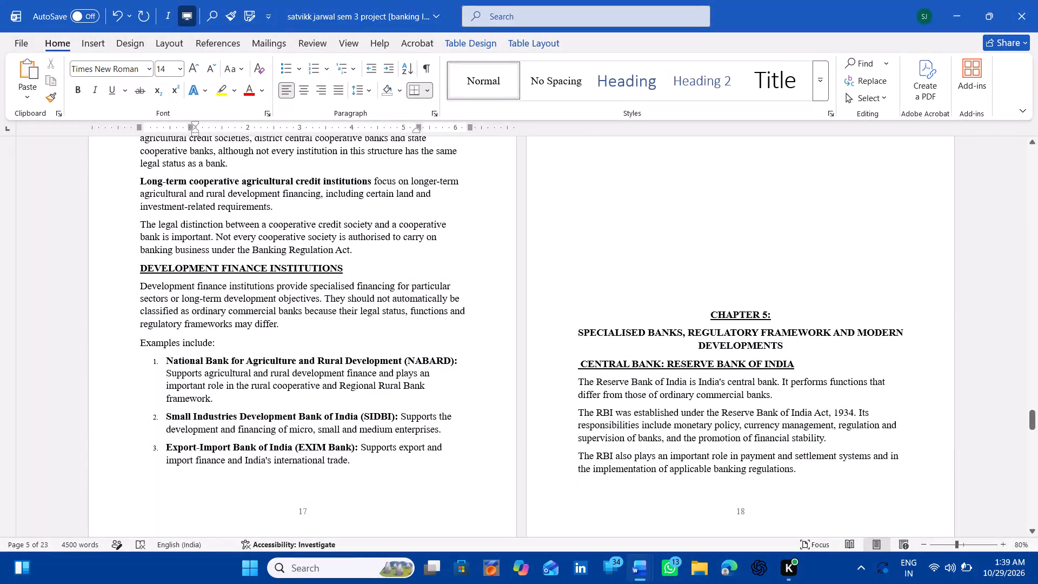
left_click_drag(553, 333, 556, 344)
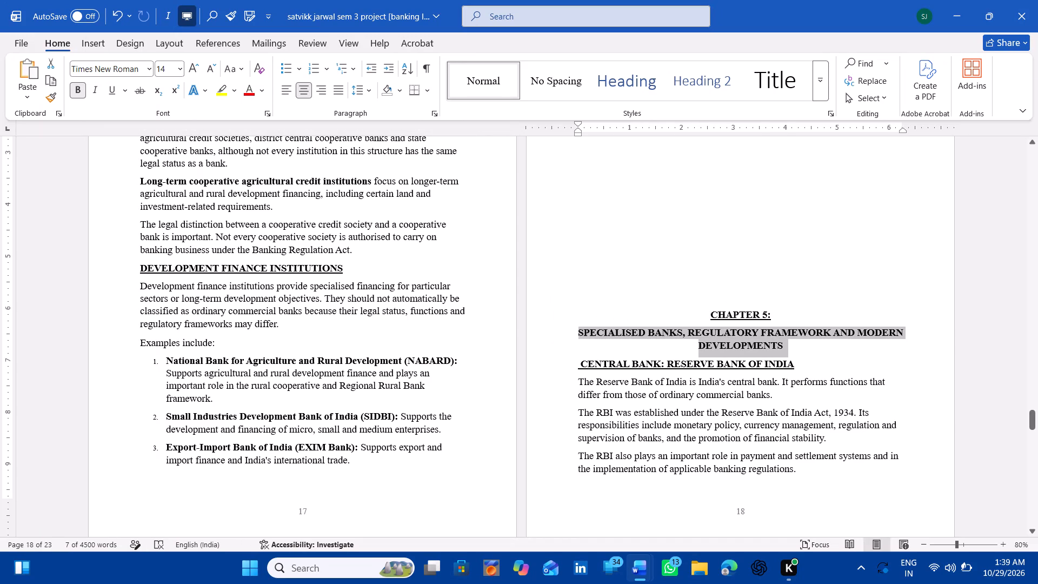
key("ctrl+c")
key("ctrl+c")
Paste the copied Chapter 5 heading into the TOPIC cell of row 5 in the table of contents.
scroll(563, 323, "up", 20)
scroll(563, 323, "up", 13)
scroll(563, 323, "down", 2)
left_click(205, 315)
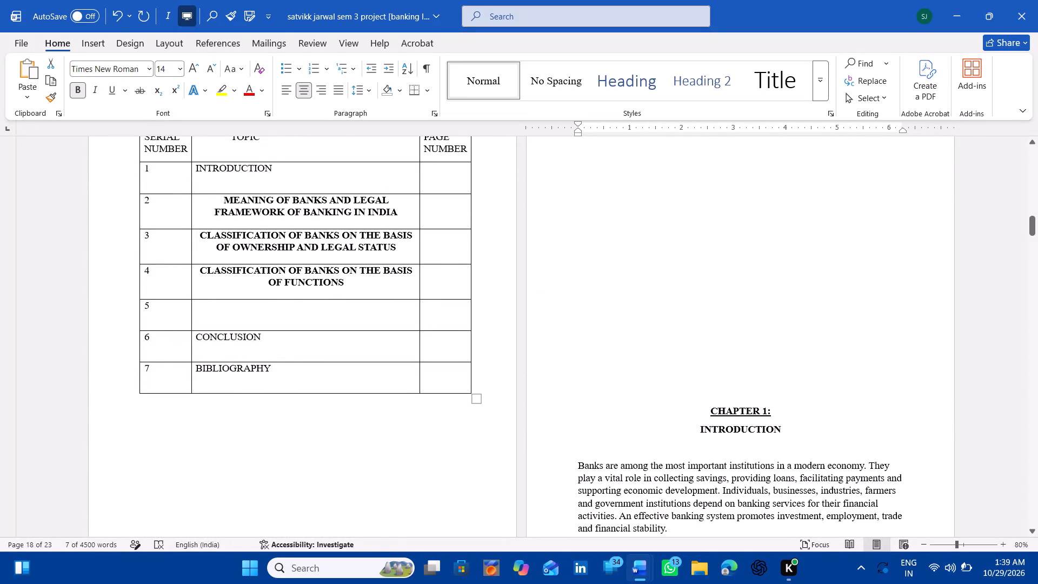
key("ctrl+v")
scroll(205, 315, "up", 13)
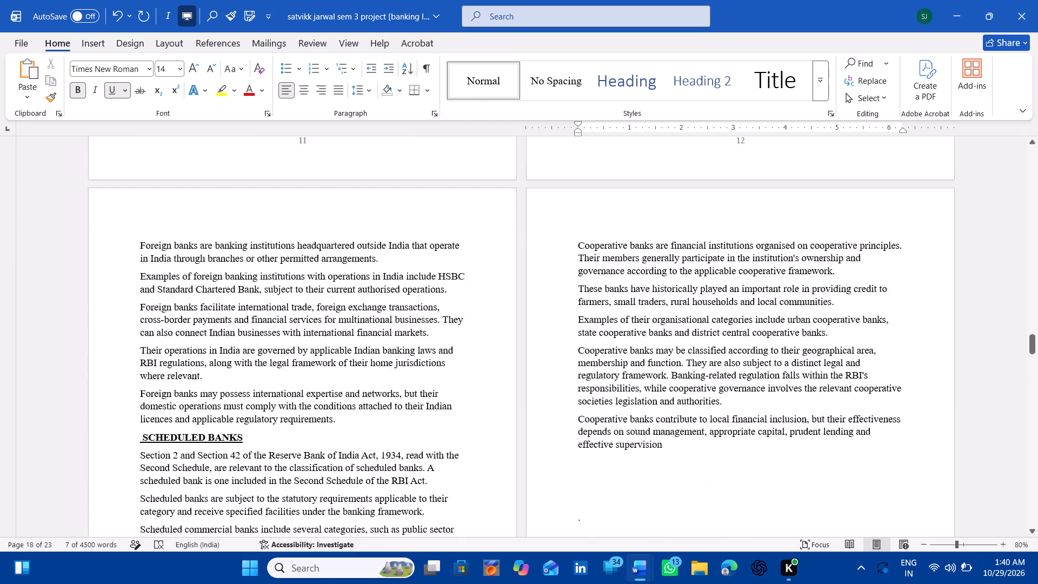
scroll(205, 315, "up", 16)
scroll(205, 315, "up", 12)
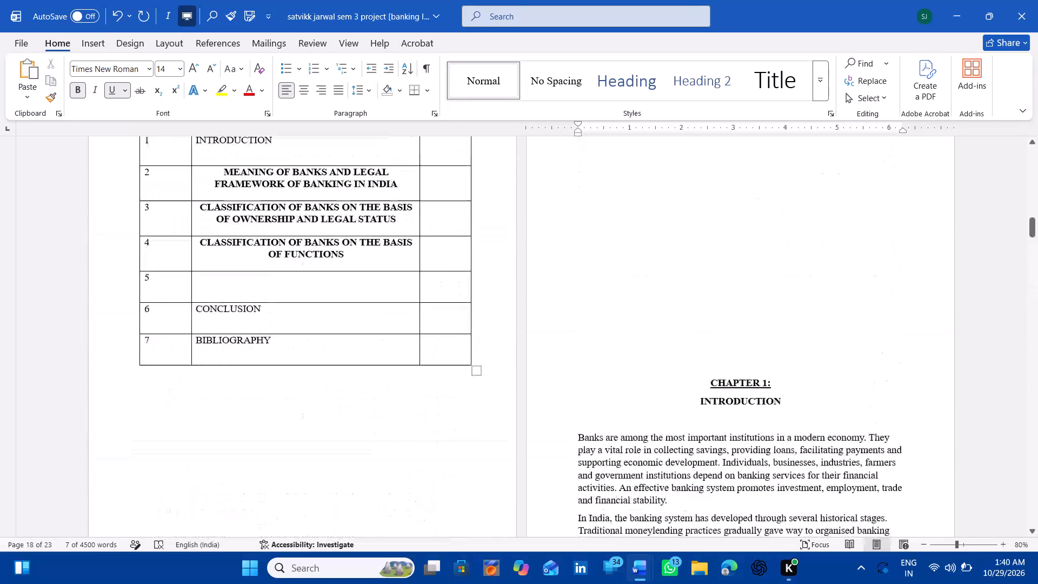
scroll(205, 315, "down", 1)
left_click(202, 397)
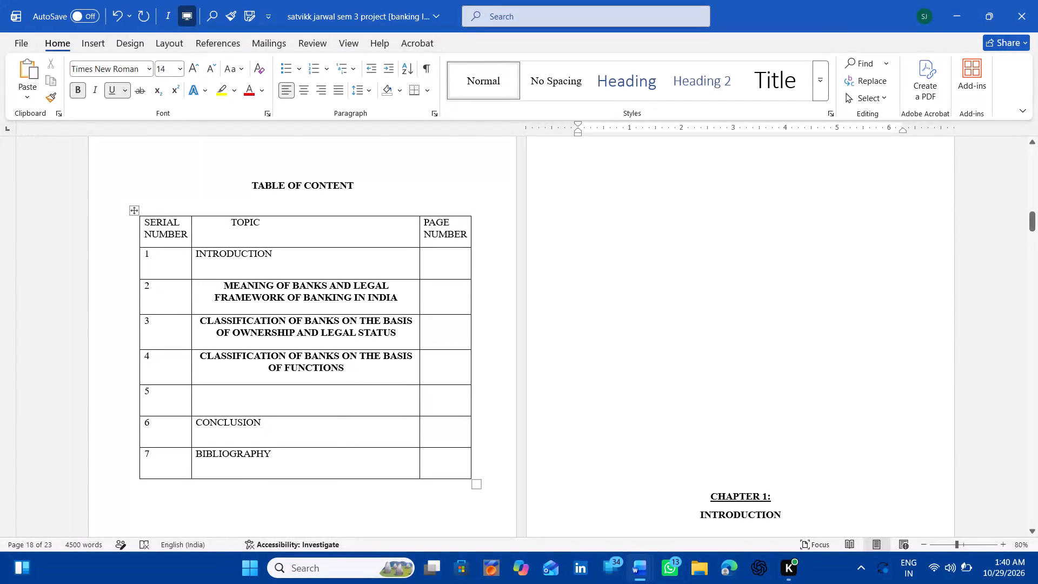
key("ctrl+v")
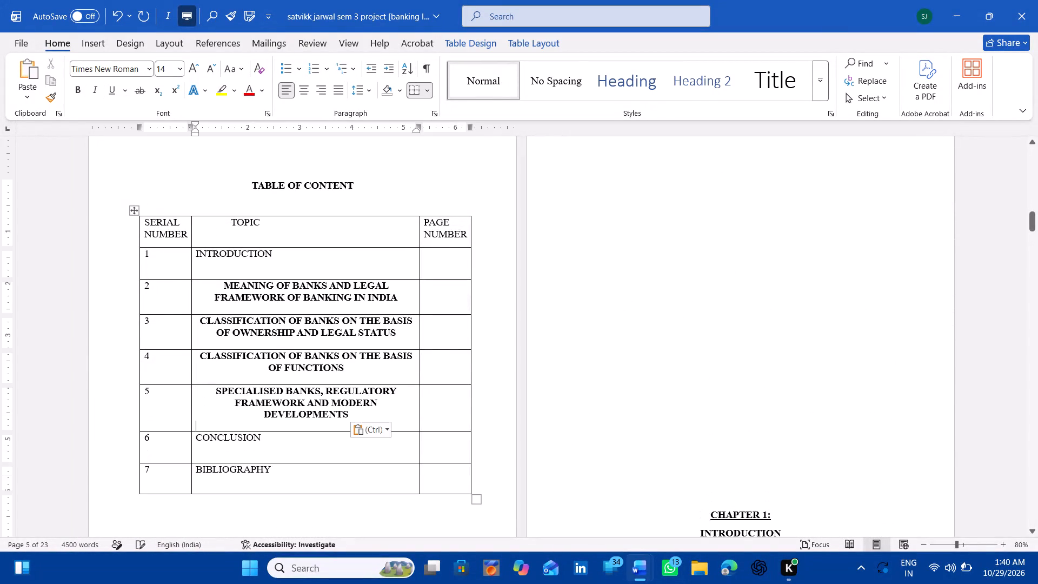
Remove the bold formatting from the whole TOPIC column and left-align its text.
scroll(202, 397, "right", 1)
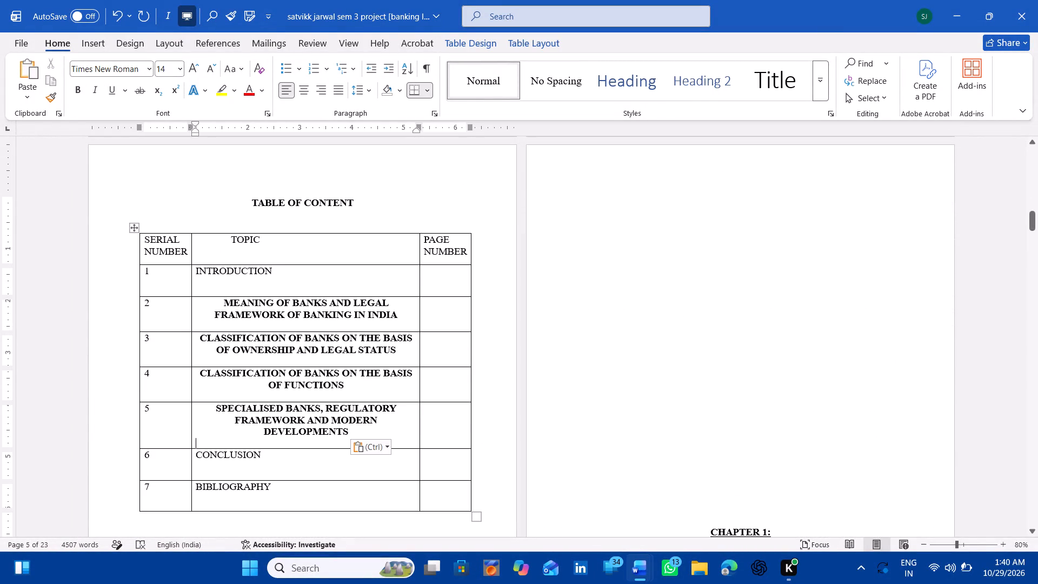
left_click(271, 233)
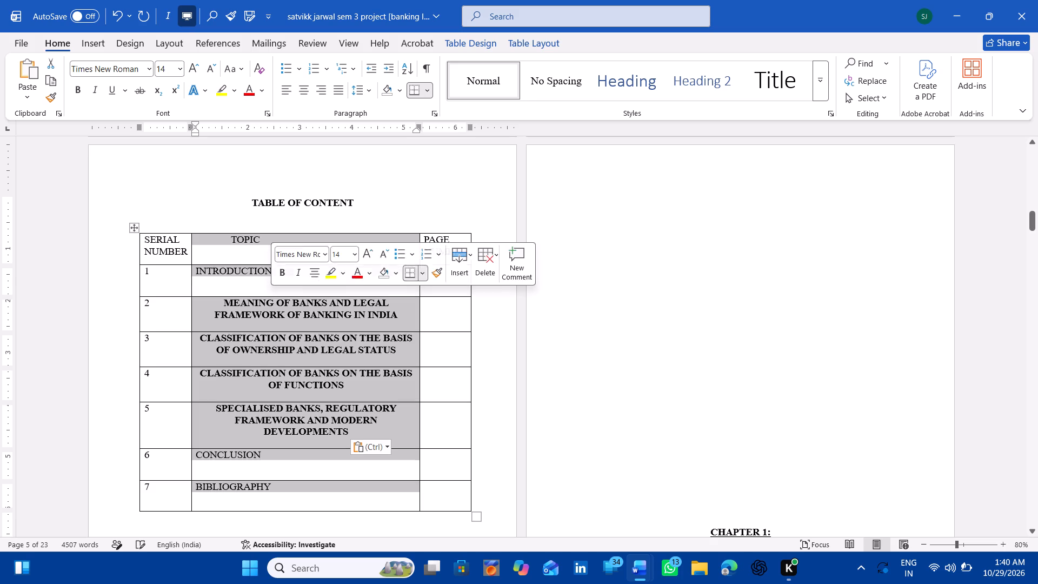
double_click(82, 87)
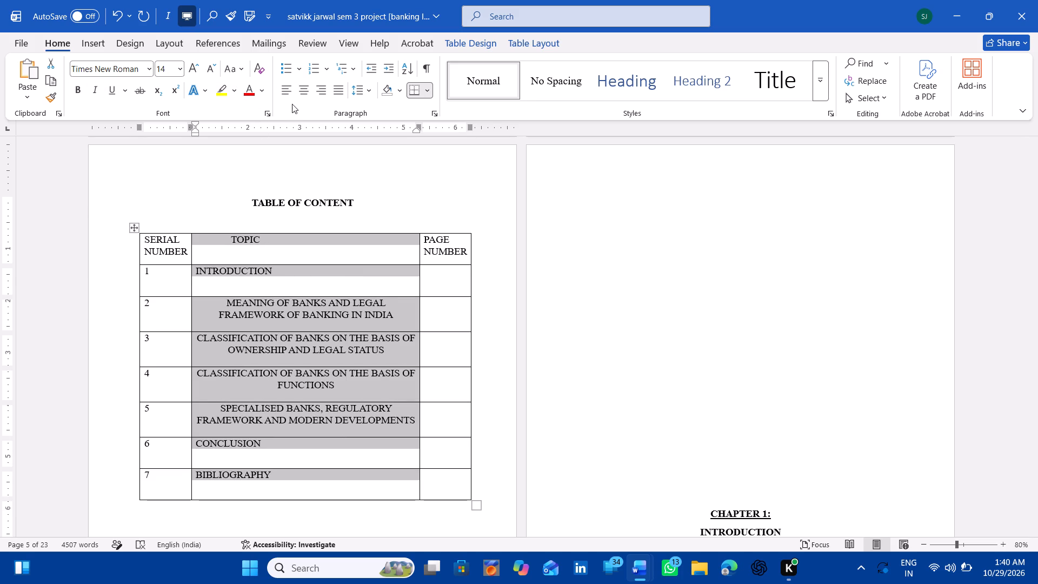
double_click(287, 94)
left_click(287, 94)
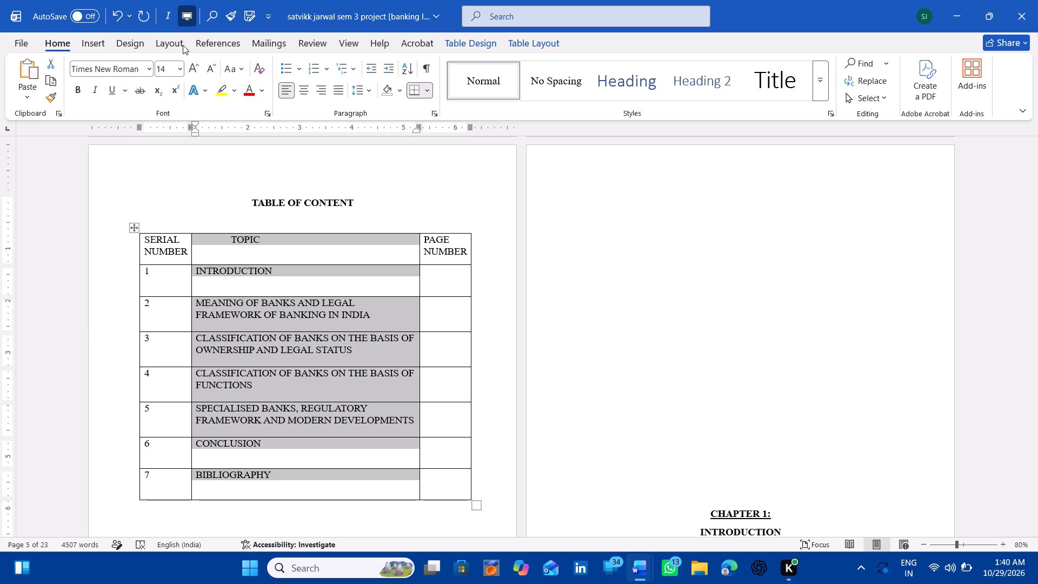
Reduce the font size of the whole TOPIC column to 12.
left_click(208, 67)
Convert the text of the whole TOPIC column in the table of contents to uppercase.
left_click(236, 72)
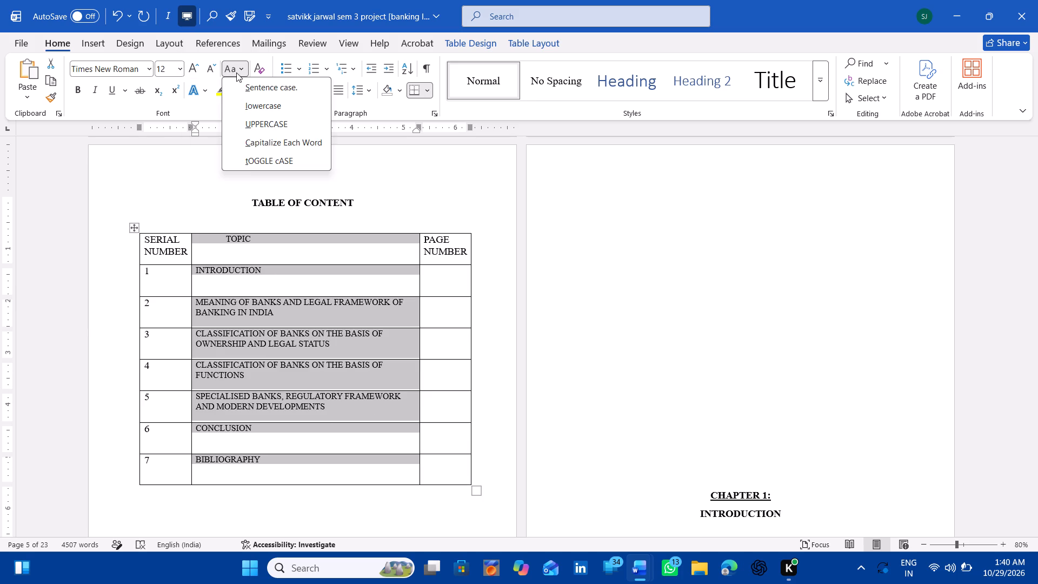
left_click(268, 126)
left_click(268, 126)
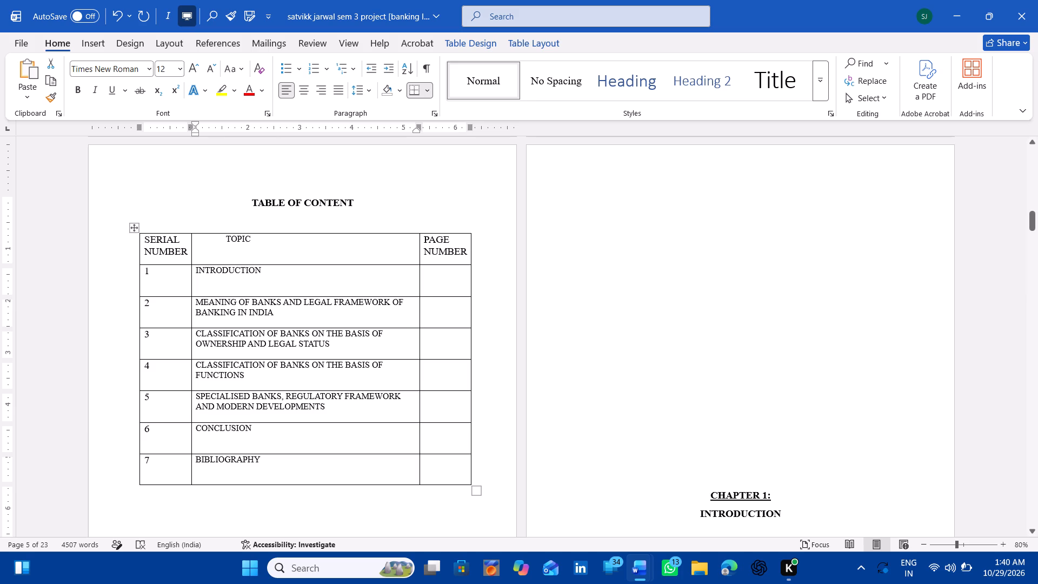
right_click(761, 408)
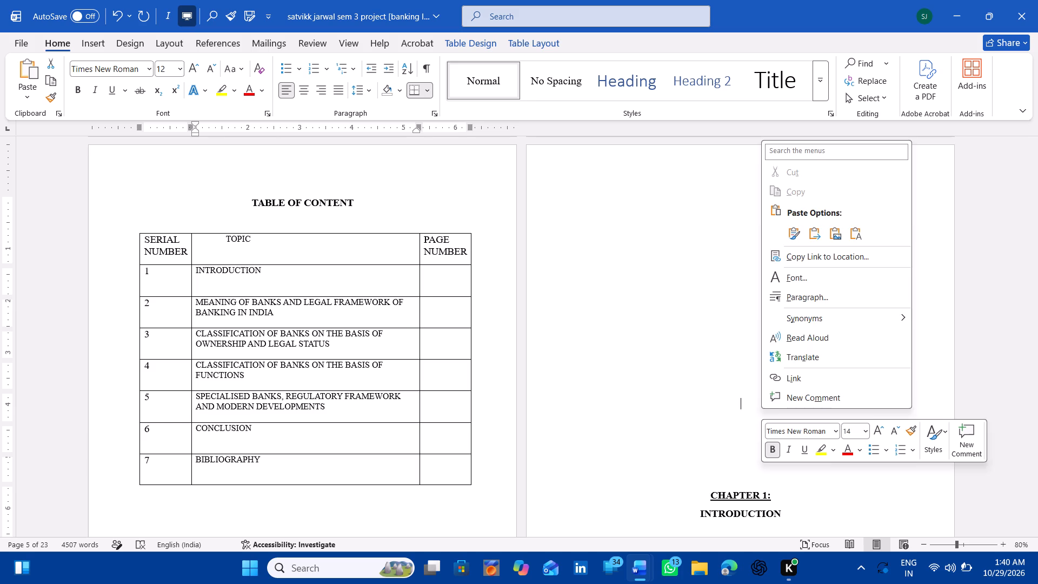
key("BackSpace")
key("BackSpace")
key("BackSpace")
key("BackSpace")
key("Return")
Delete the blank lines above the CHAPTER 1: INTRODUCTION heading so that it starts at the top of its page.
scroll(644, 311, "down", 1)
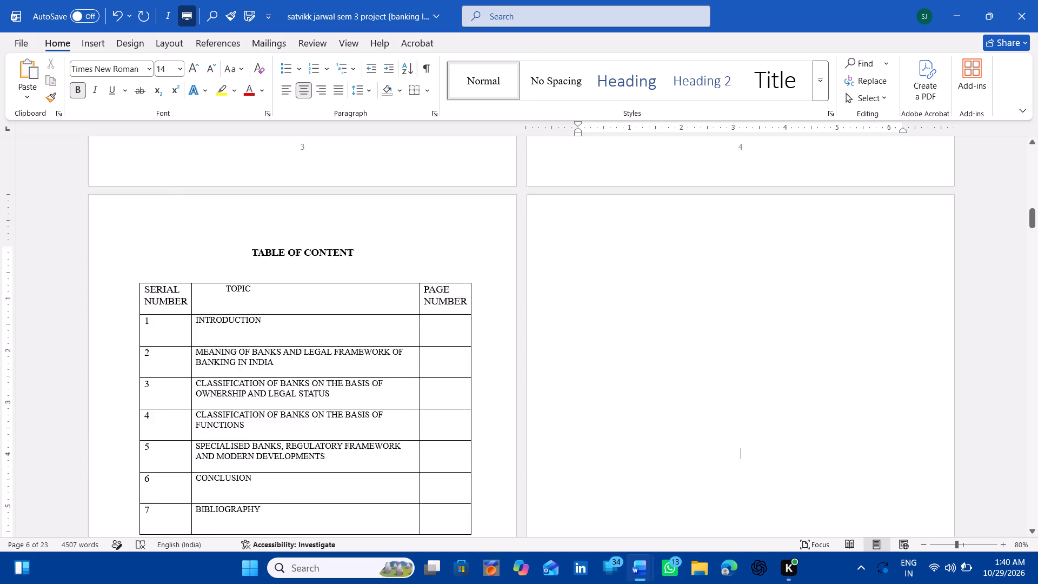
scroll(644, 311, "down", 1)
scroll(631, 420, "down", 2)
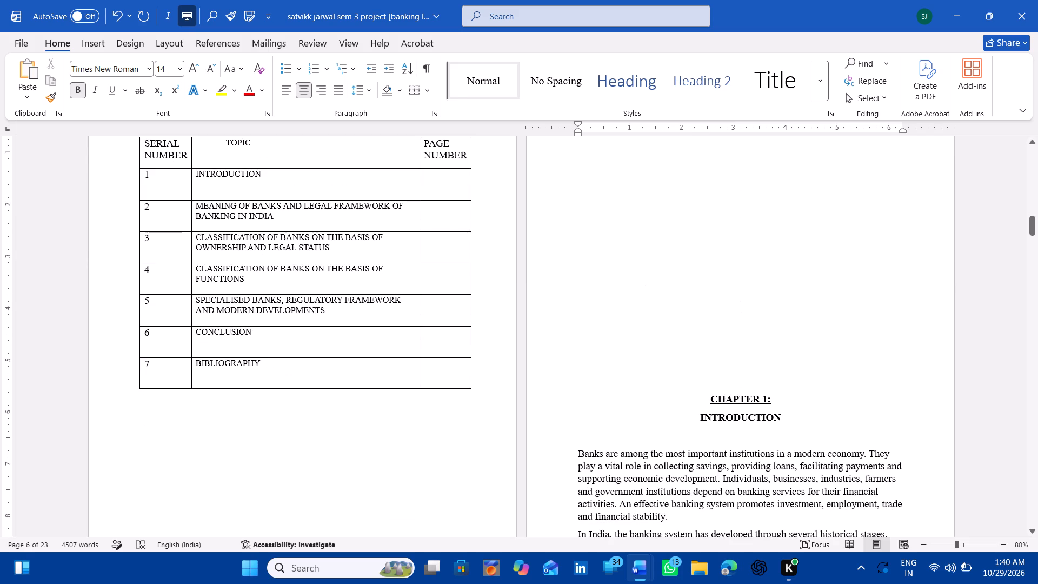
left_click(657, 384)
key("BackSpace")
key("BackSpace")
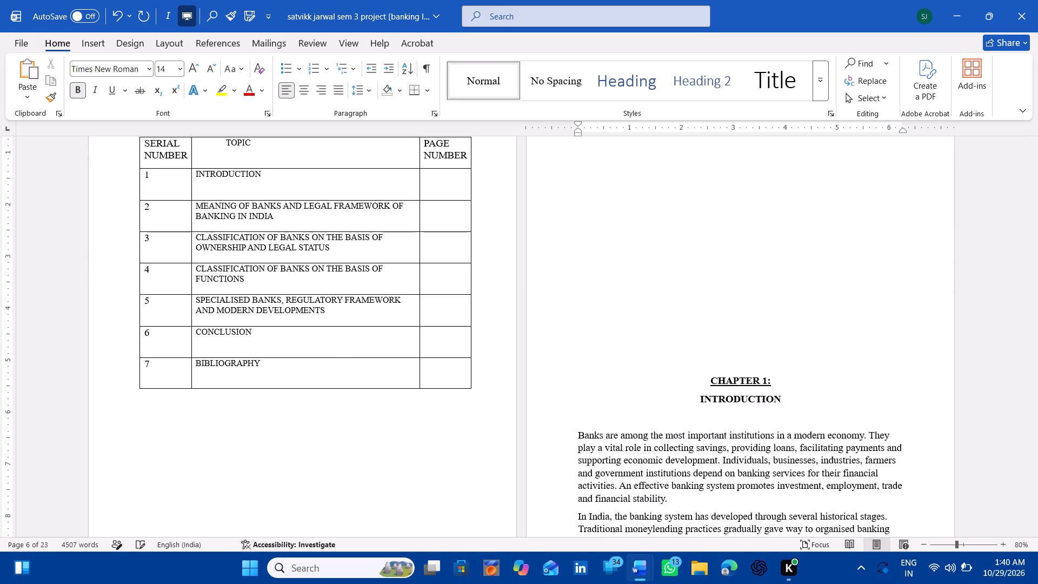
key("BackSpace")
key("BackSpace")
key("BackSpace")
key("BackSpace")
key("BackSpace")
key("BackSpace")
key("BackSpace")
key("BackSpace")
key("BackSpace")
key("BackSpace")
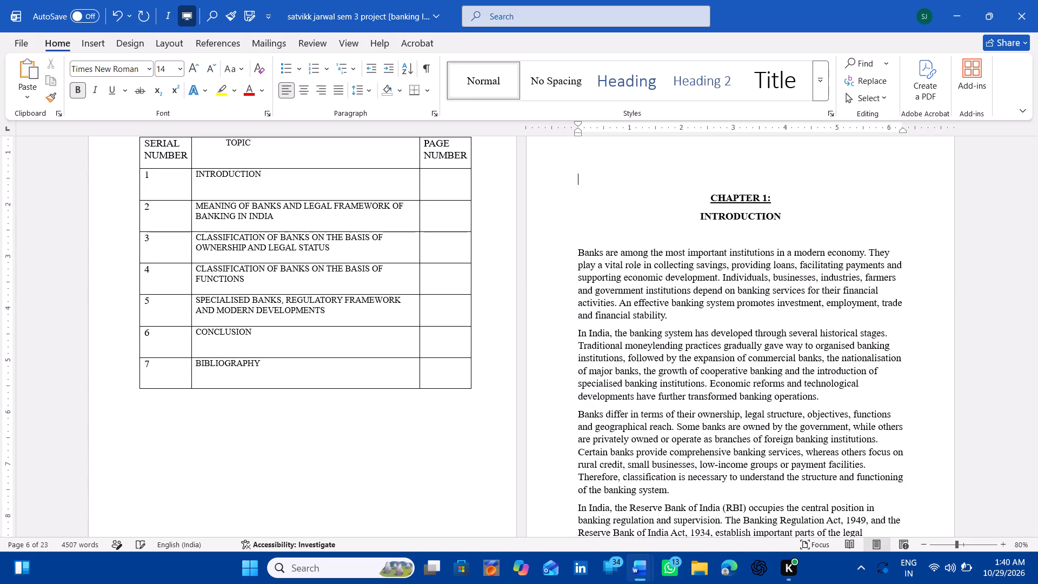
key("BackSpace")
key("BackSpace")
key("BackSpace")
key("BackSpace")
key("BackSpace")
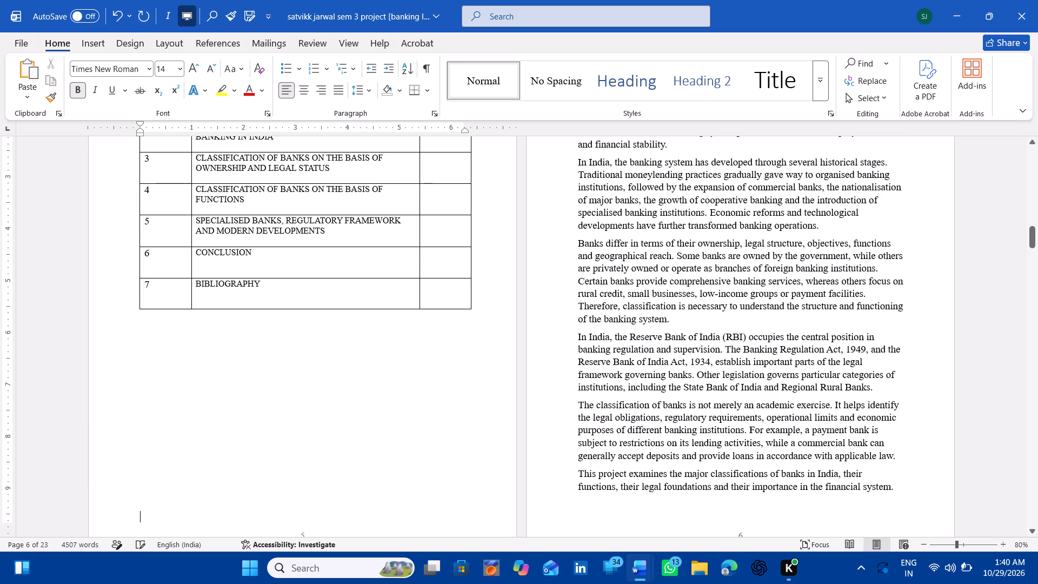
Enter the page range 6-7 in the PAGE NUMBER cell of row 1, INTRODUCTION.
scroll(662, 461, "right", 1)
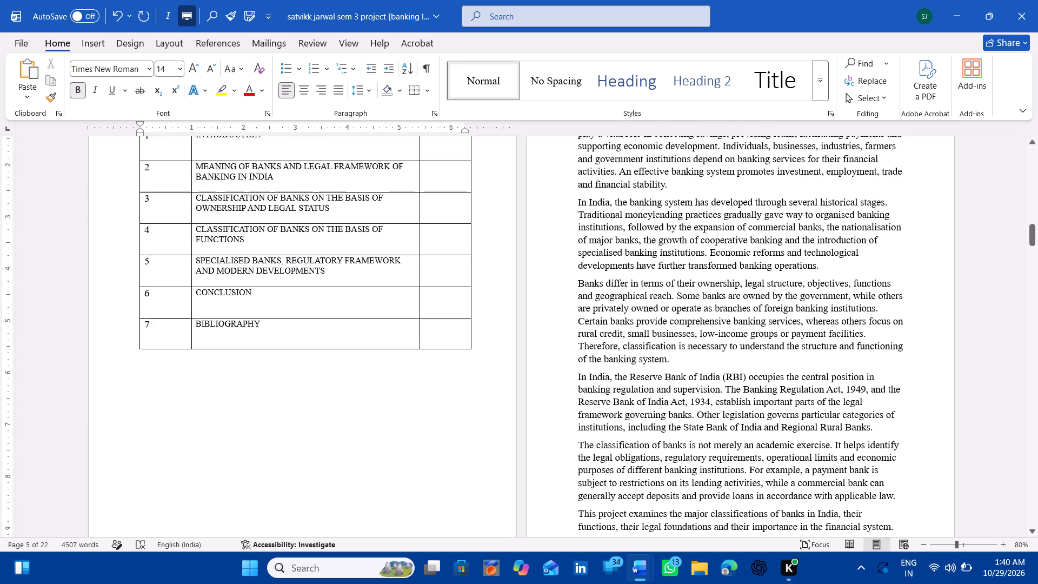
scroll(662, 461, "right", 1)
scroll(662, 461, "down", 3)
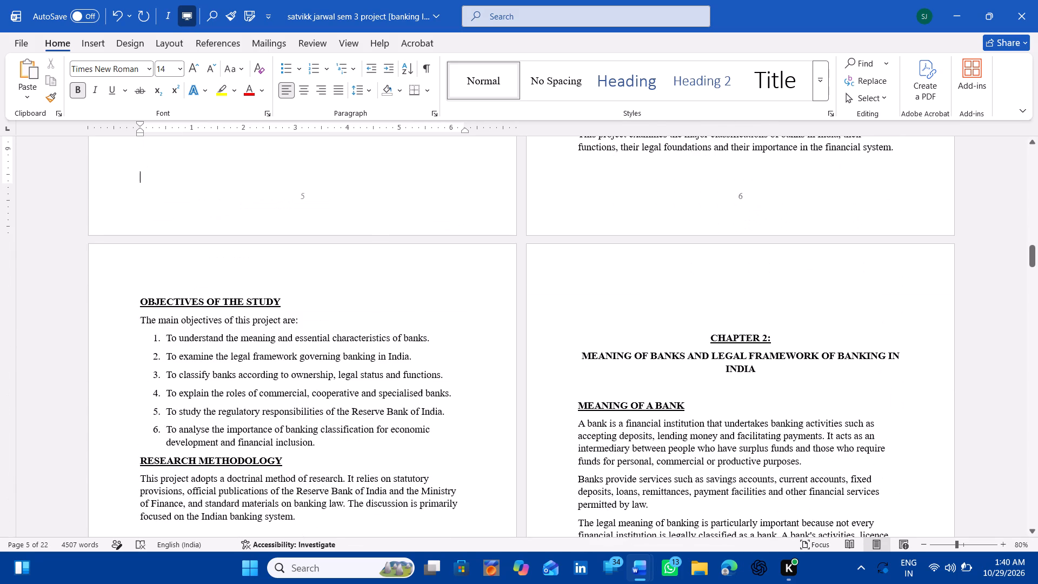
scroll(662, 461, "down", 4)
scroll(662, 461, "up", 10)
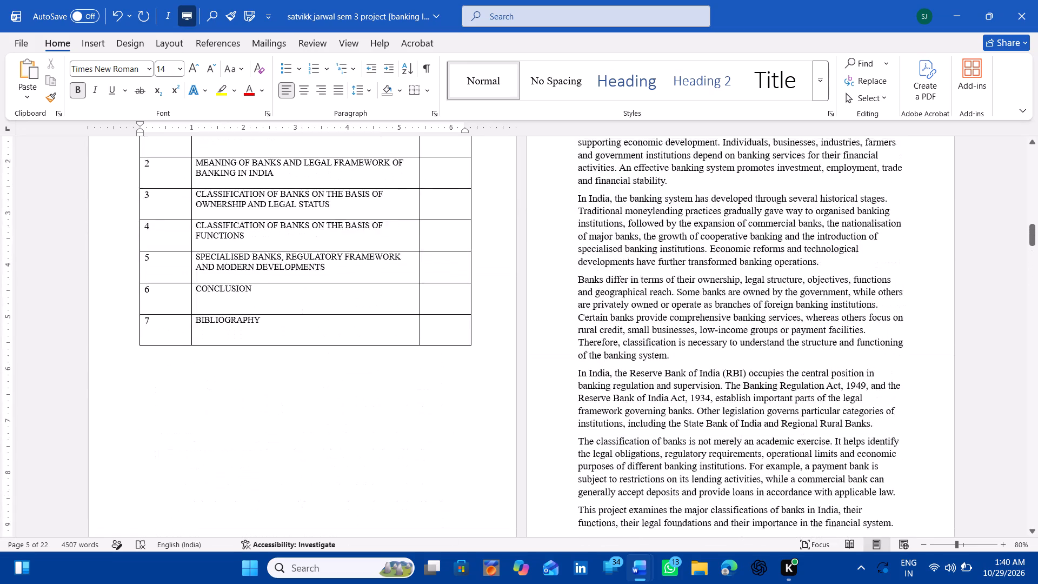
scroll(662, 461, "up", 2)
left_click(440, 262)
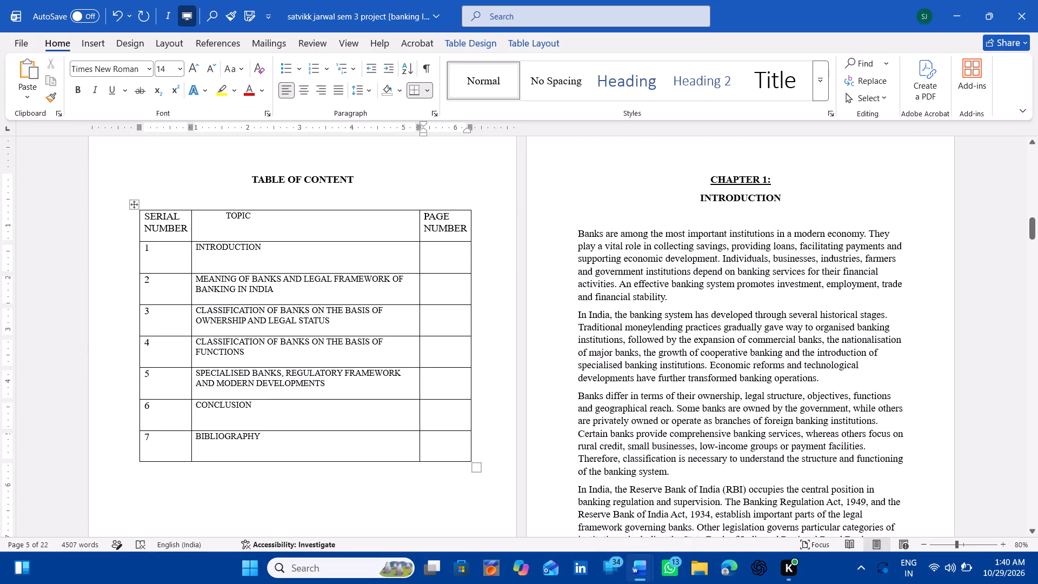
key("6")
type("-7")
Remove one blank line above the CHAPTER 2: heading.
scroll(556, 382, "down", 4)
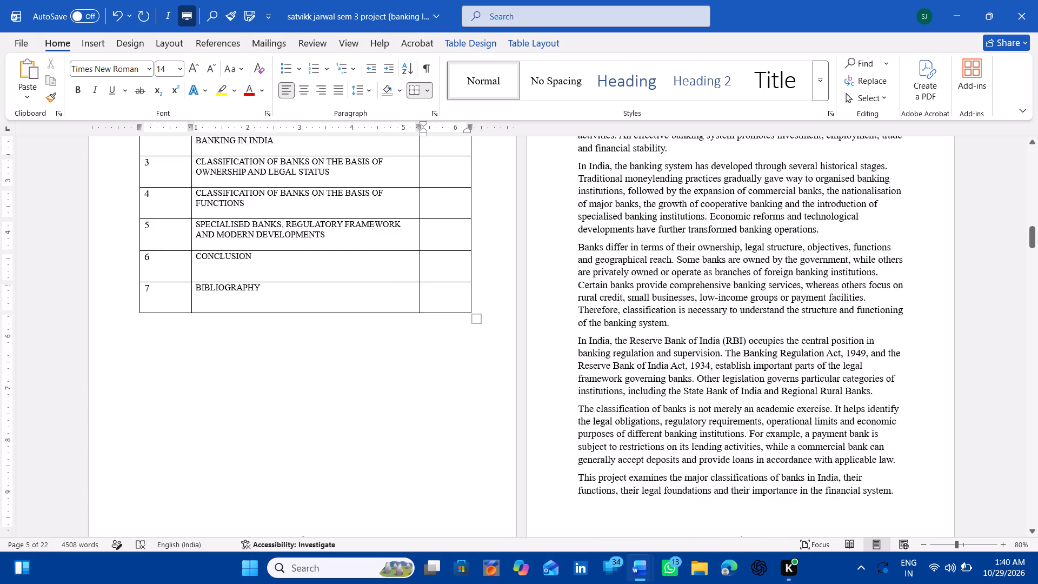
scroll(556, 382, "down", 9)
scroll(556, 382, "up", 1)
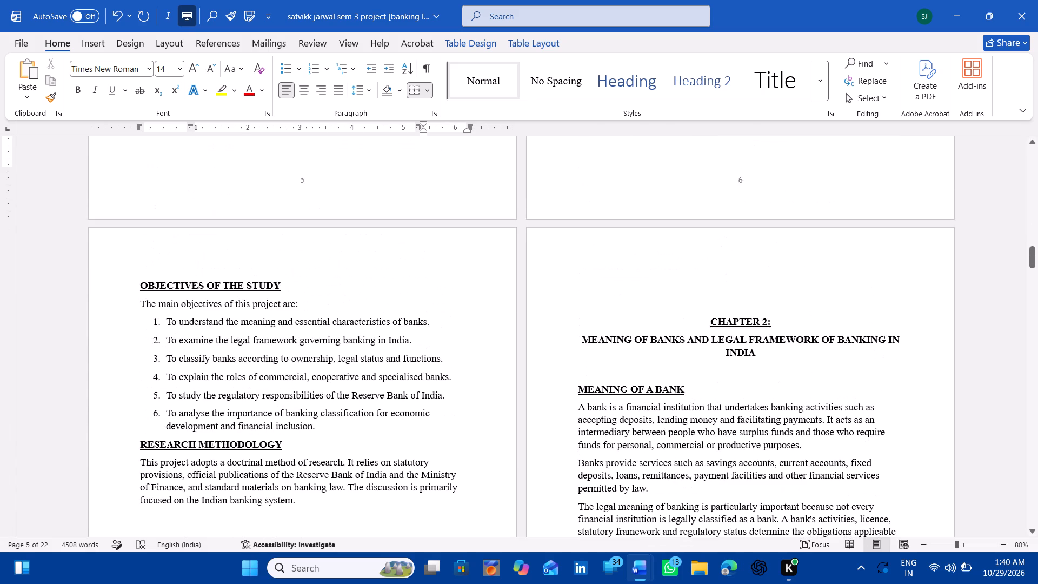
left_click(589, 279)
key("BackSpace")
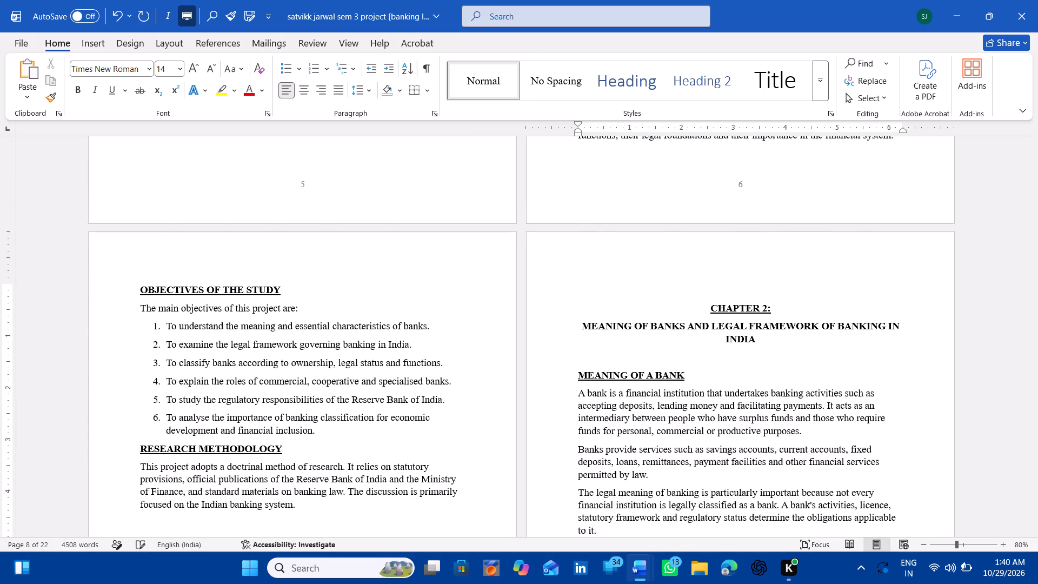
Look up the pages Chapter 2 covers and enter 8-10 in the PAGE NUMBER cell of row 2.
scroll(589, 279, "down", 1)
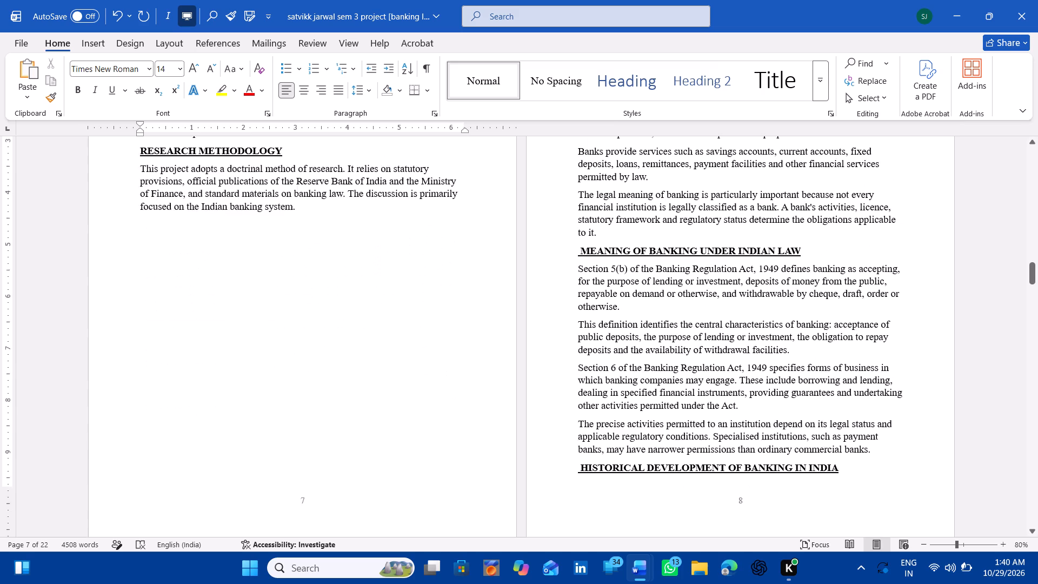
scroll(589, 279, "down", 9)
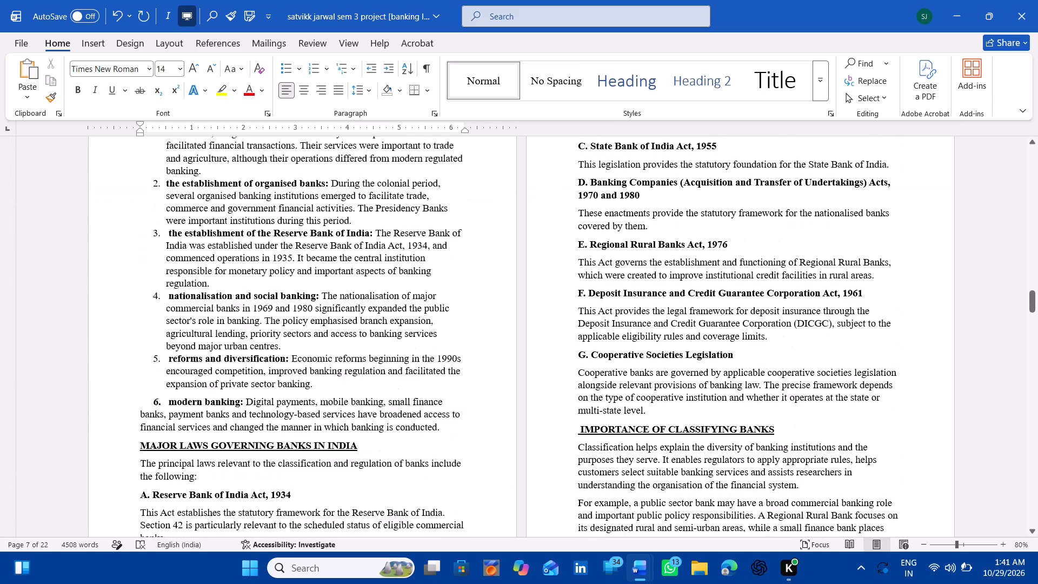
scroll(589, 279, "down", 6)
scroll(592, 274, "up", 10)
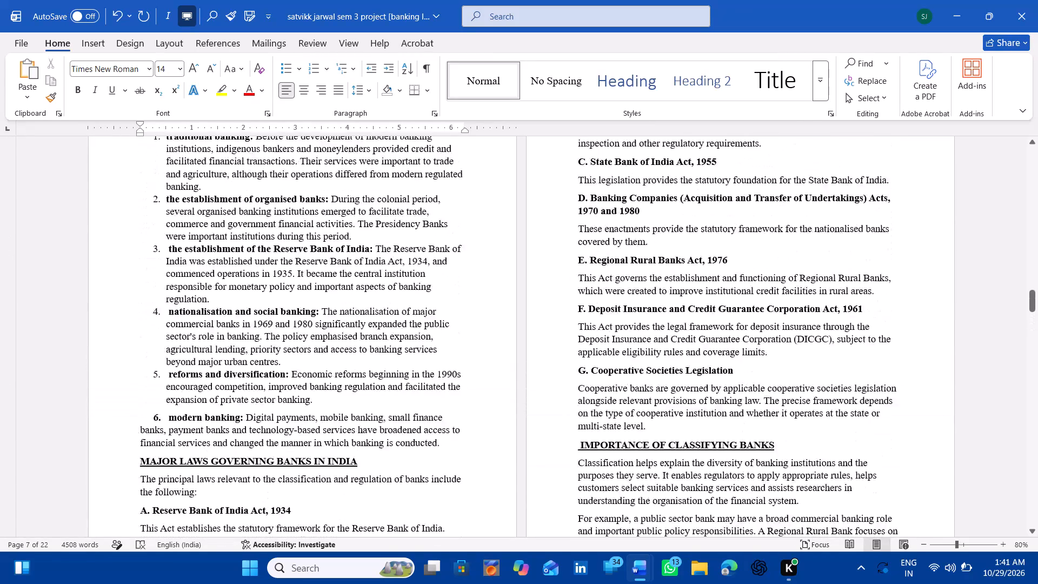
scroll(592, 274, "up", 10)
scroll(592, 274, "down", 2)
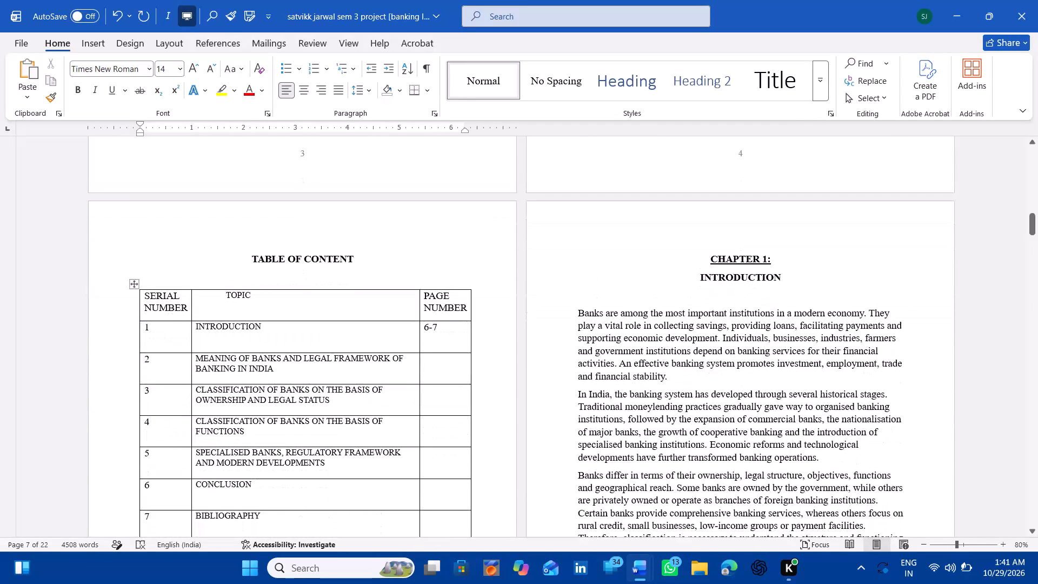
left_click(440, 369)
type("10-")
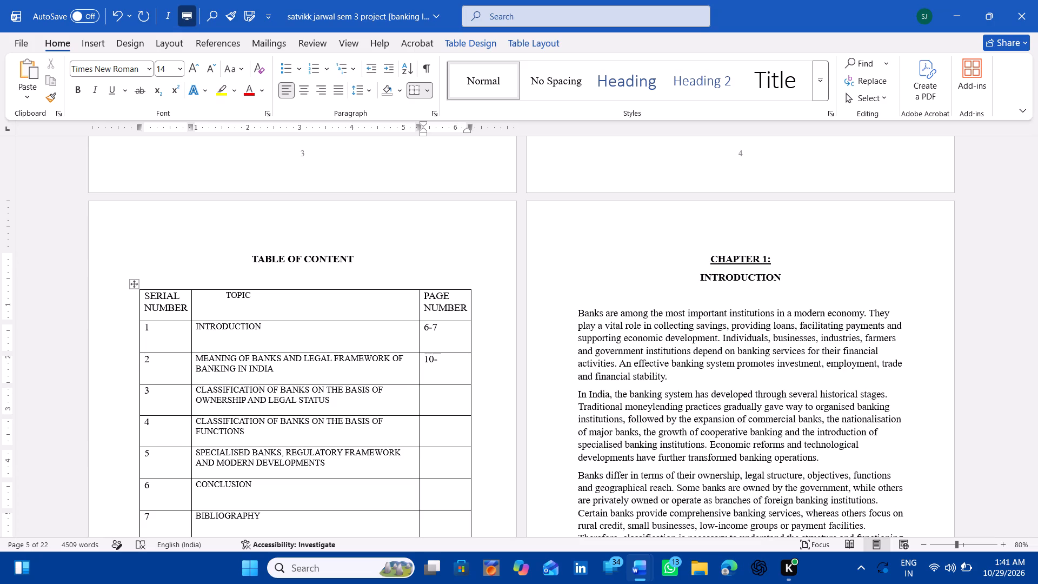
key("BackSpace")
key("BackSpace")
key("BackSpace")
key("8")
type("-10")
Look up the pages Chapter 3 covers and enter 11-13 in the PAGE NUMBER cell of row 3.
scroll(440, 369, "down", 2)
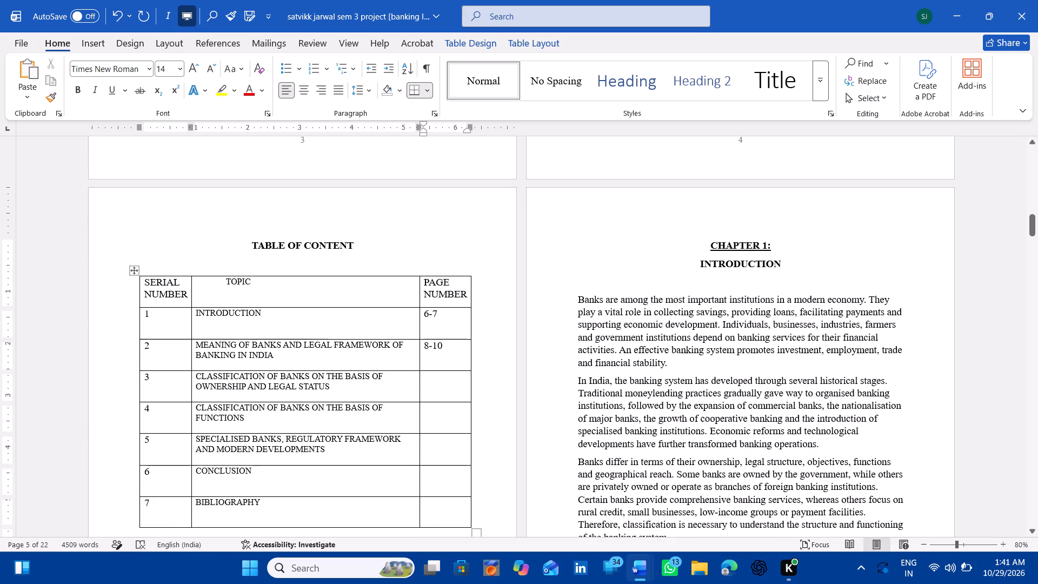
scroll(440, 369, "down", 20)
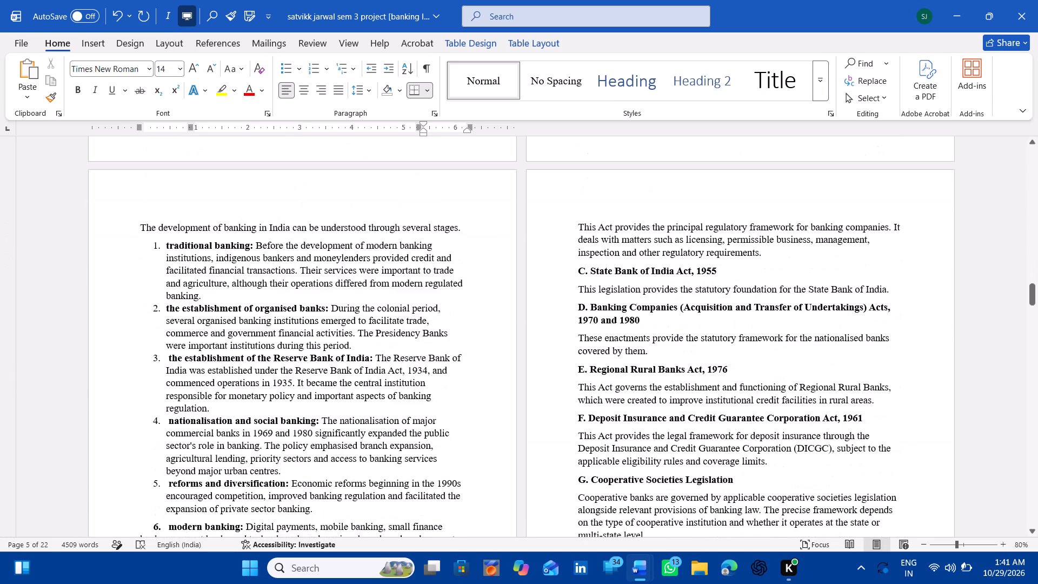
scroll(440, 369, "down", 20)
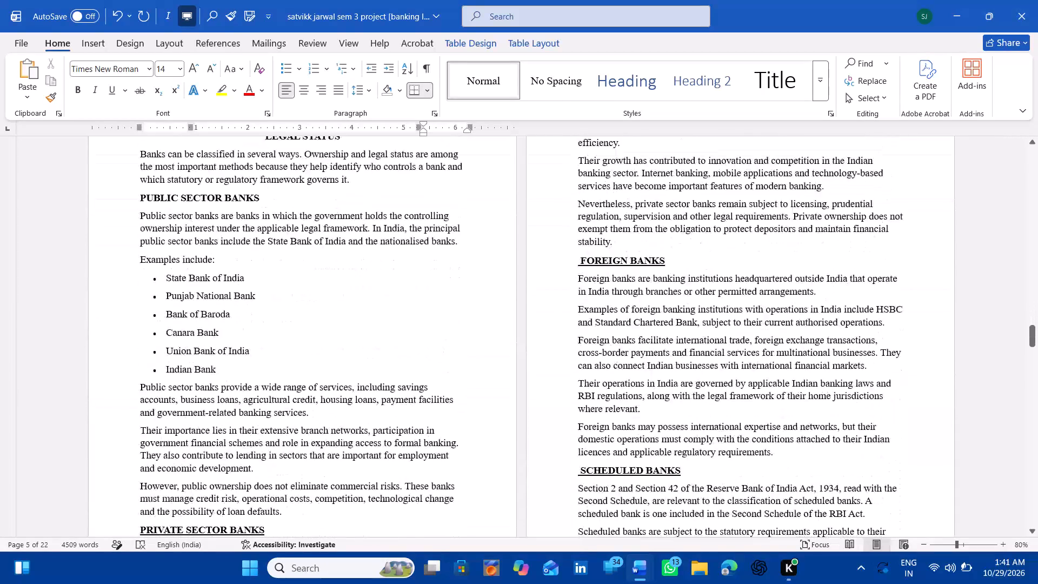
scroll(440, 369, "down", 10)
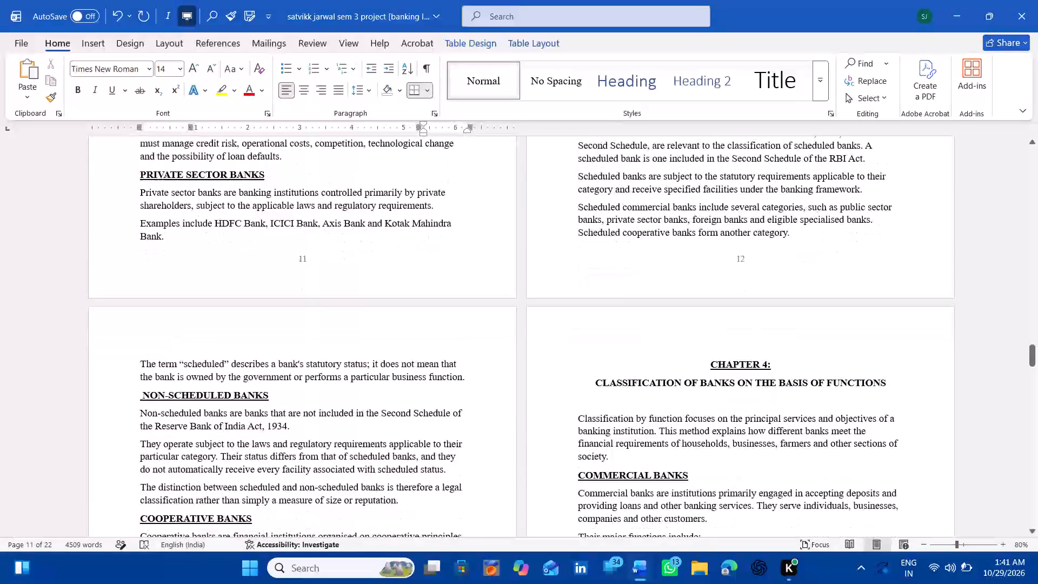
scroll(440, 369, "down", 5)
scroll(440, 369, "up", 5)
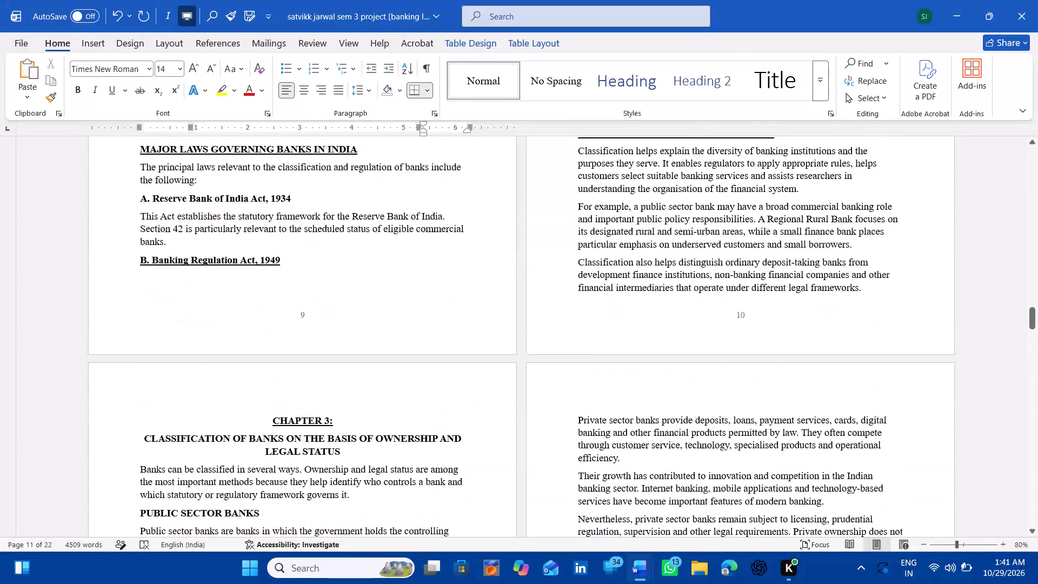
scroll(440, 369, "up", 20)
scroll(440, 369, "up", 1)
scroll(440, 369, "down", 8)
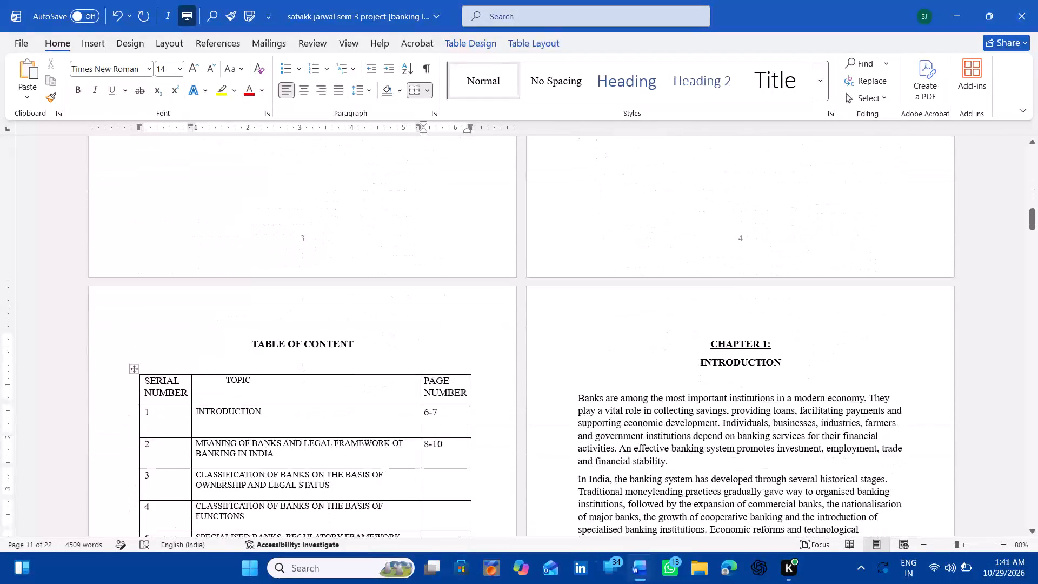
scroll(440, 369, "down", 4)
double_click(424, 426)
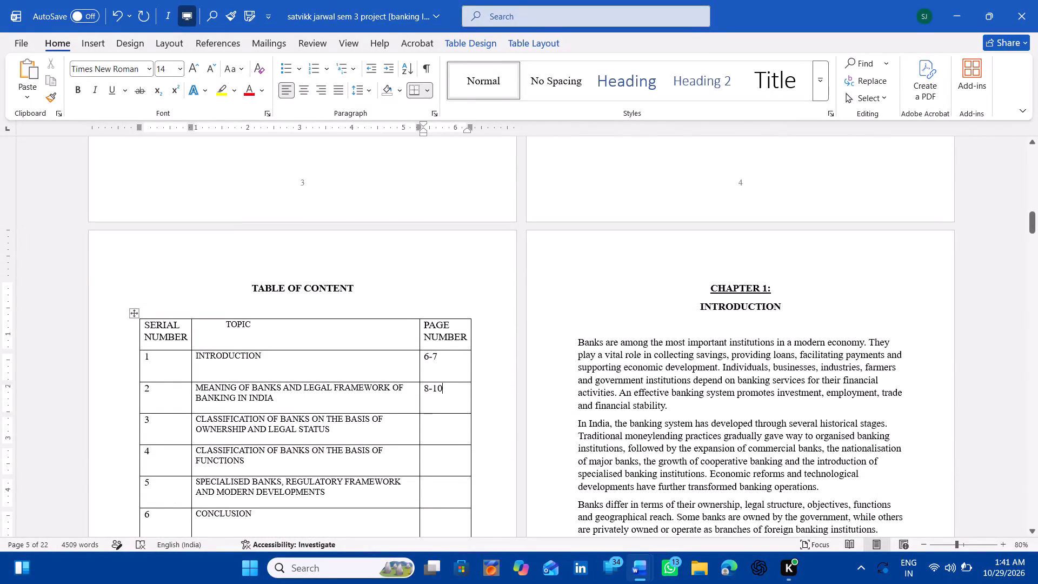
type("11")
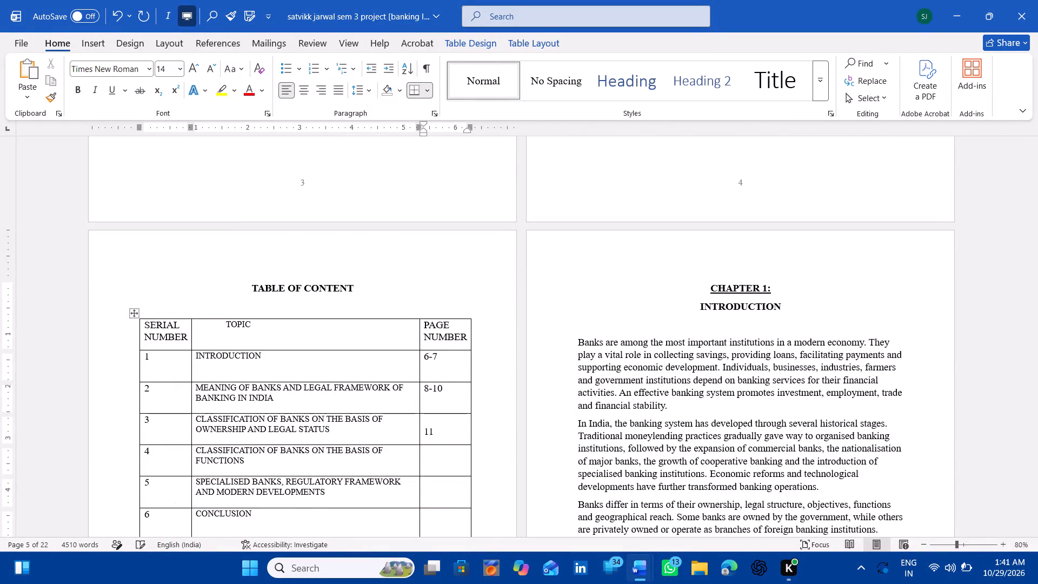
type("-13")
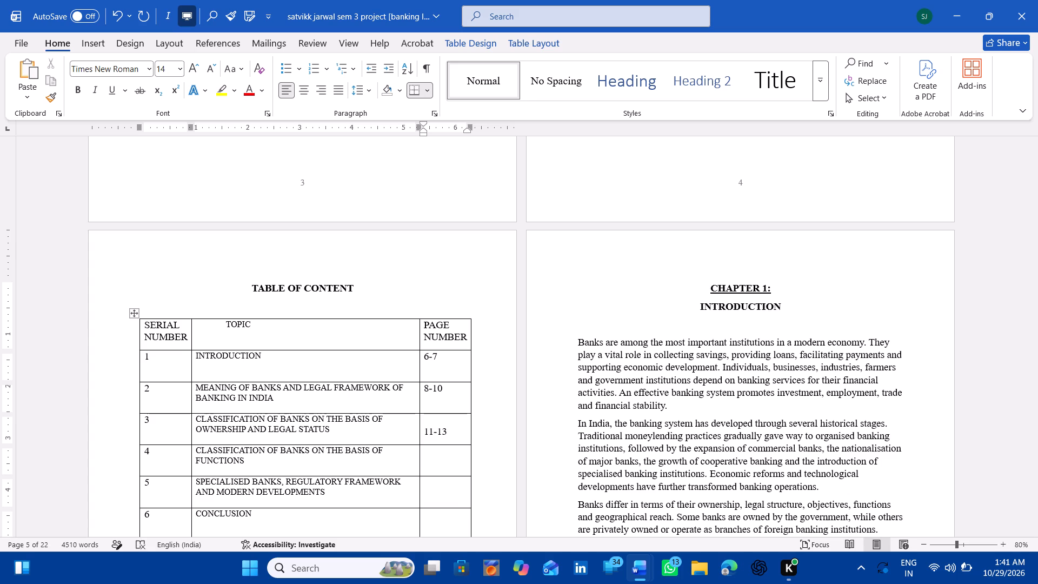
Remove the empty line above 11-13 in the PAGE NUMBER cell of row 3.
left_click(427, 418)
key("BackSpace")
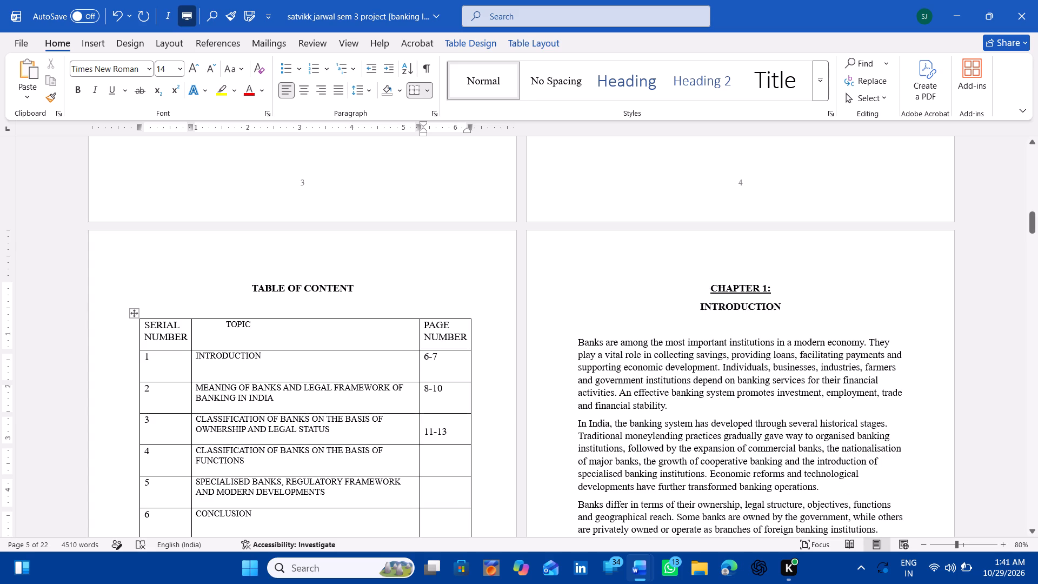
left_click(423, 431)
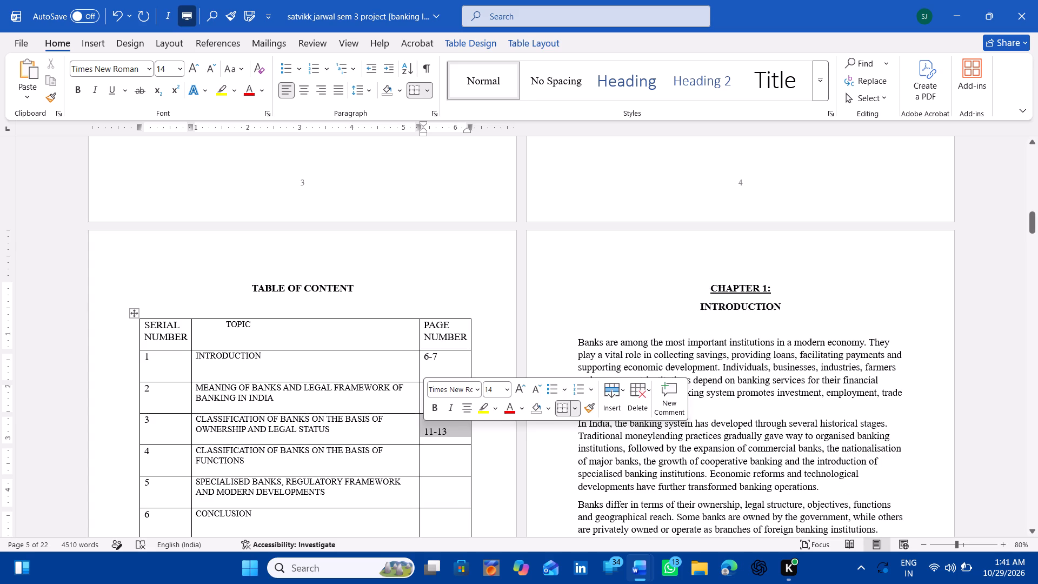
left_click(426, 430)
key("BackSpace")
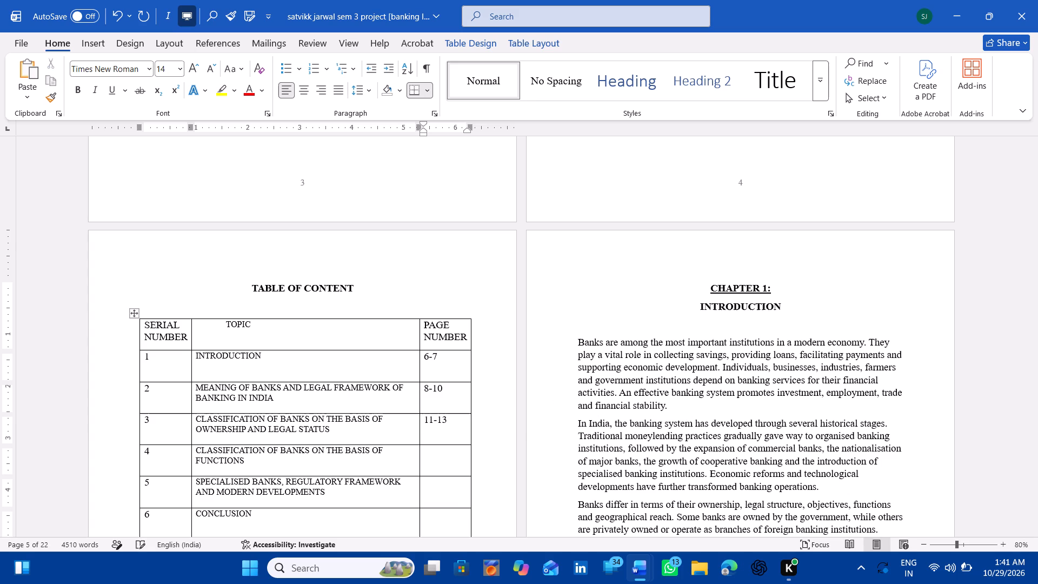
Look up the pages Chapter 4 covers and enter 14-17 in the PAGE NUMBER cell of row 4.
scroll(426, 430, "down", 3)
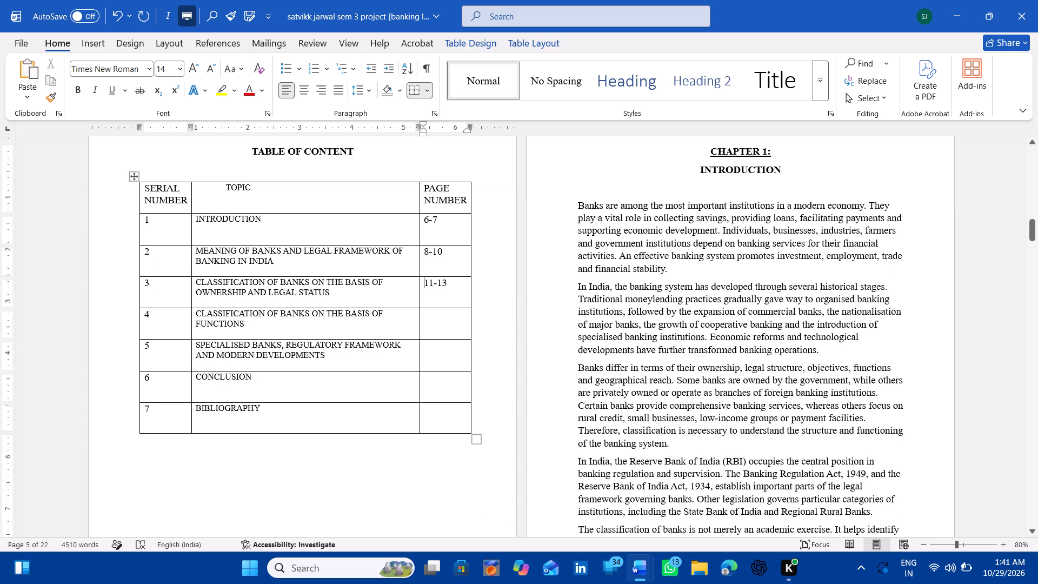
scroll(426, 430, "down", 11)
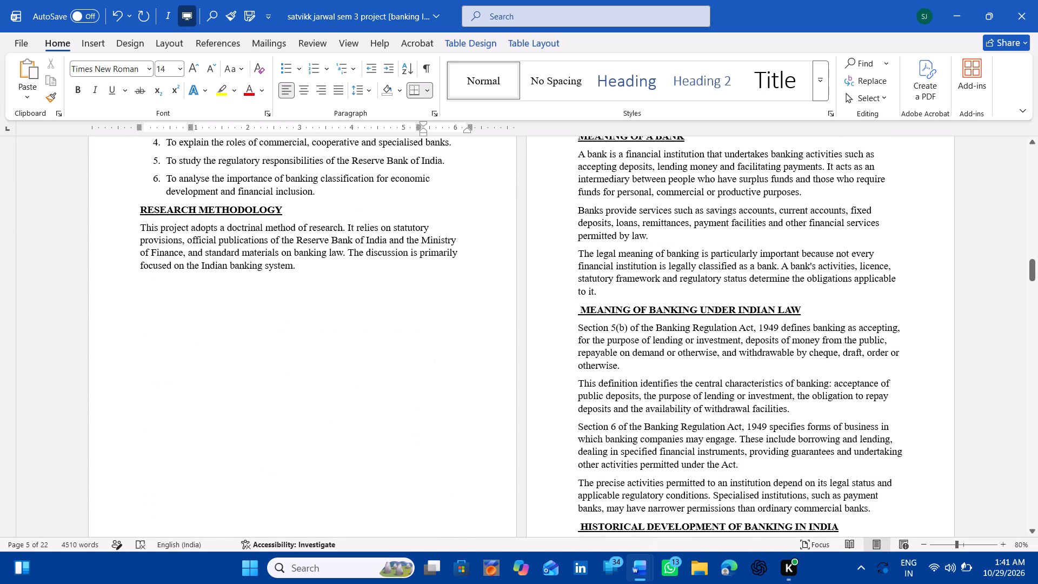
scroll(426, 430, "down", 16)
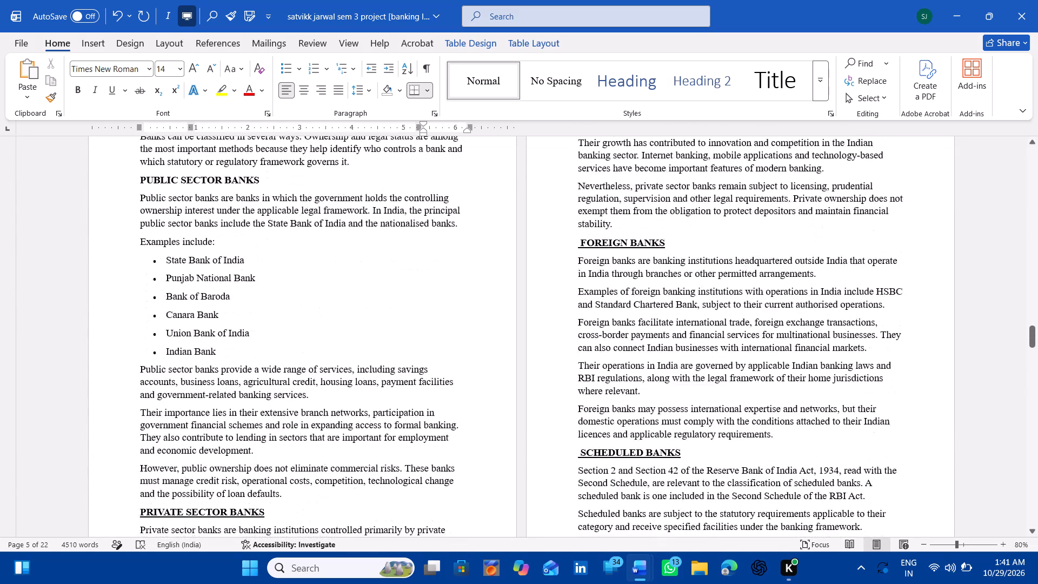
scroll(426, 430, "down", 16)
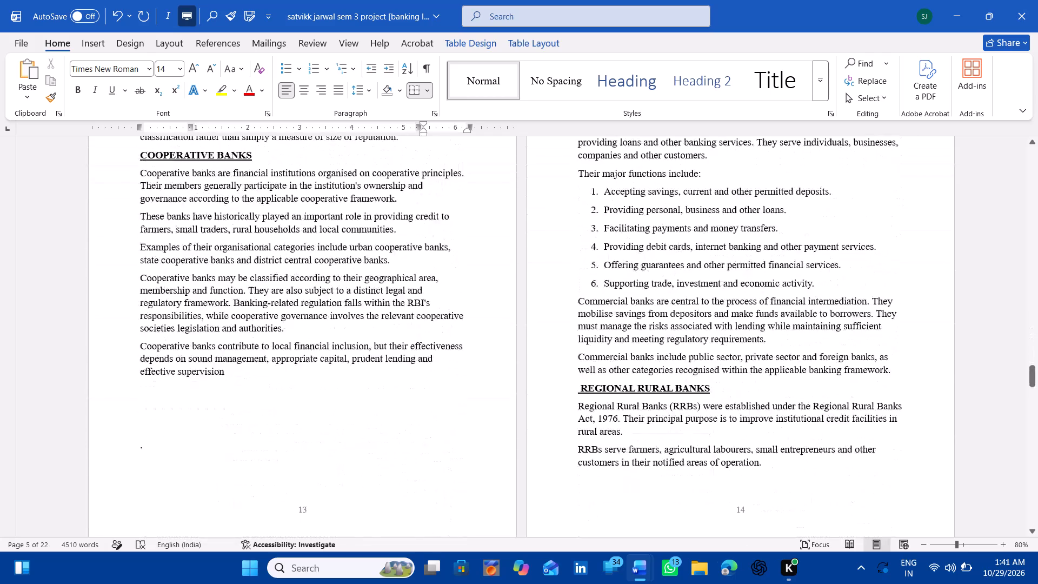
scroll(426, 430, "down", 15)
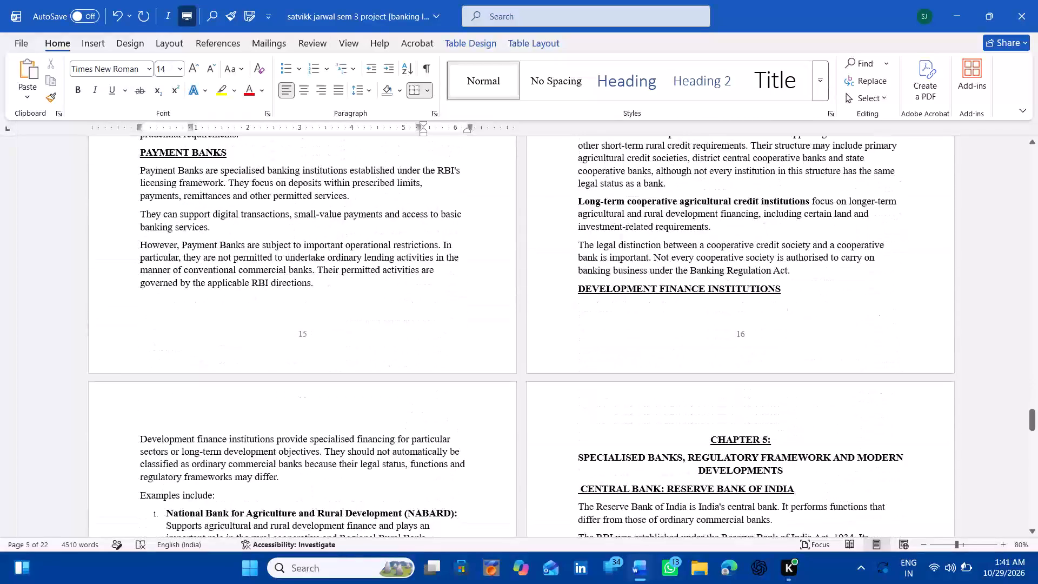
scroll(426, 430, "down", 11)
scroll(426, 430, "up", 6)
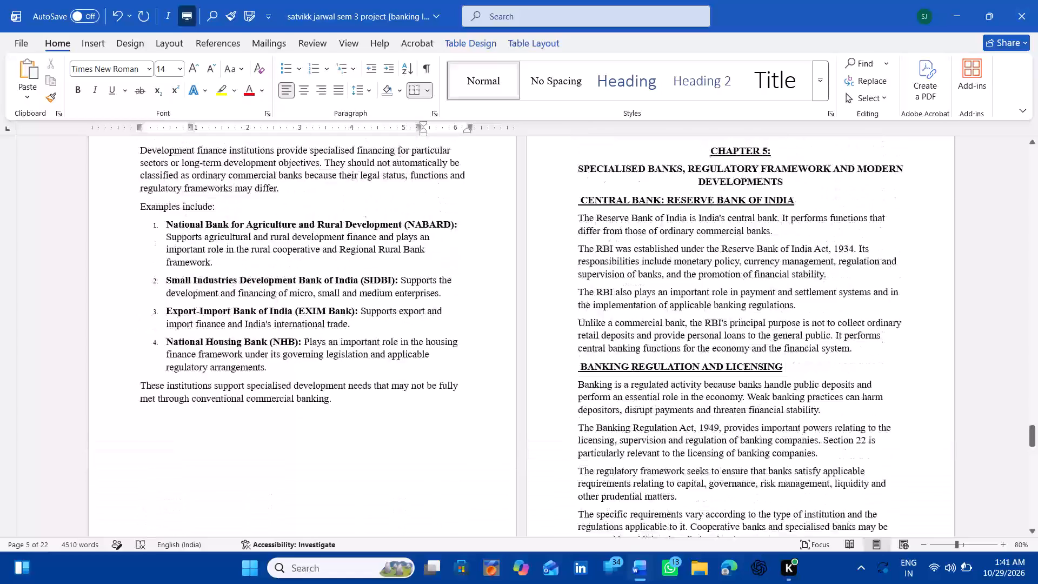
scroll(426, 430, "up", 20)
scroll(426, 430, "up", 17)
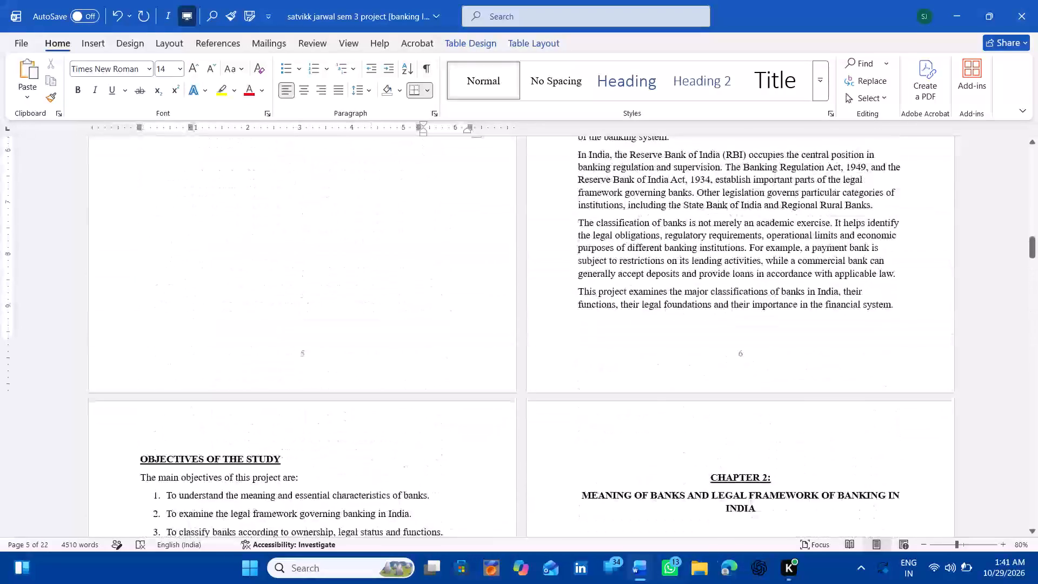
scroll(426, 430, "up", 12)
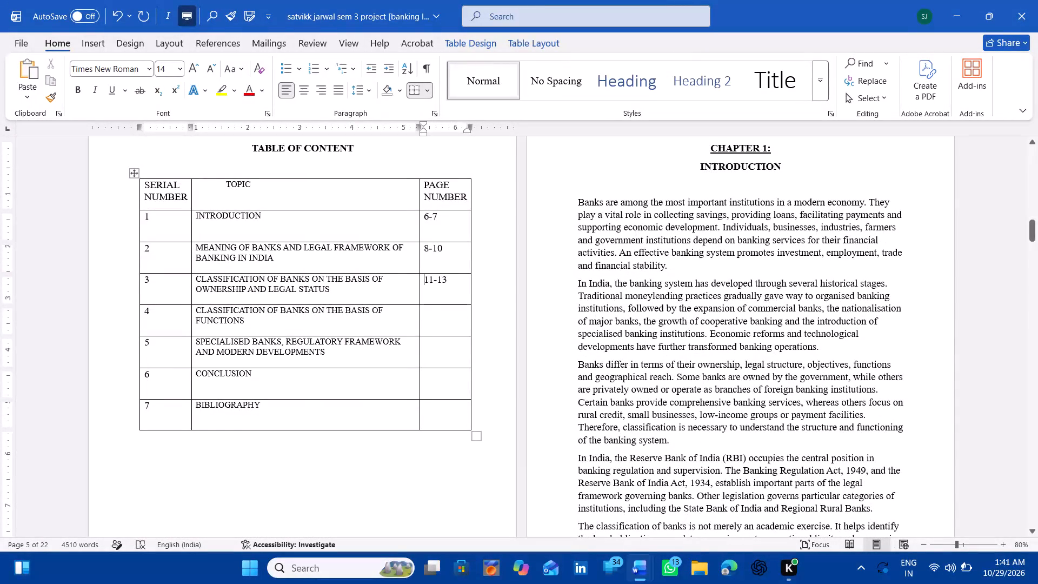
left_click(431, 311)
type("14-17")
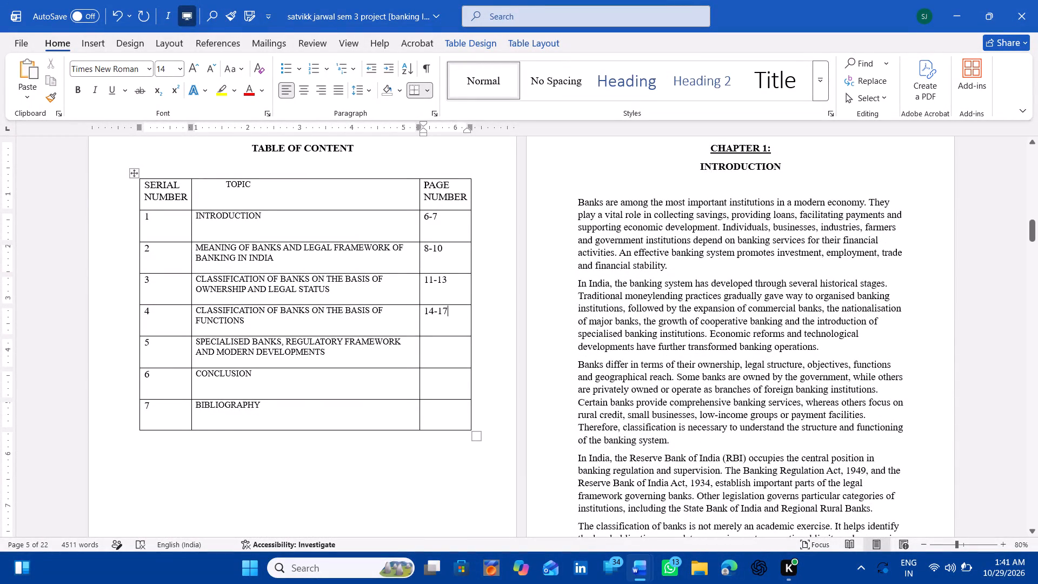
Look up the pages Chapter 5, the conclusion and the bibliography cover, and enter 18-20 in the PAGE NUMBER cell of row 5.
scroll(444, 343, "down", 20)
scroll(444, 343, "down", 4)
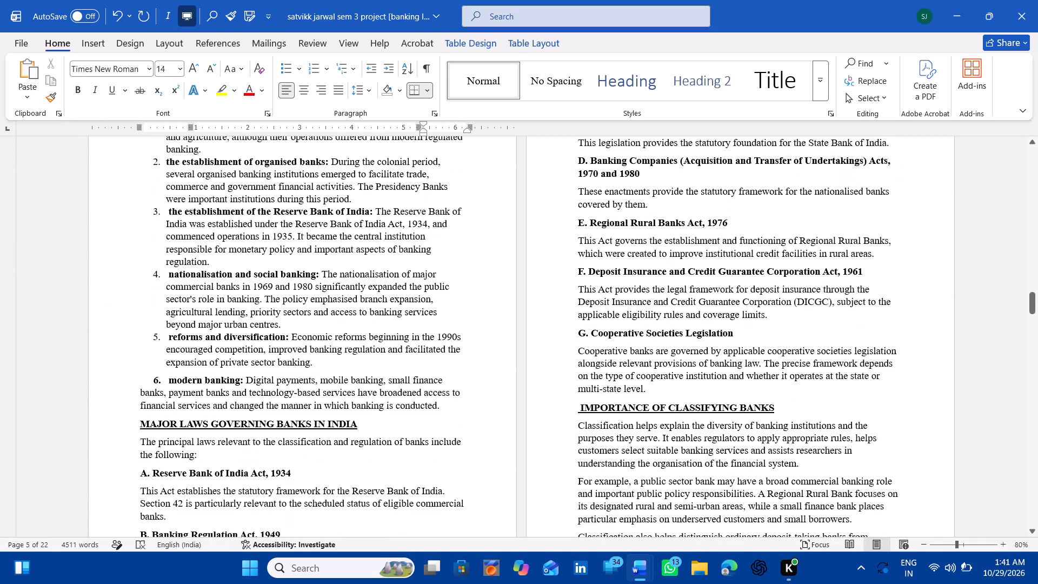
scroll(444, 343, "down", 12)
scroll(444, 343, "up", 18)
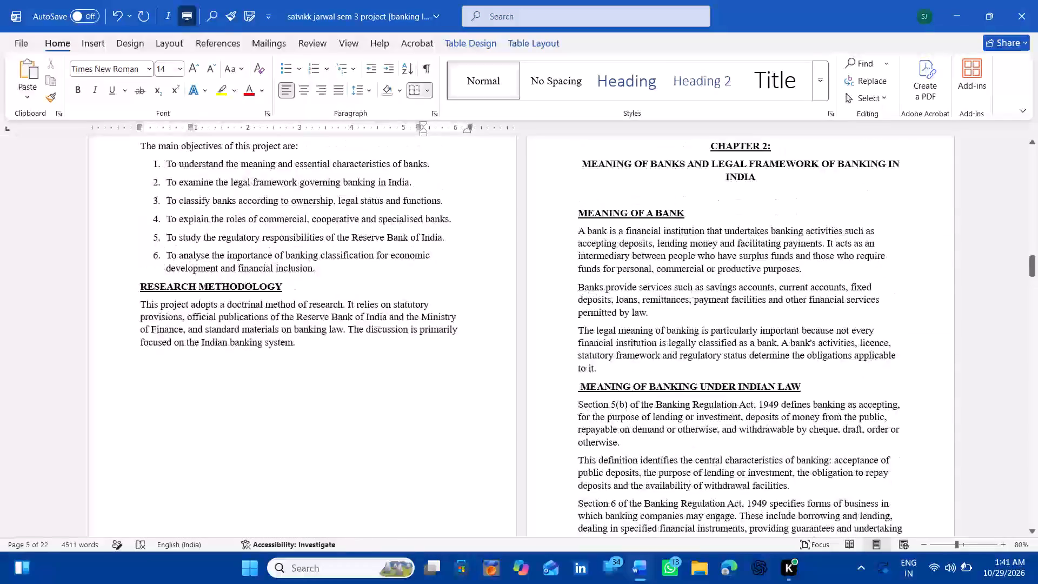
scroll(444, 343, "up", 9)
scroll(444, 343, "down", 6)
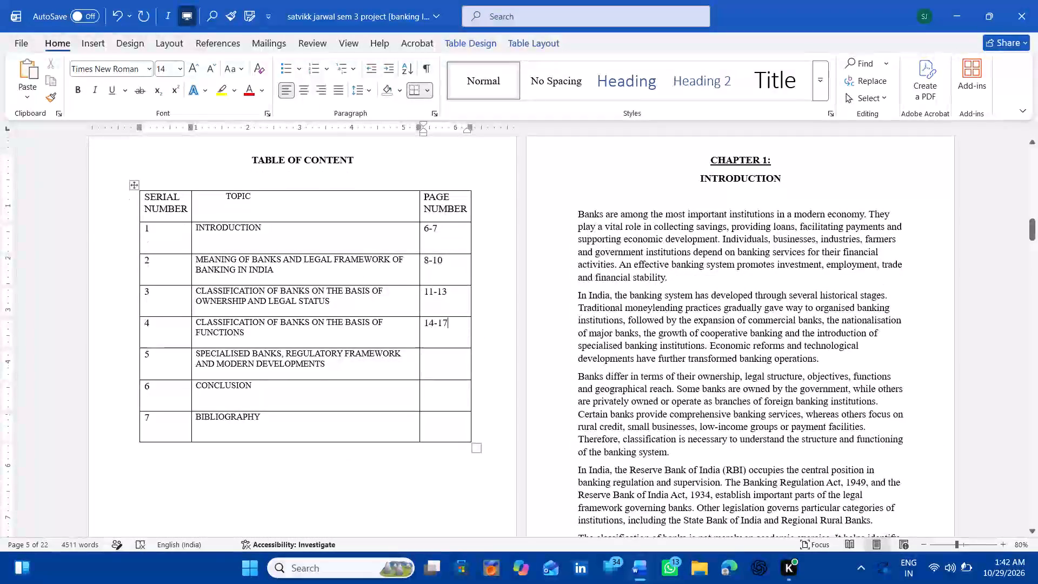
scroll(444, 343, "down", 18)
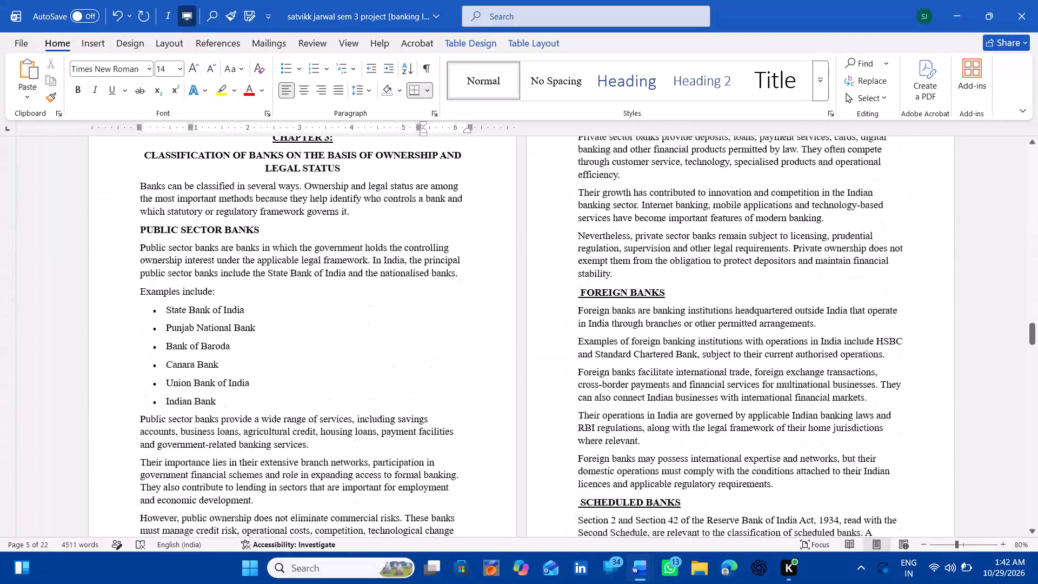
scroll(444, 343, "down", 13)
scroll(444, 343, "up", 1)
scroll(444, 343, "down", 6)
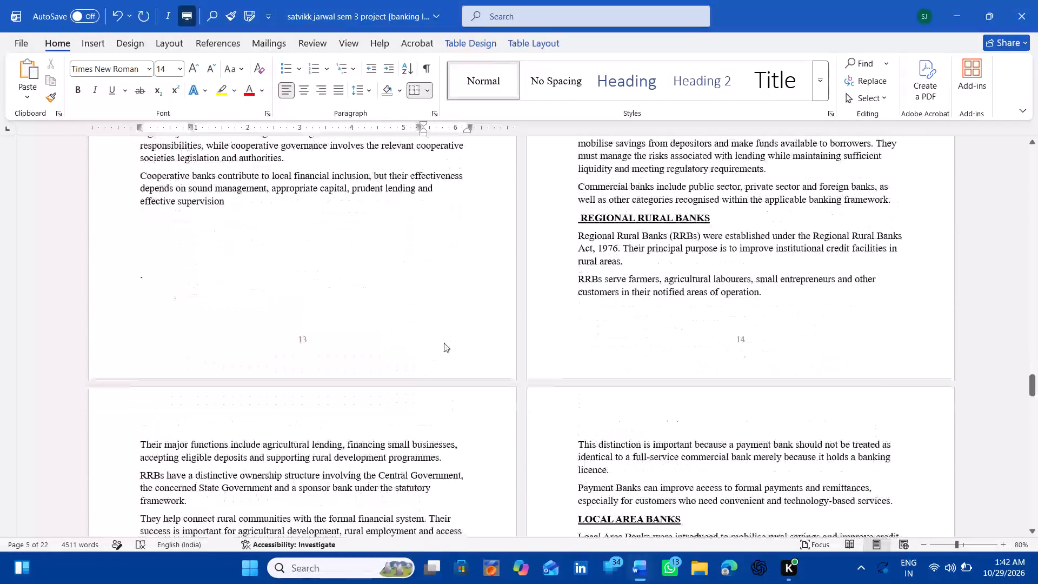
scroll(444, 343, "down", 14)
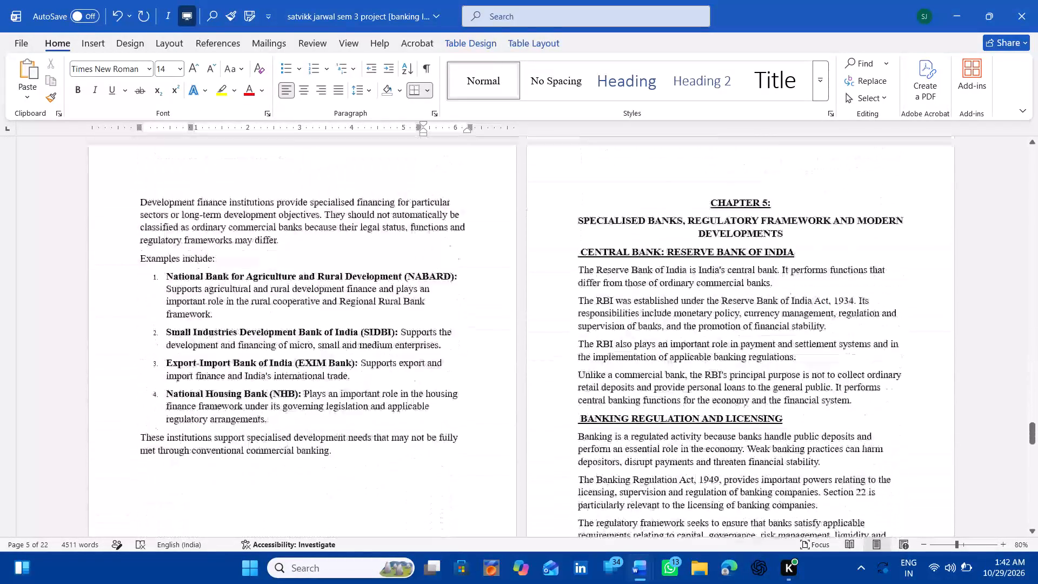
scroll(444, 343, "down", 15)
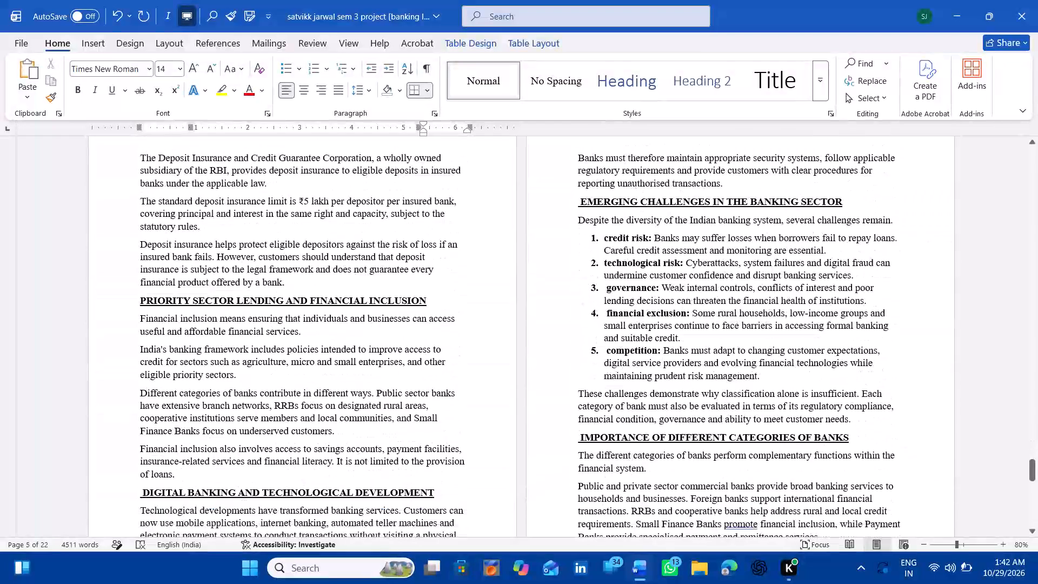
scroll(444, 343, "down", 4)
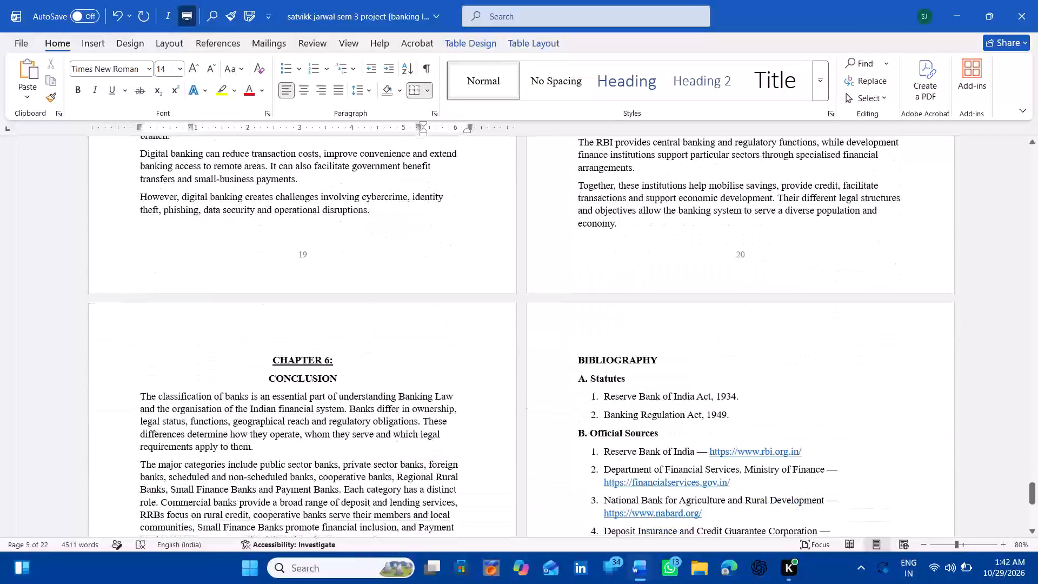
scroll(444, 343, "down", 1)
scroll(444, 343, "up", 20)
scroll(444, 343, "up", 5)
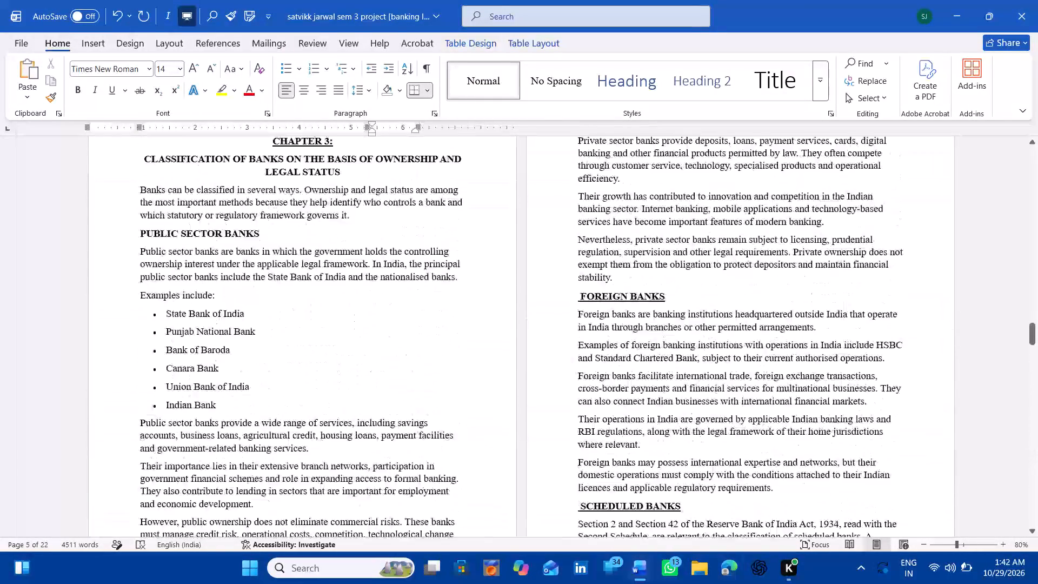
scroll(444, 343, "up", 16)
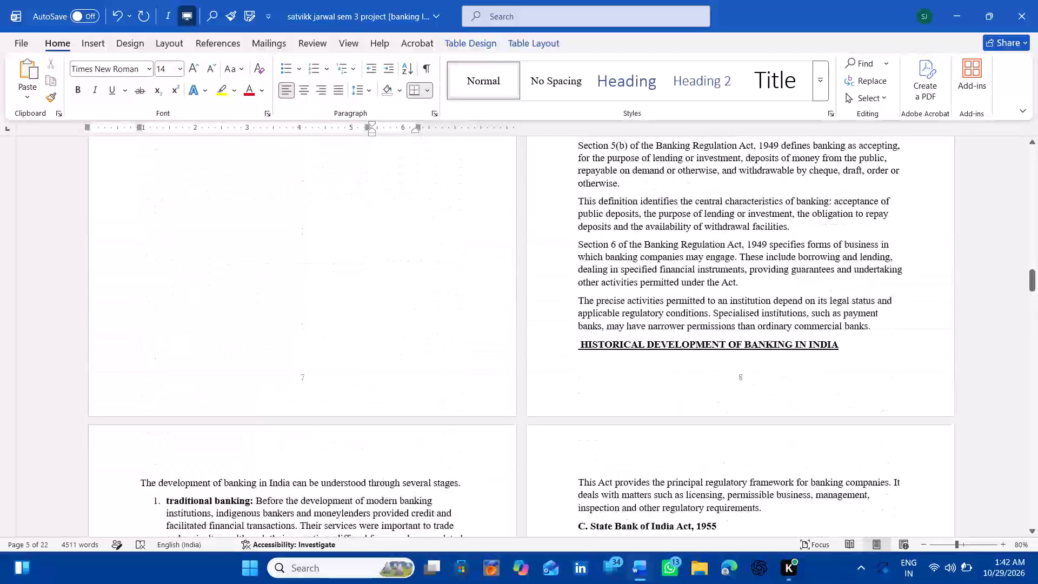
scroll(444, 343, "up", 15)
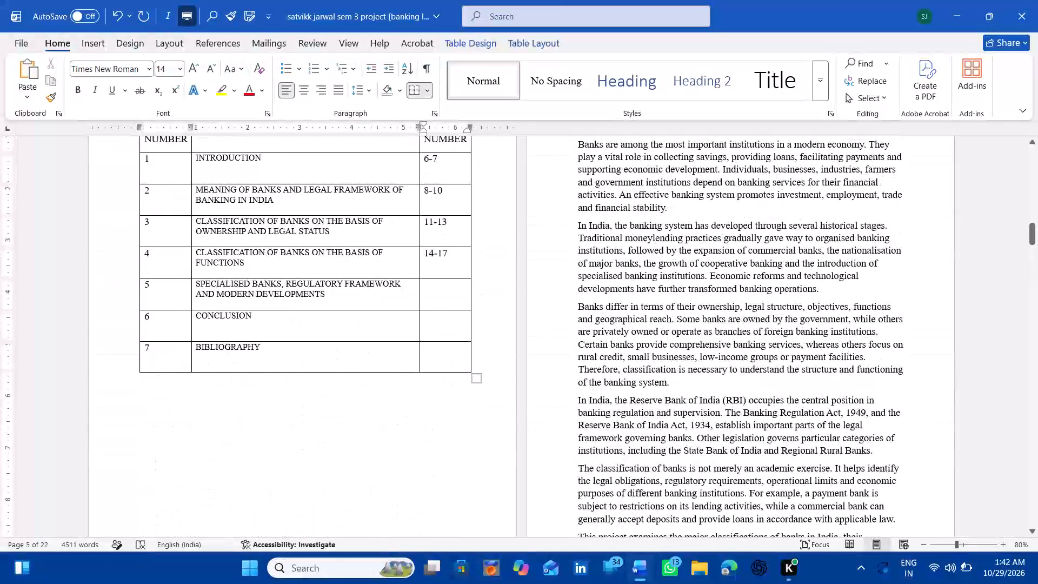
left_click(421, 287)
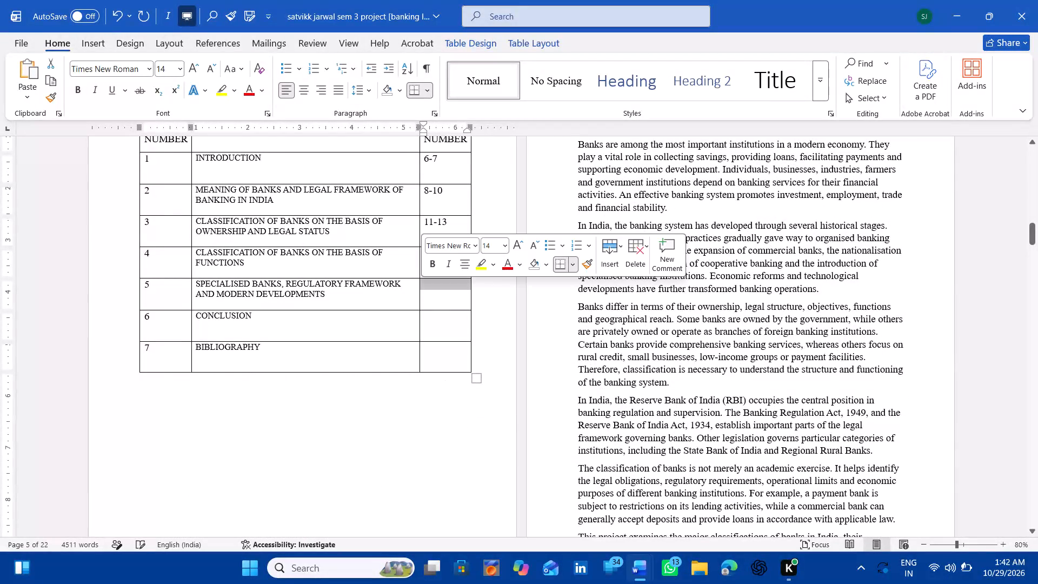
left_click(424, 287)
type("18-20")
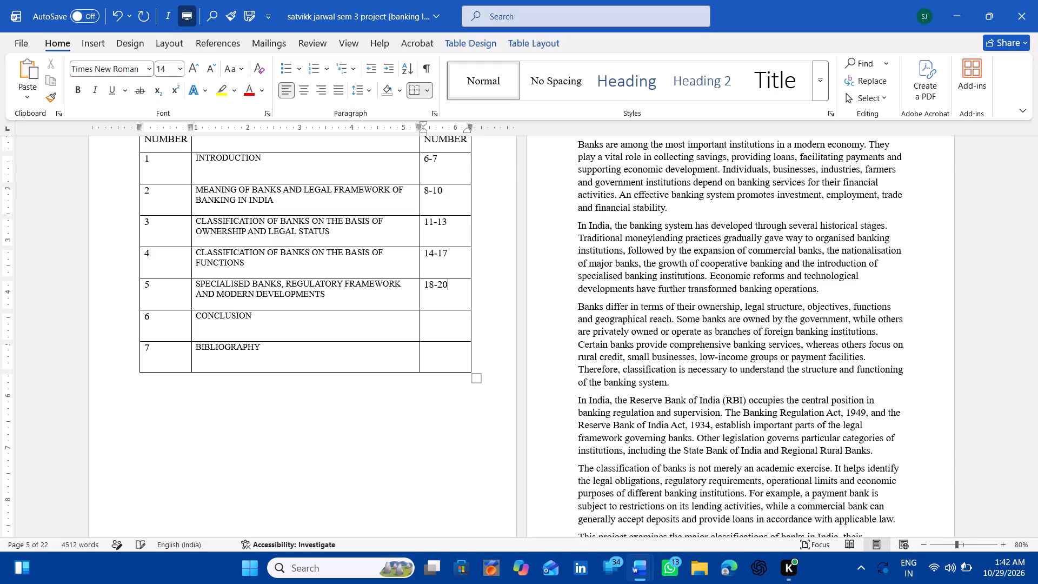
Enter page number 21 for CONCLUSION and 22 for BIBLIOGRAPHY in the table of contents.
key("Down")
type("21")
key("Left")
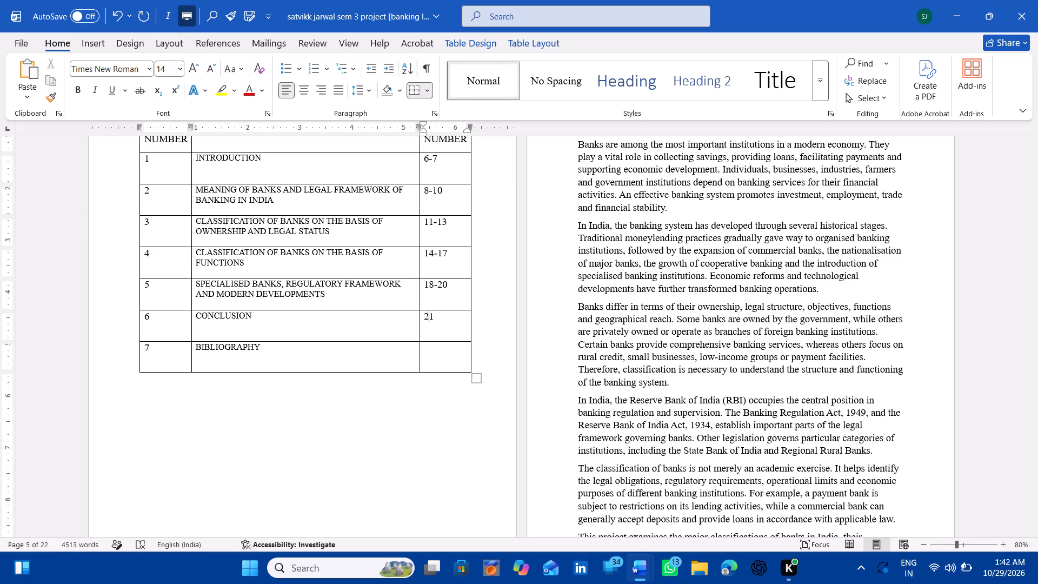
key("Right")
key("Down")
type("22")
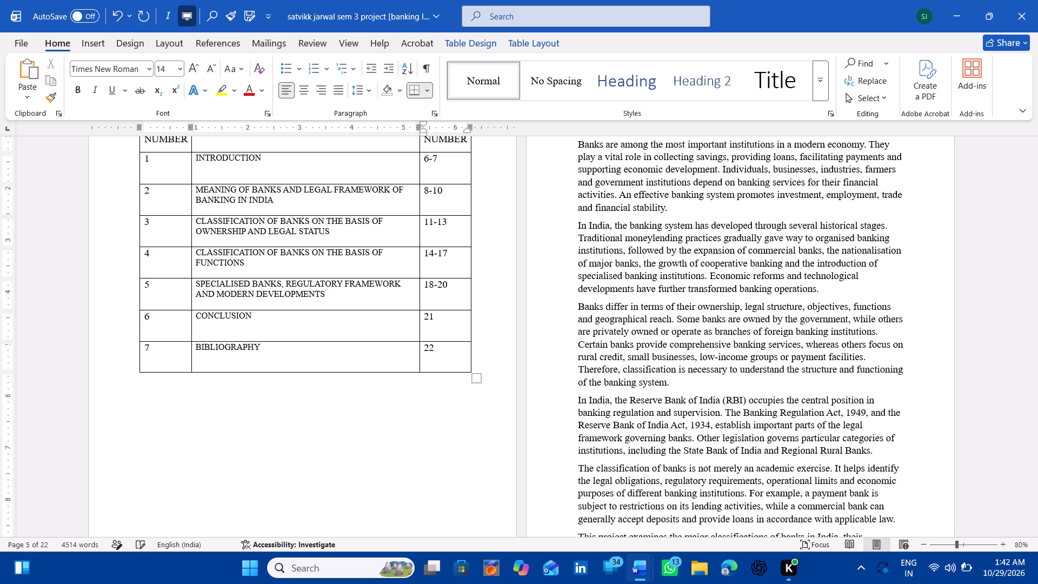
Review the page layout from the table of contents through Chapters 1 to 5, checking headings and page breaks.
scroll(412, 325, "up", 1)
scroll(412, 325, "right", 1)
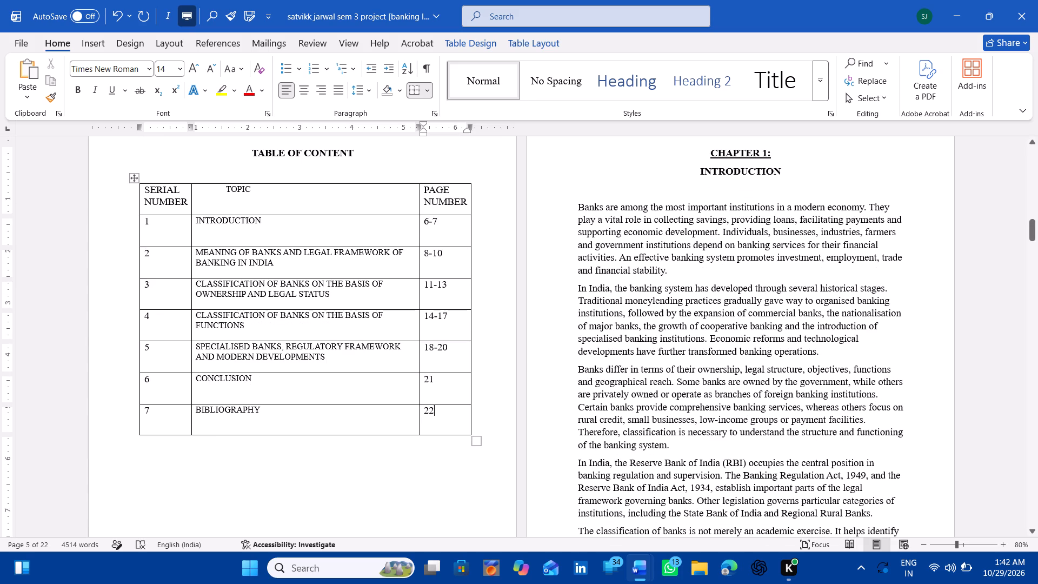
scroll(412, 325, "right", 1)
scroll(412, 325, "down", 3)
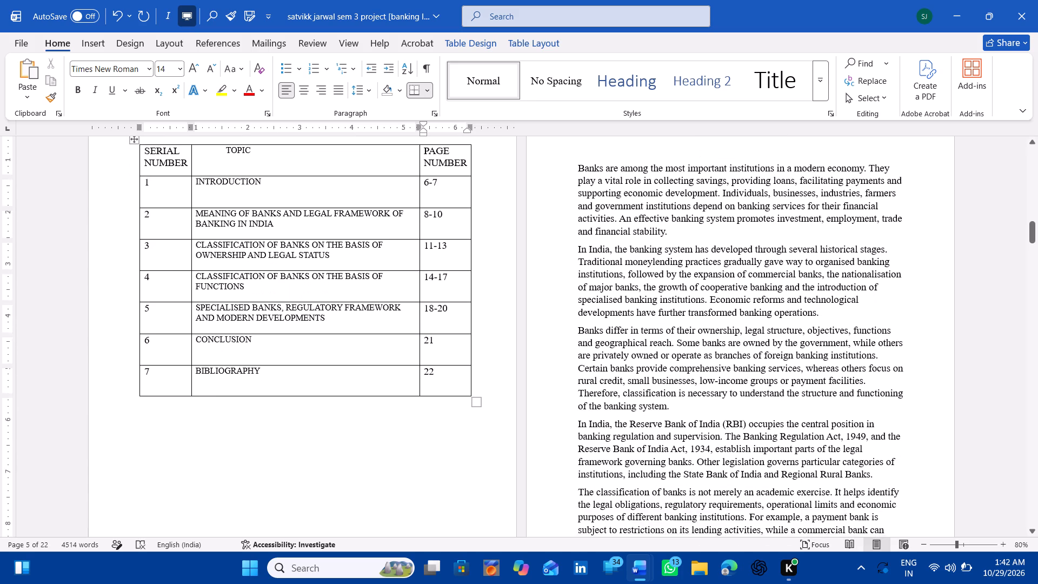
scroll(412, 325, "down", 10)
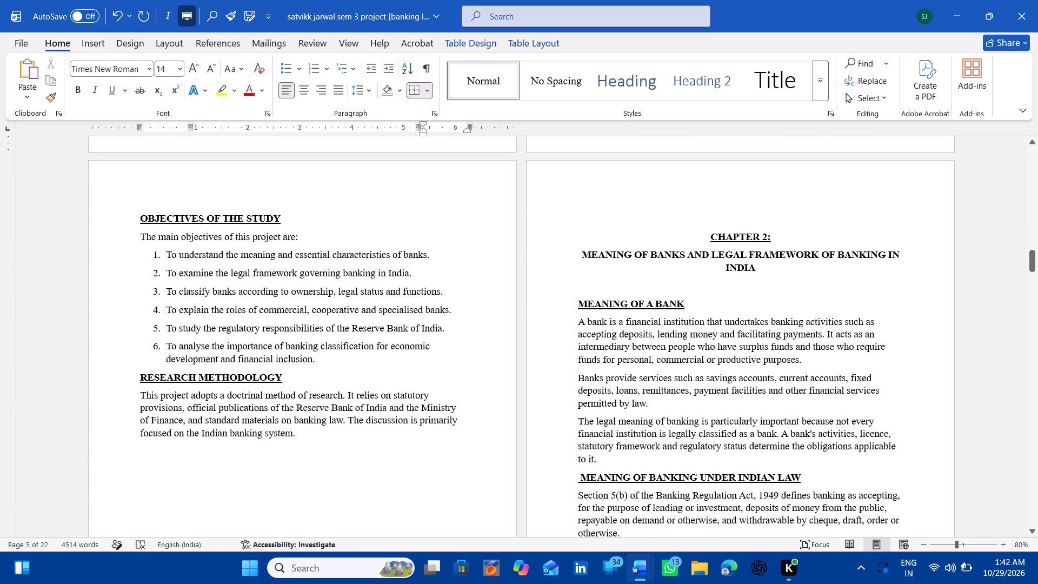
scroll(412, 325, "down", 7)
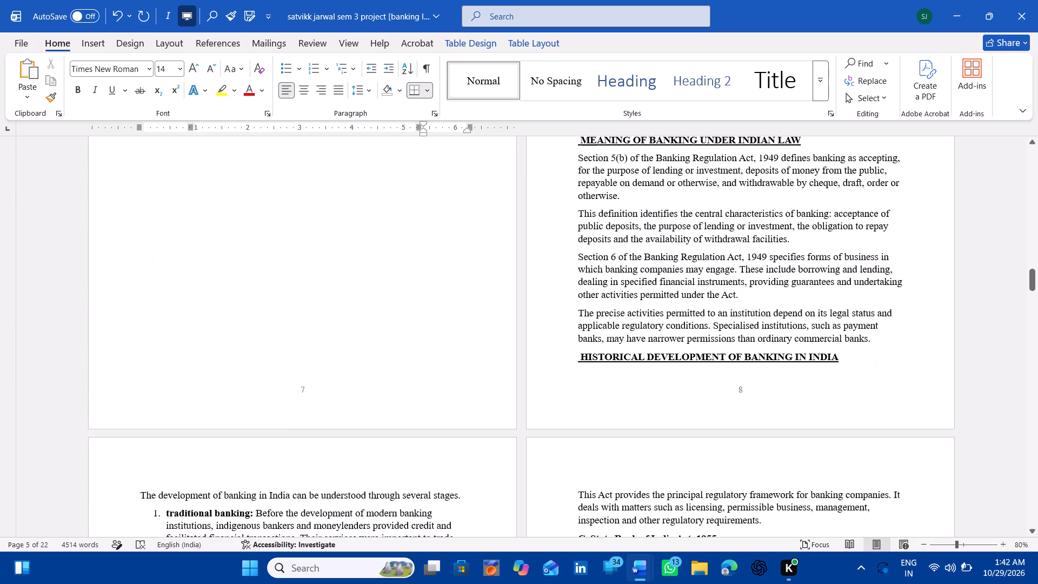
scroll(412, 325, "down", 9)
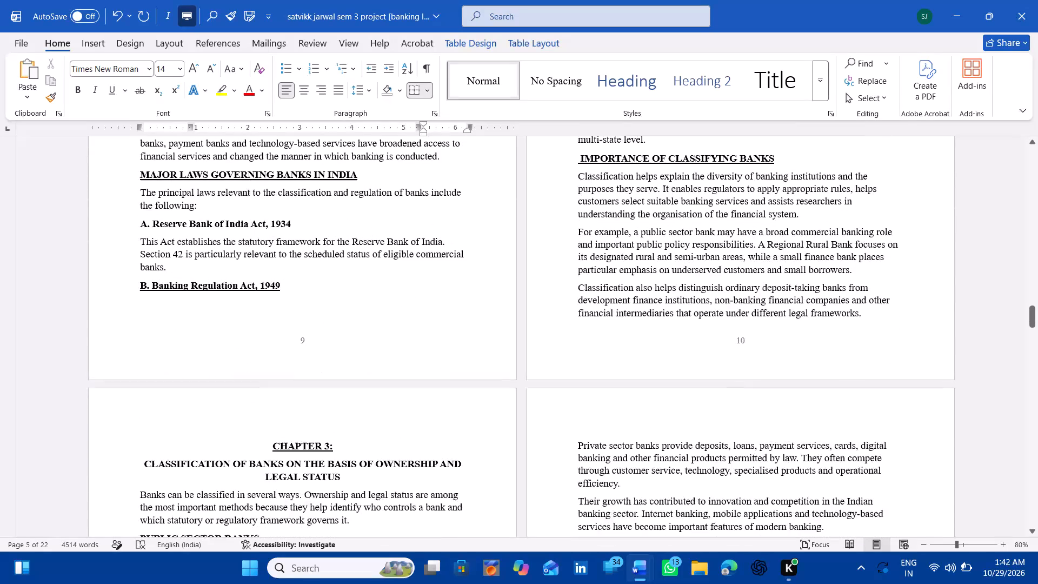
scroll(412, 325, "down", 7)
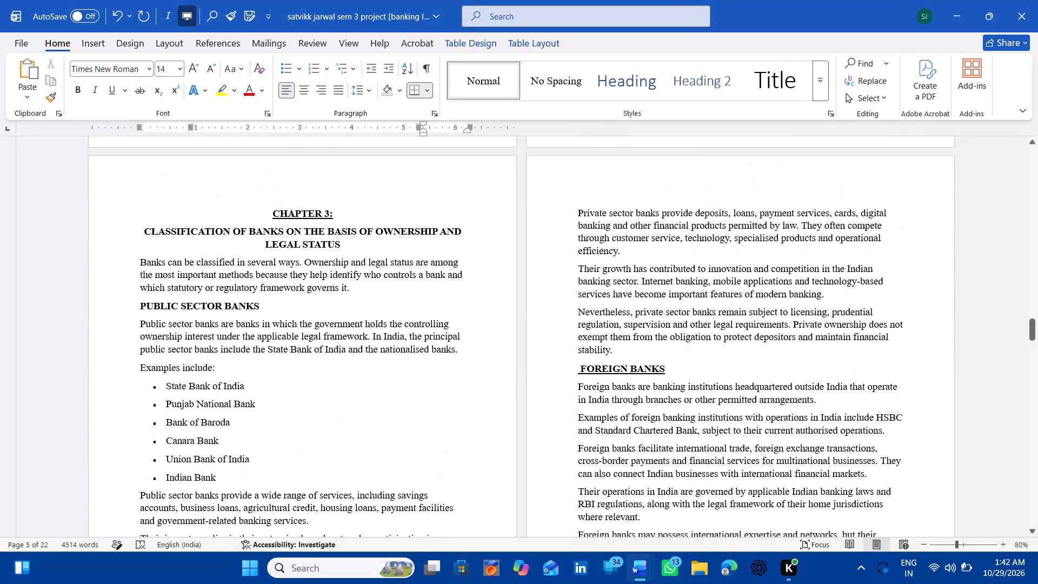
scroll(412, 325, "down", 6)
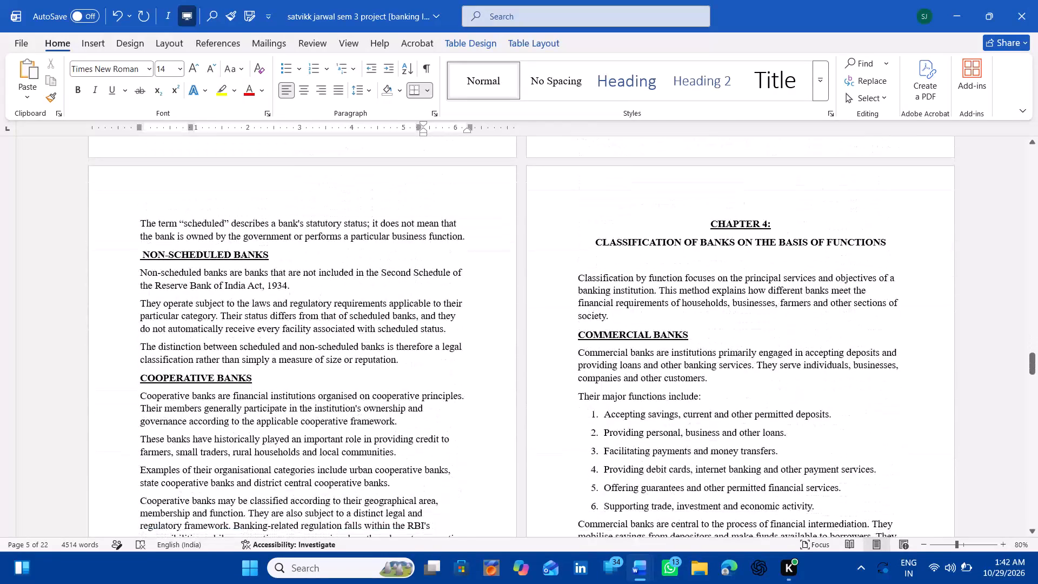
scroll(412, 325, "down", 4)
scroll(412, 325, "up", 2)
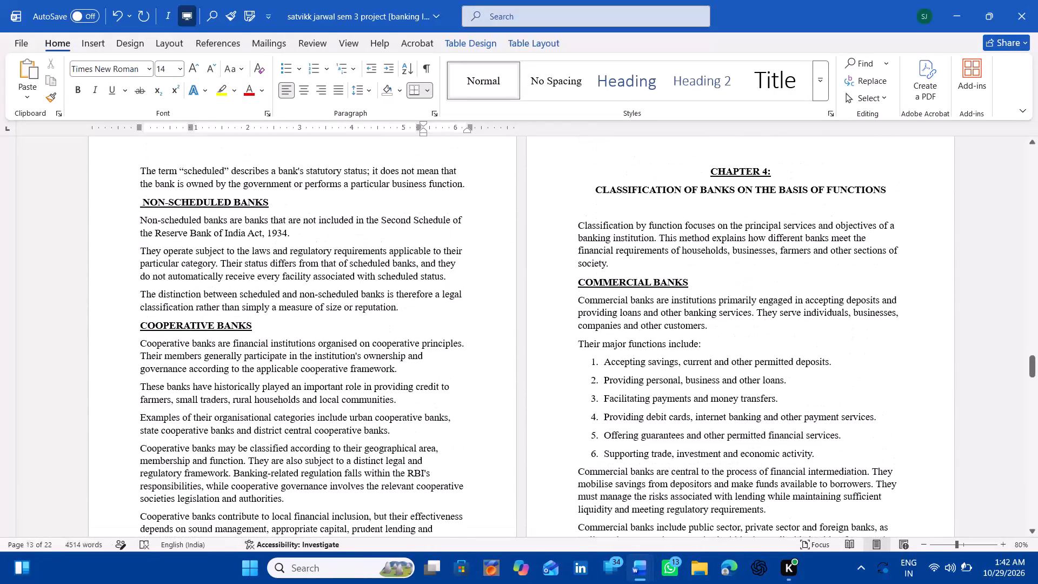
scroll(412, 325, "down", 6)
scroll(412, 325, "up", 1)
scroll(412, 325, "down", 1)
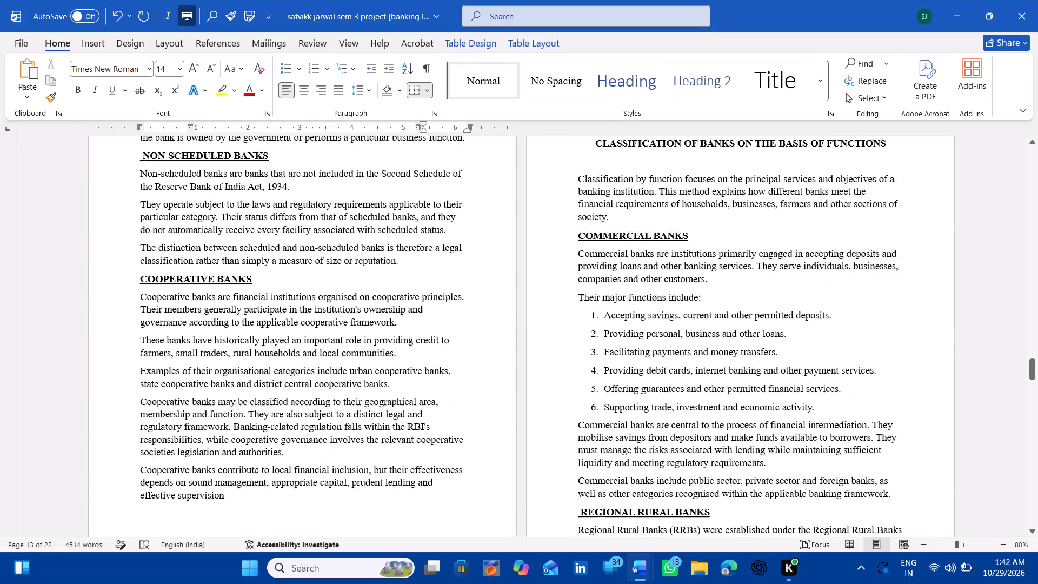
scroll(412, 325, "down", 4)
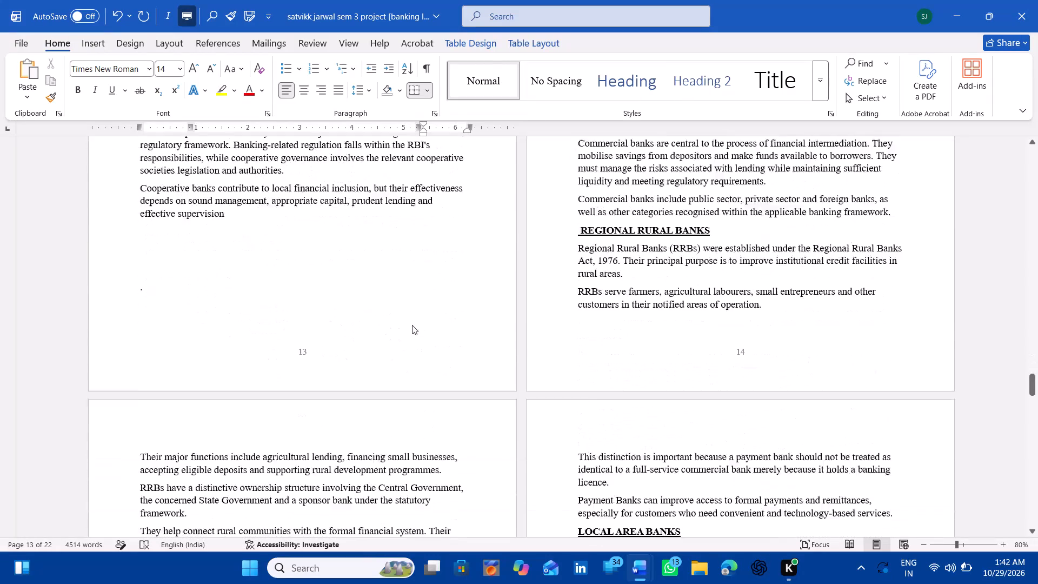
scroll(412, 325, "down", 7)
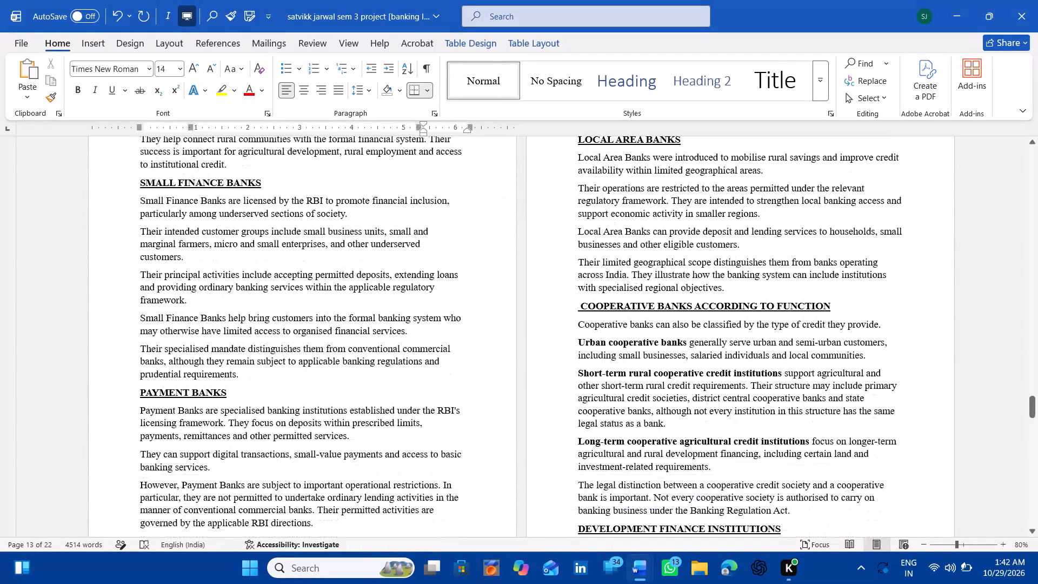
scroll(412, 325, "down", 6)
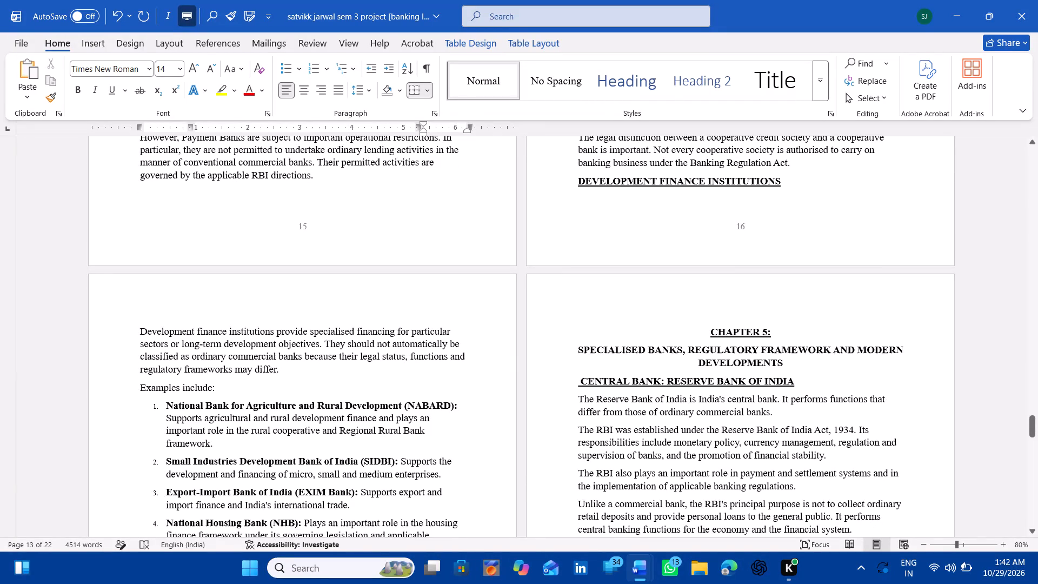
Move the DEVELOPMENT FINANCE INSTITUTIONS heading from the bottom of page 16 to the top of page 17, above its text.
scroll(648, 323, "down", 1)
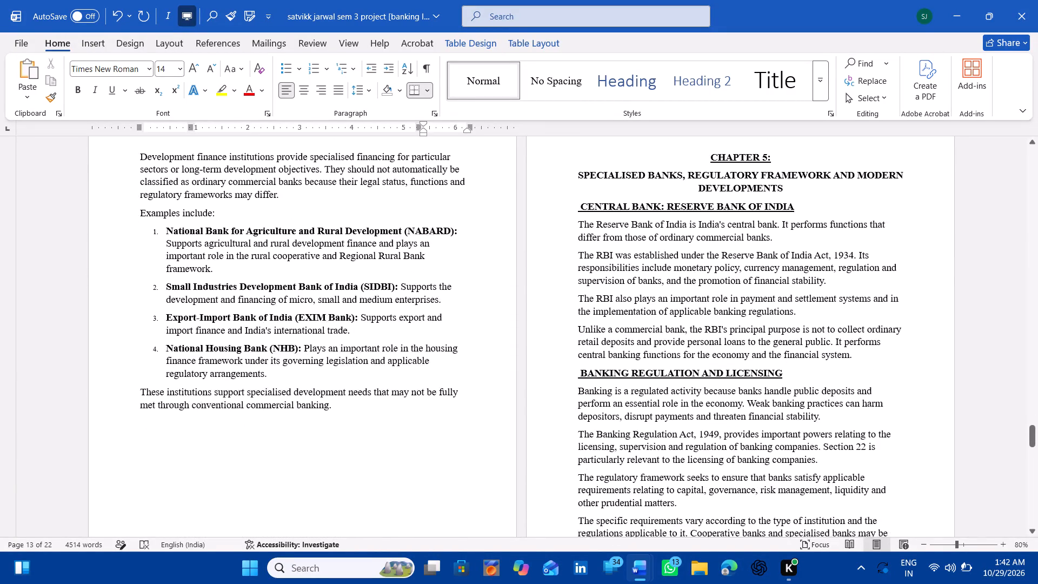
left_click(799, 188)
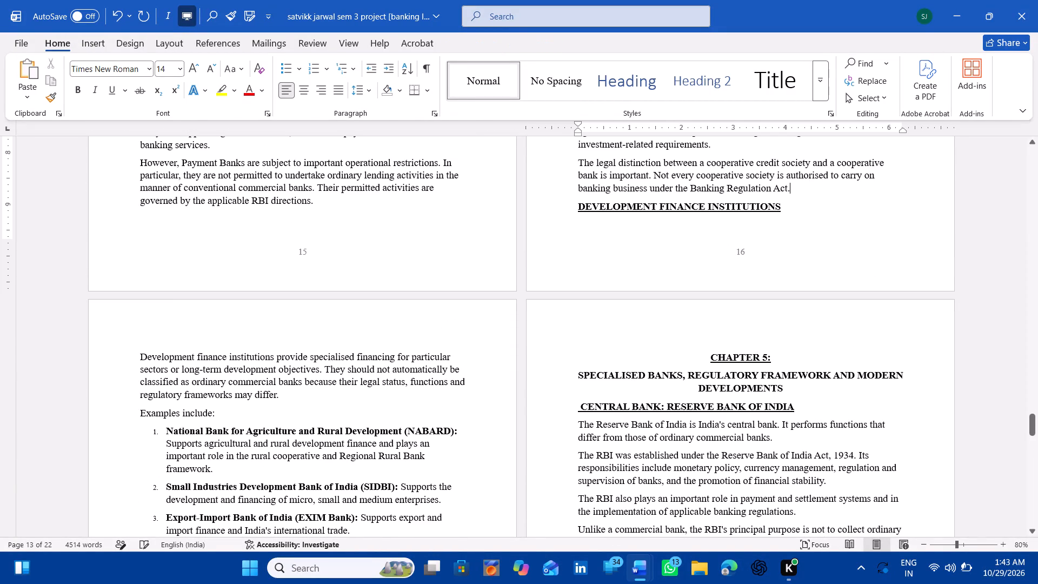
key("Return")
key("Return")
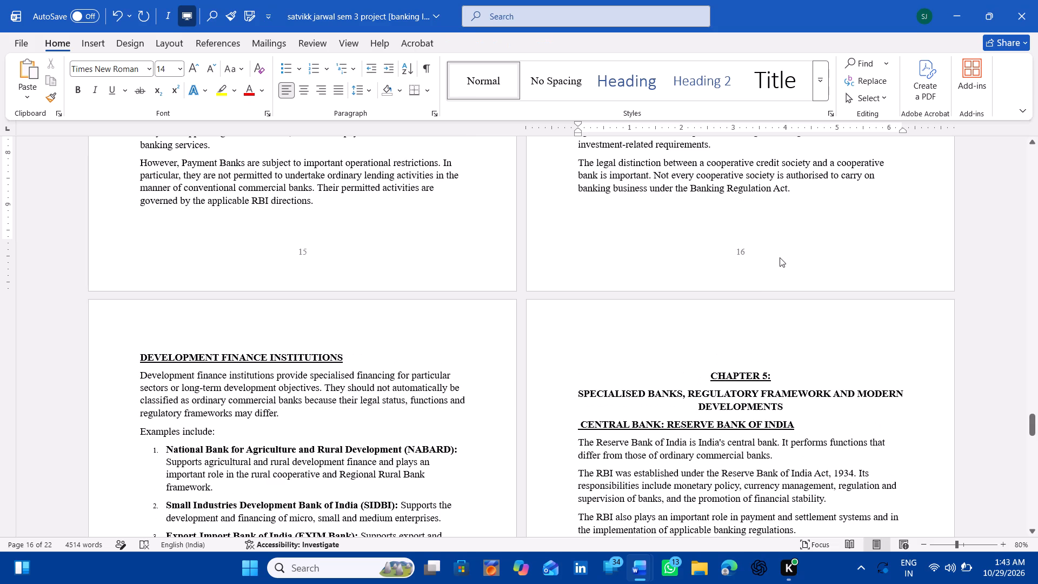
Remove the extra empty line before the CHAPTER 5 heading so it starts at the top of page 18.
left_click(711, 316)
key("BackSpace")
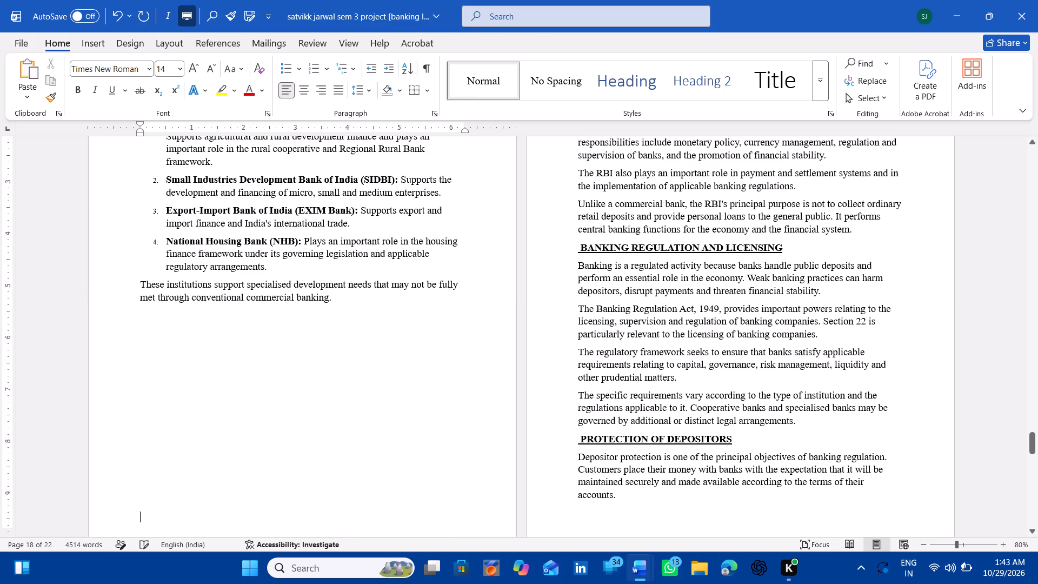
scroll(677, 400, "up", 4)
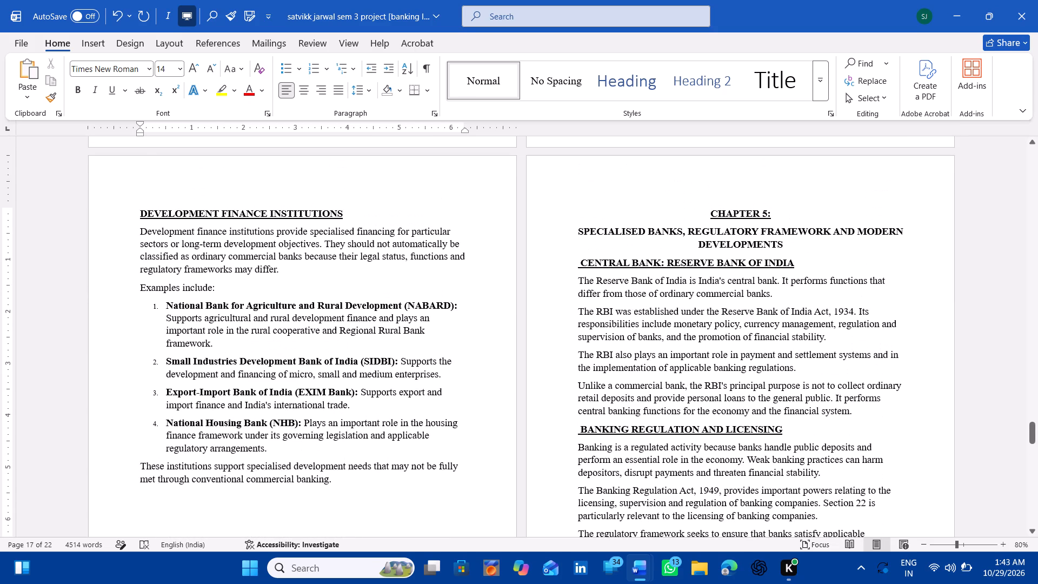
Centre the BIBLIOGRAPHY heading on page 22 and insert an empty line below it.
scroll(677, 400, "down", 14)
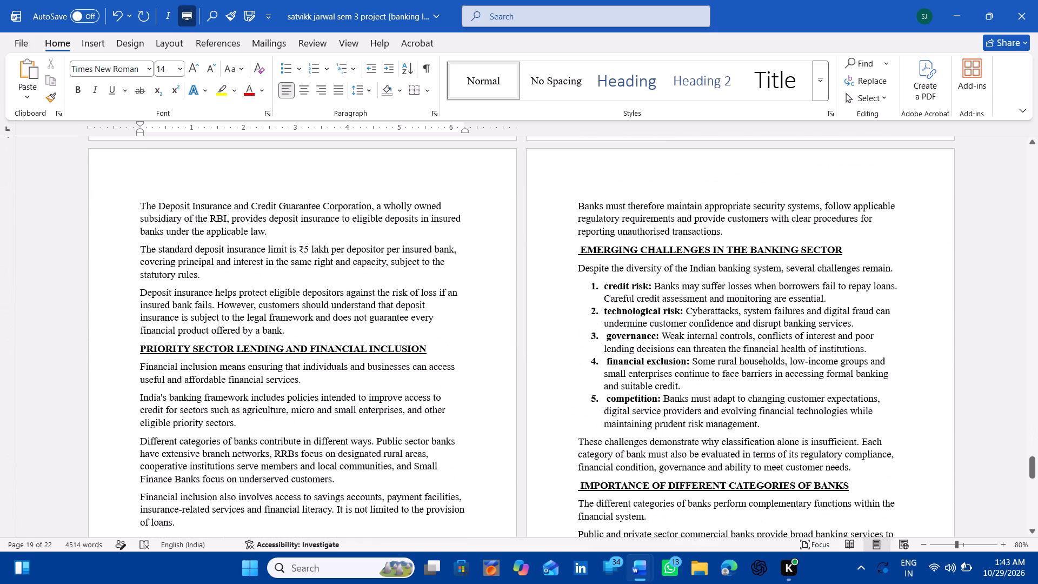
scroll(677, 400, "down", 8)
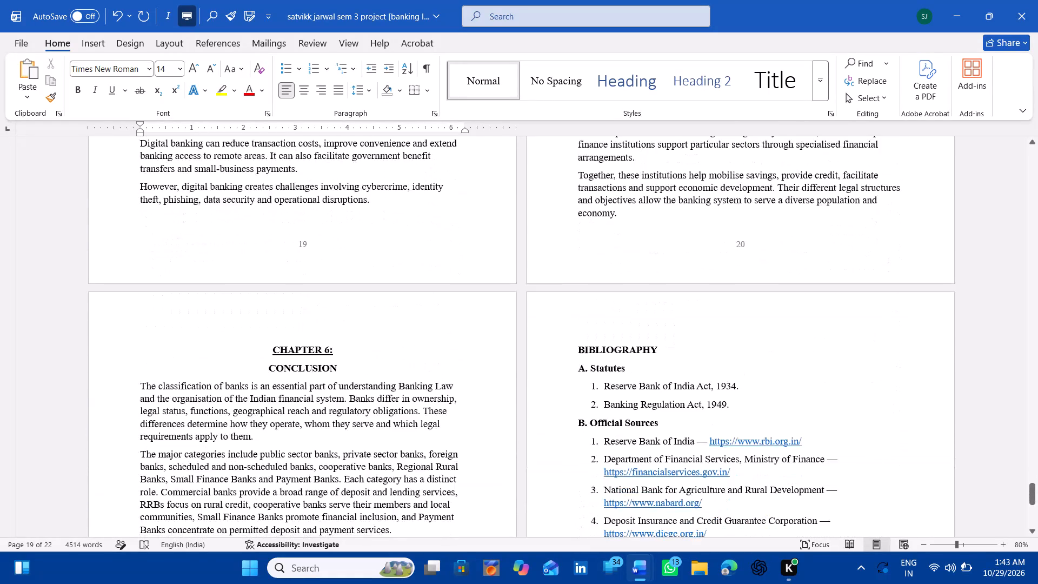
scroll(677, 400, "down", 6)
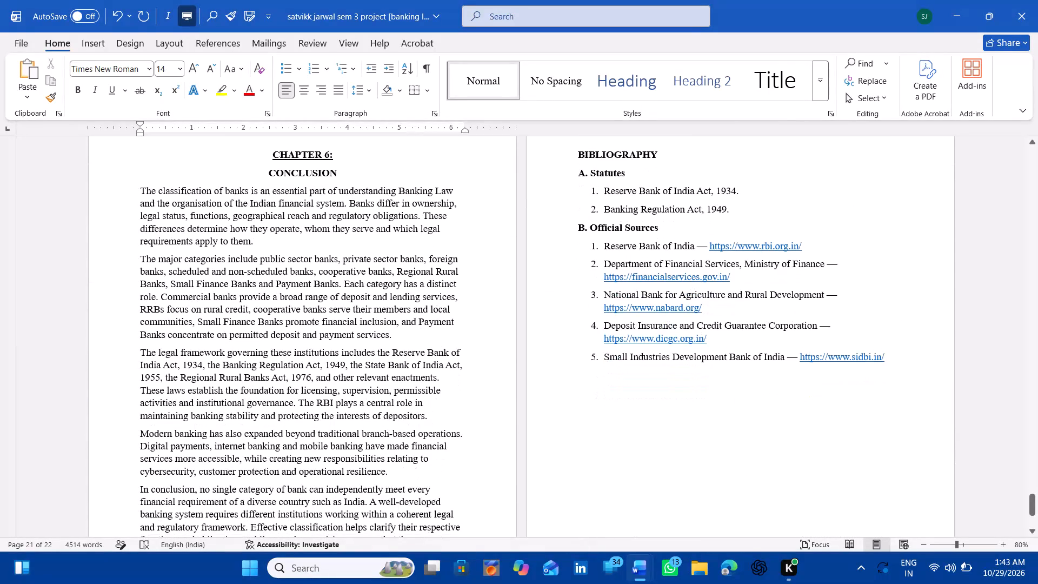
scroll(640, 304, "up", 3)
left_click(540, 312)
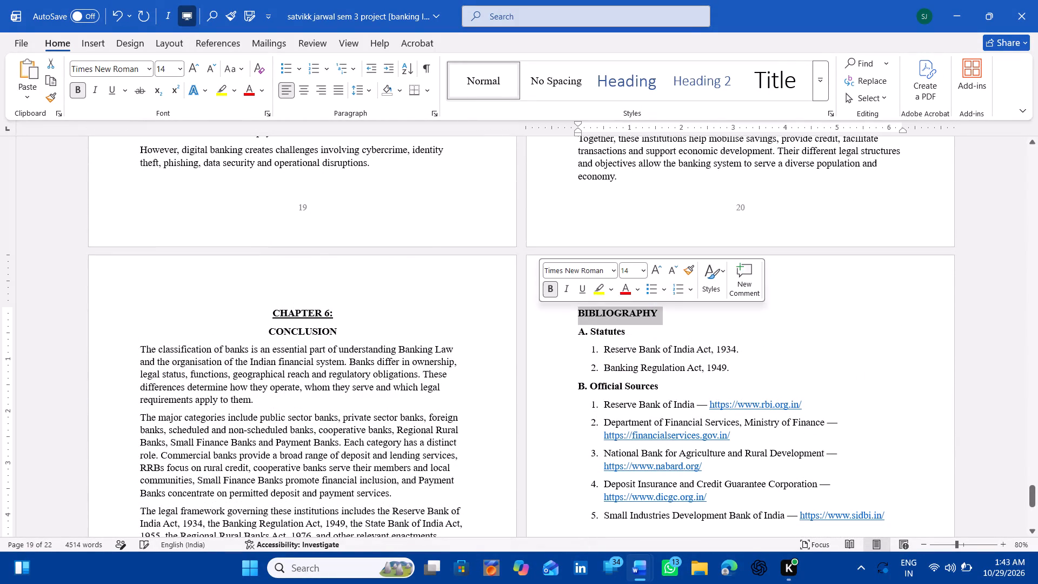
left_click(308, 92)
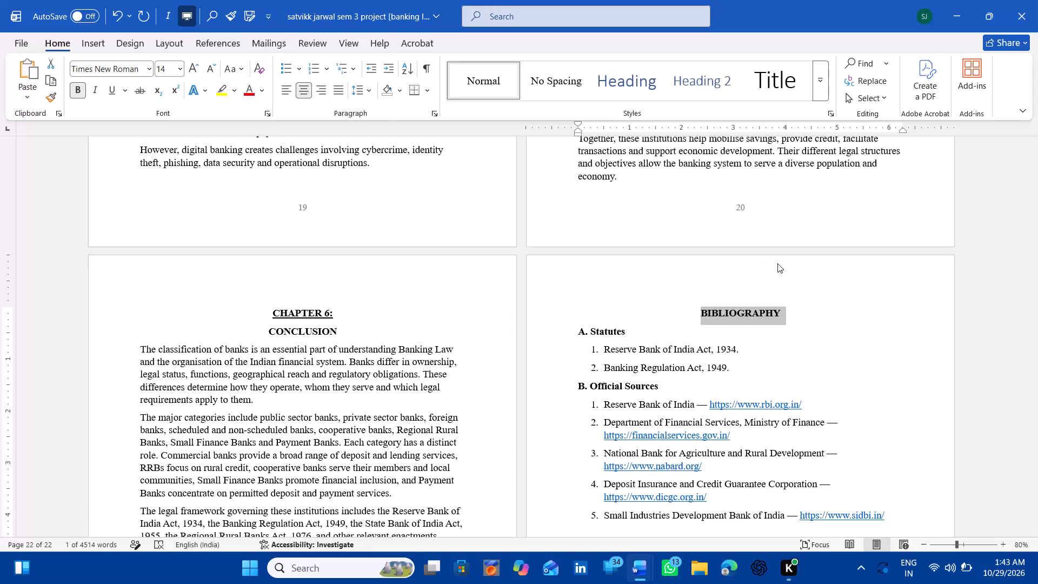
left_click(792, 313)
key("Return")
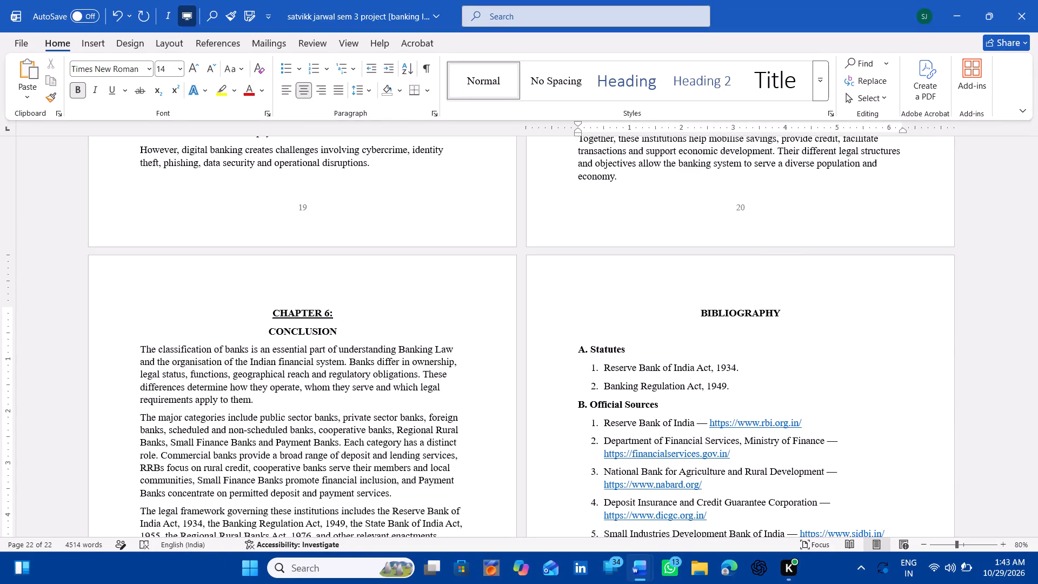
Change the bibliography subheadings A. Statutes and B. Official Sources to uppercase.
scroll(792, 311, "down", 12)
scroll(792, 311, "up", 2)
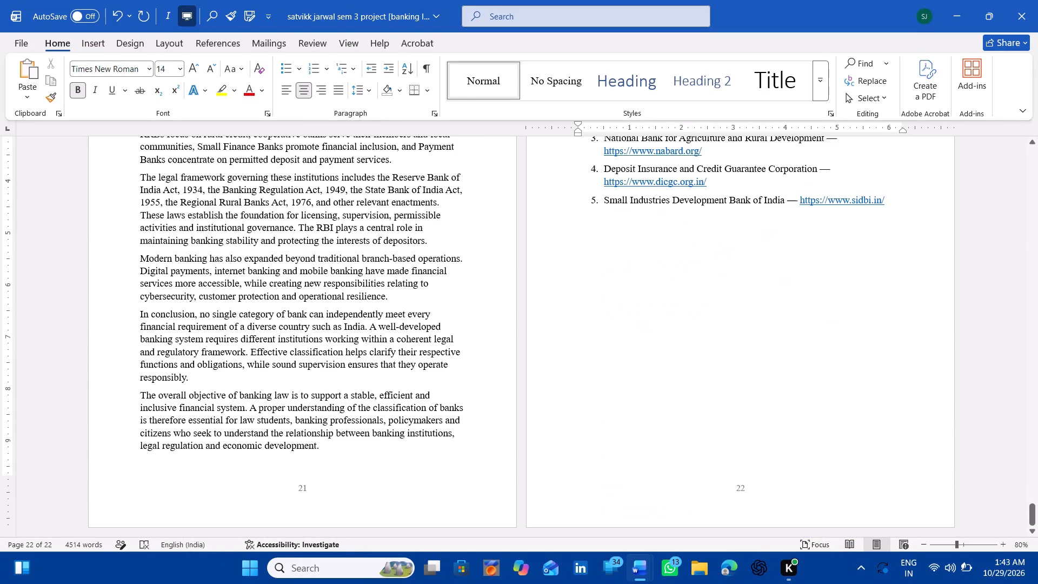
scroll(792, 311, "up", 3)
scroll(792, 311, "down", 1)
left_click(559, 388)
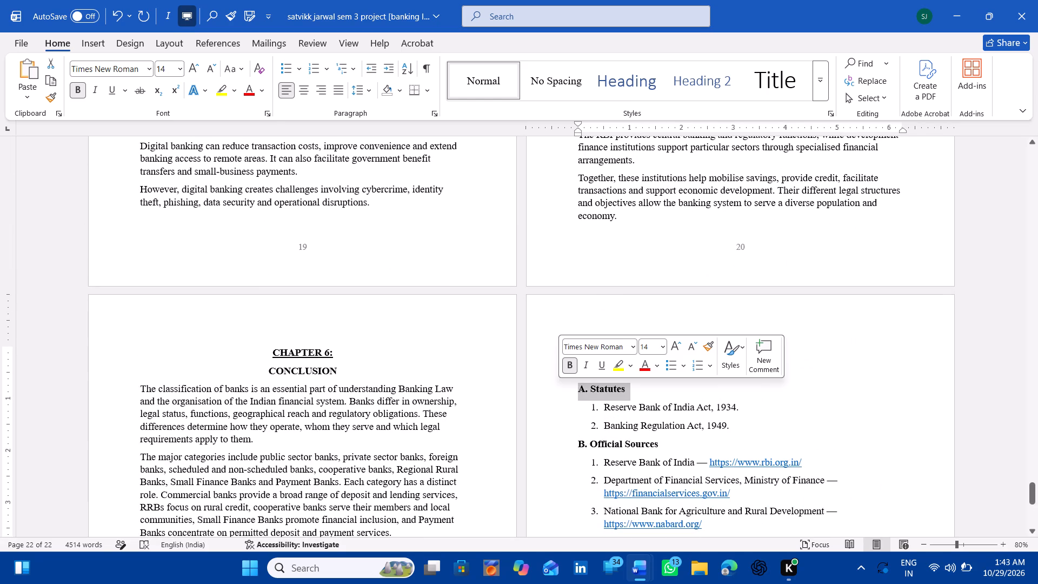
left_click(234, 78)
left_click_drag(235, 74, 257, 128)
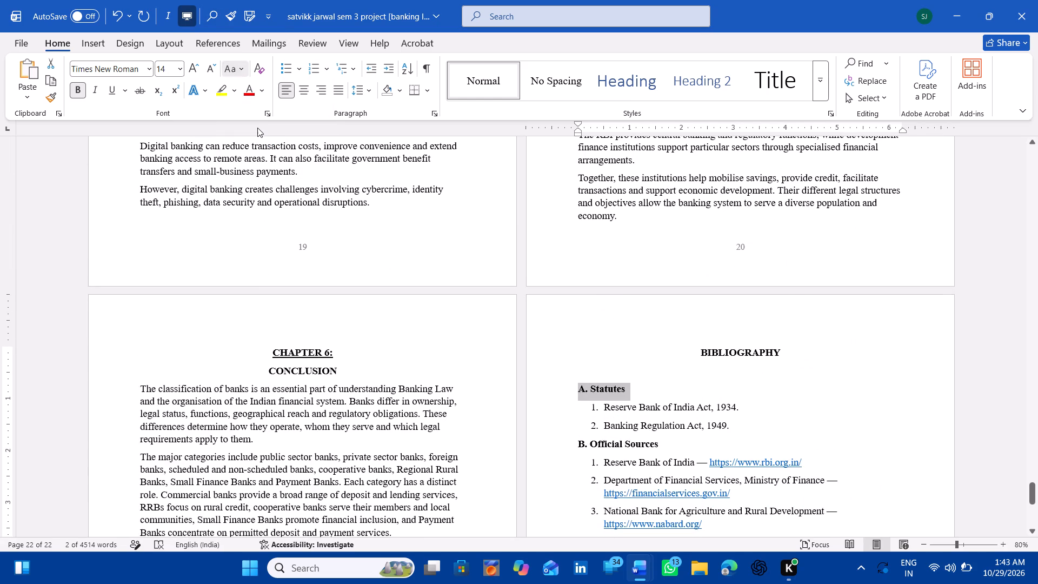
left_click_drag(257, 128, 409, 306)
left_click(544, 443)
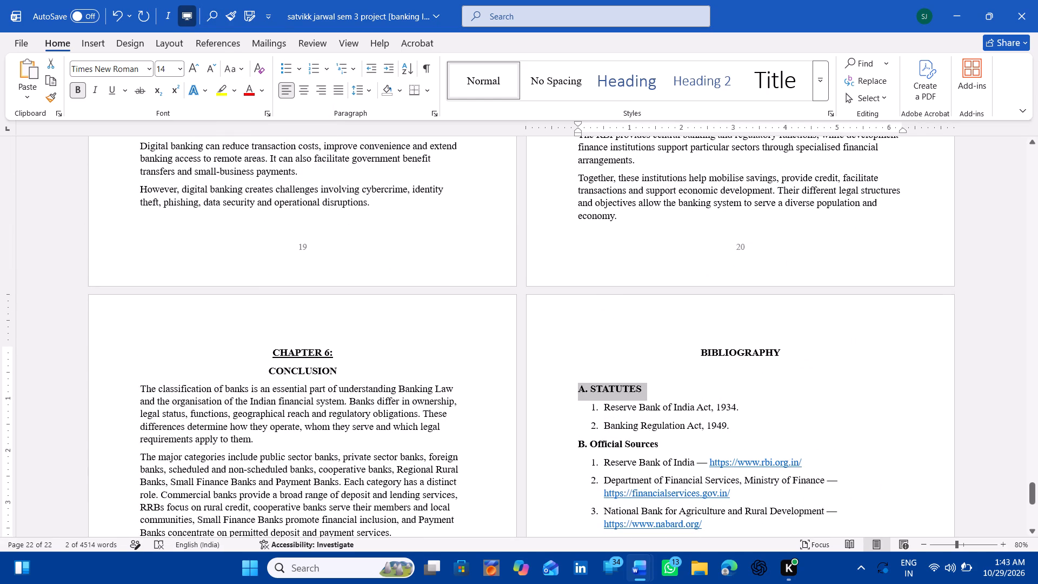
left_click_drag(235, 69, 262, 123)
Review the cover, certificate, declaration, acknowledgement and table of contents pages for their final layout.
scroll(550, 288, "up", 12)
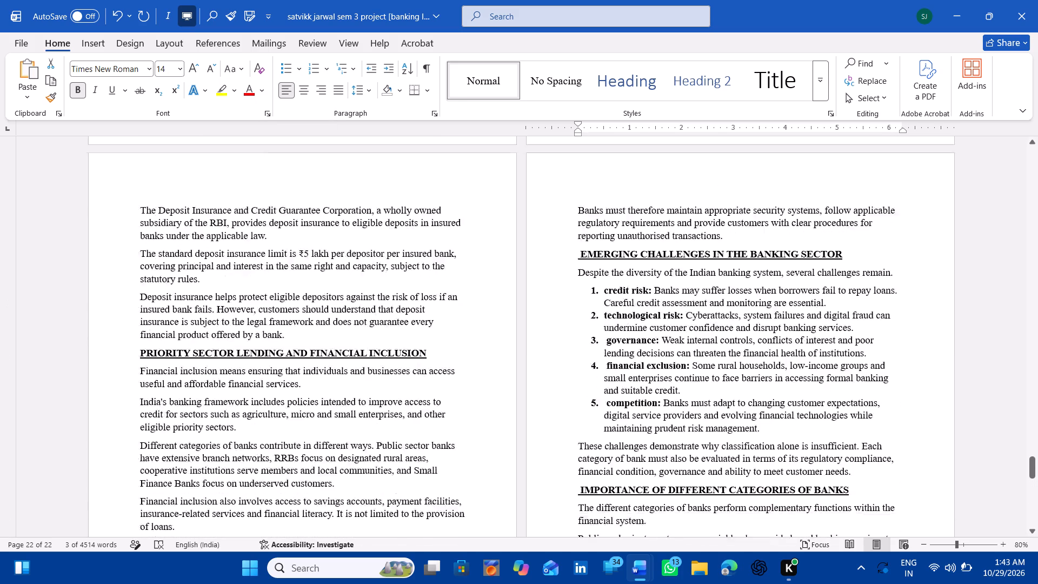
scroll(550, 288, "up", 20)
scroll(550, 288, "up", 8)
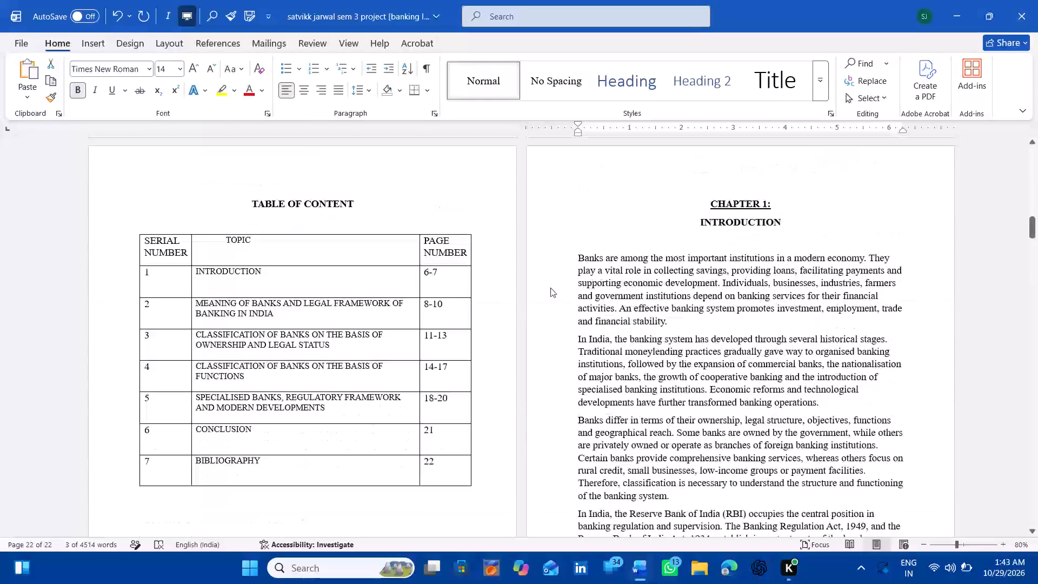
scroll(550, 288, "up", 9)
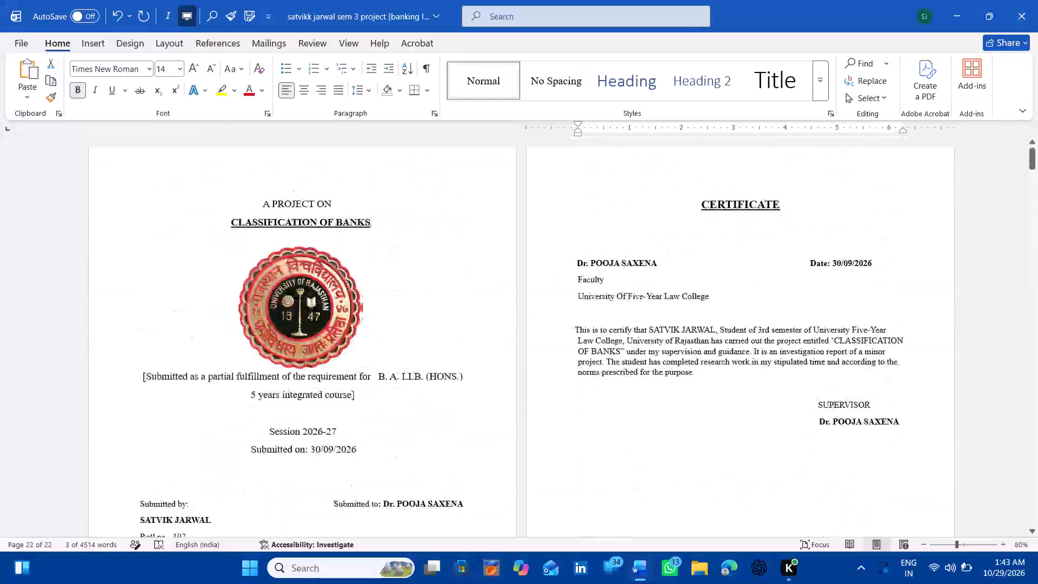
scroll(550, 288, "down", 5)
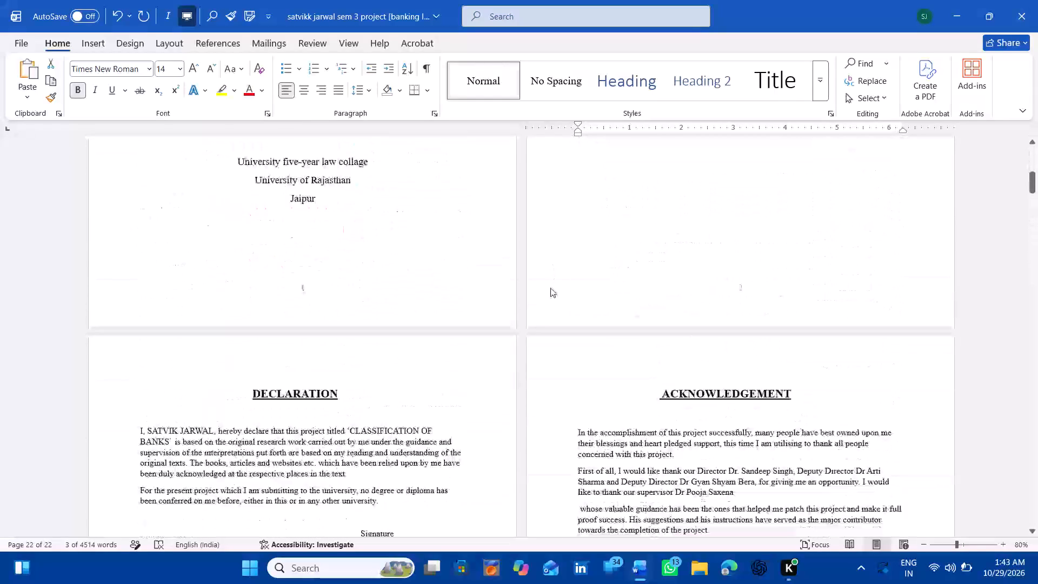
scroll(550, 288, "down", 6)
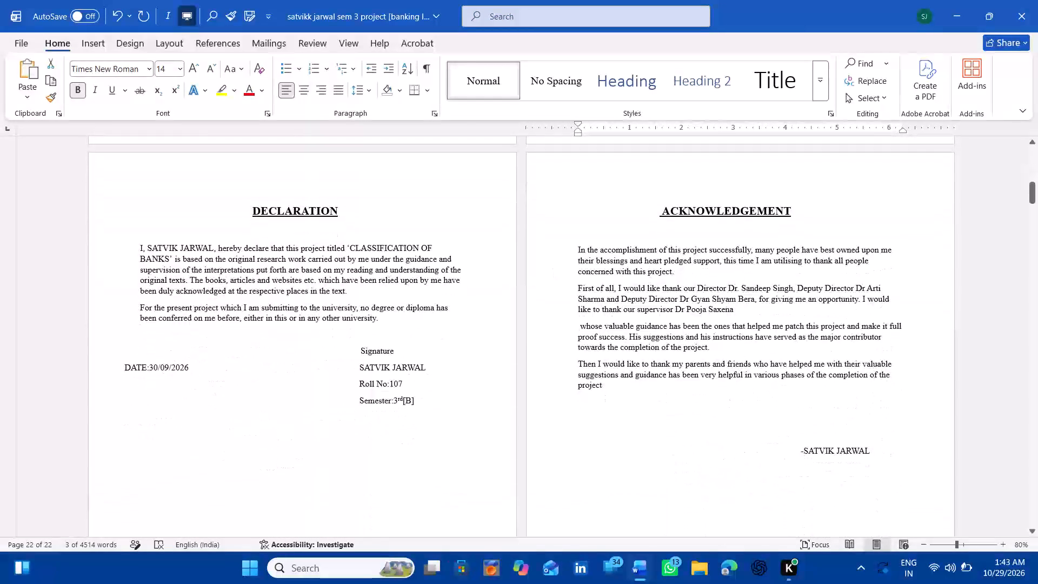
scroll(550, 288, "down", 8)
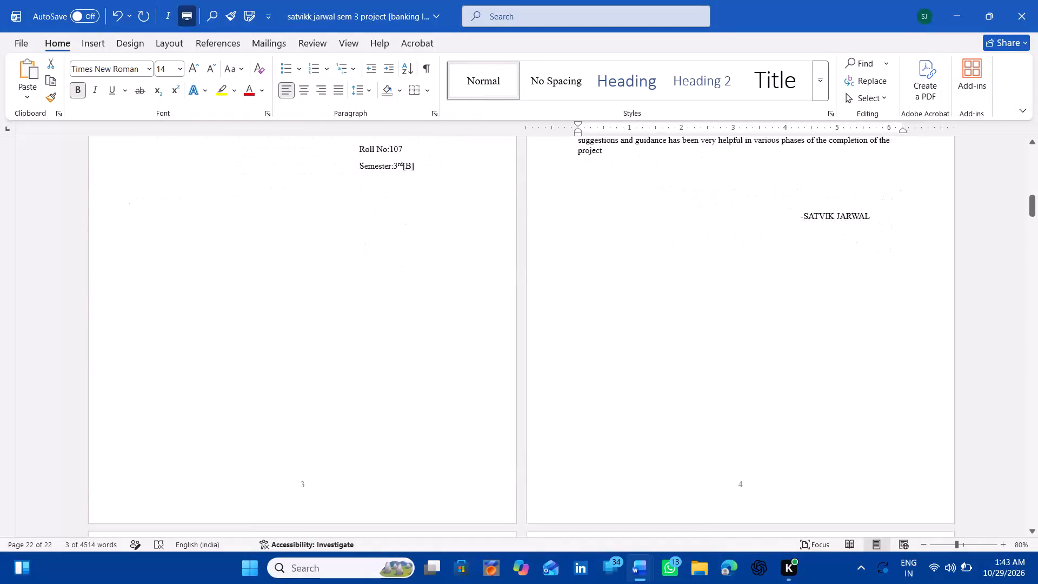
scroll(550, 288, "down", 9)
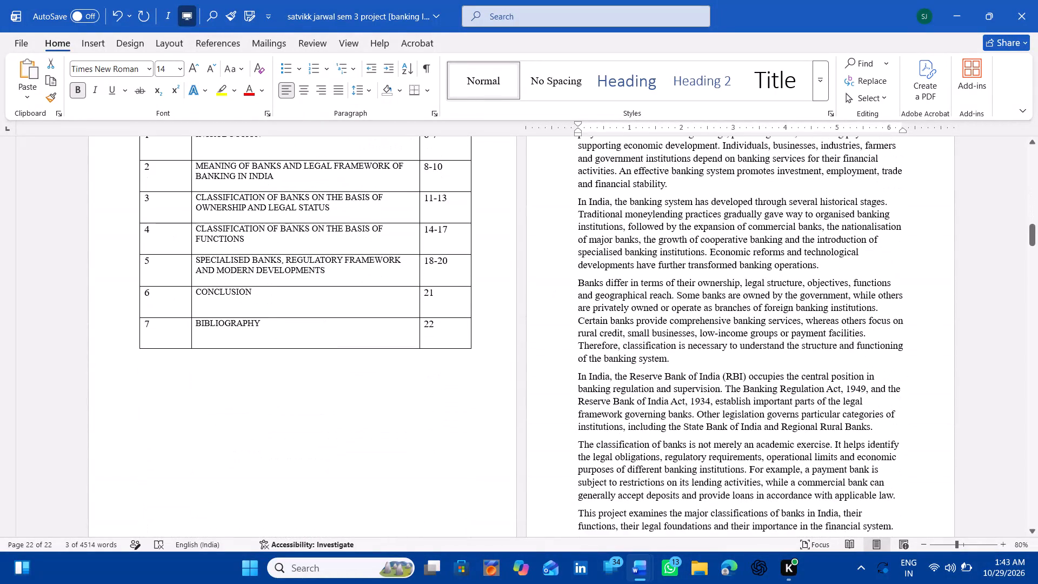
scroll(550, 288, "down", 2)
scroll(470, 583, "up", 2)
scroll(551, 479, "up", 5)
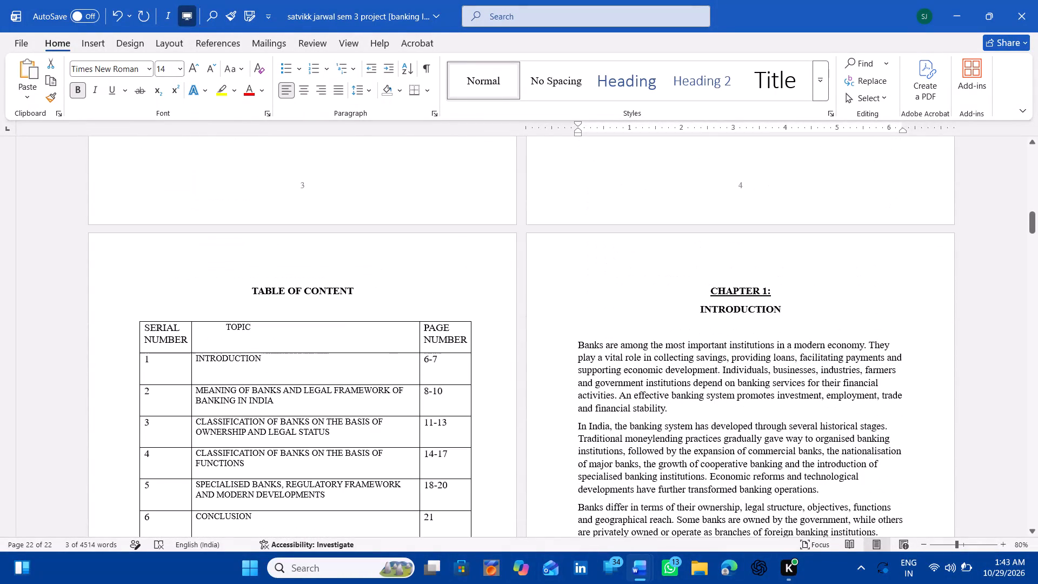
Remove the extra empty line above the CHAPTER 2 heading so it starts at the top of page 8.
left_click(623, 258)
scroll(581, 471, "down", 2)
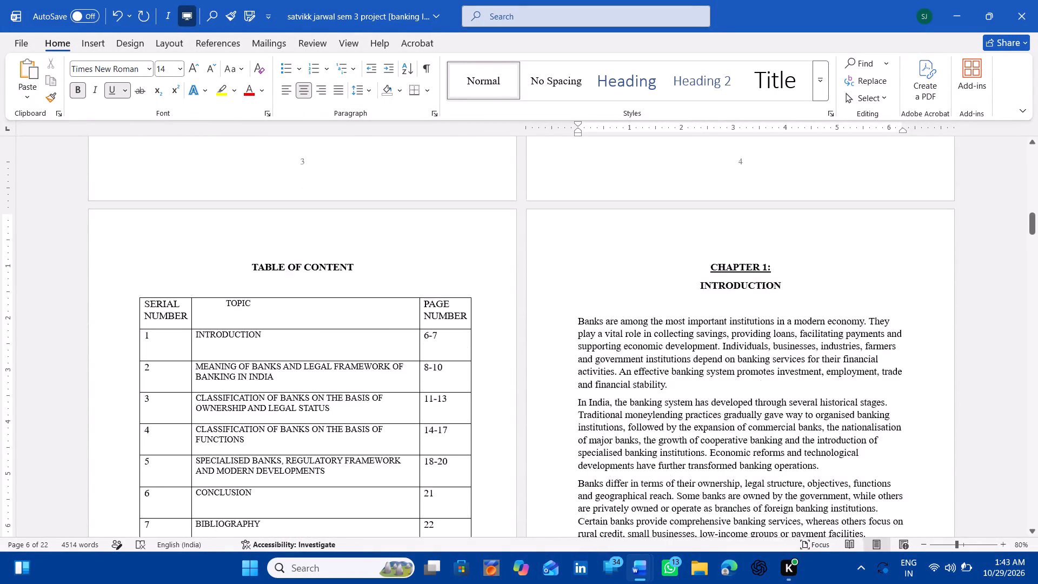
scroll(581, 471, "down", 10)
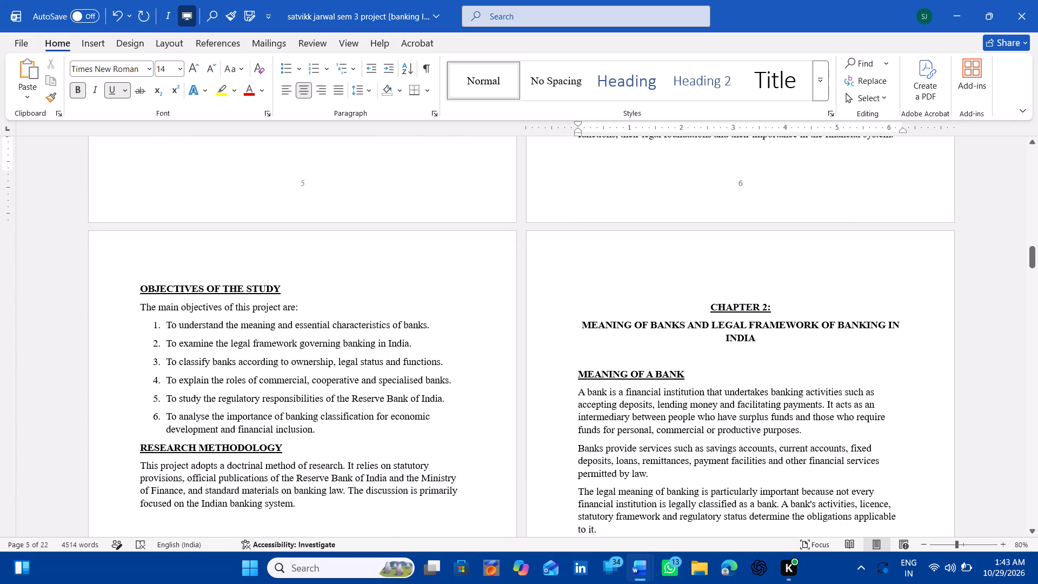
left_click(582, 266)
key("BackSpace")
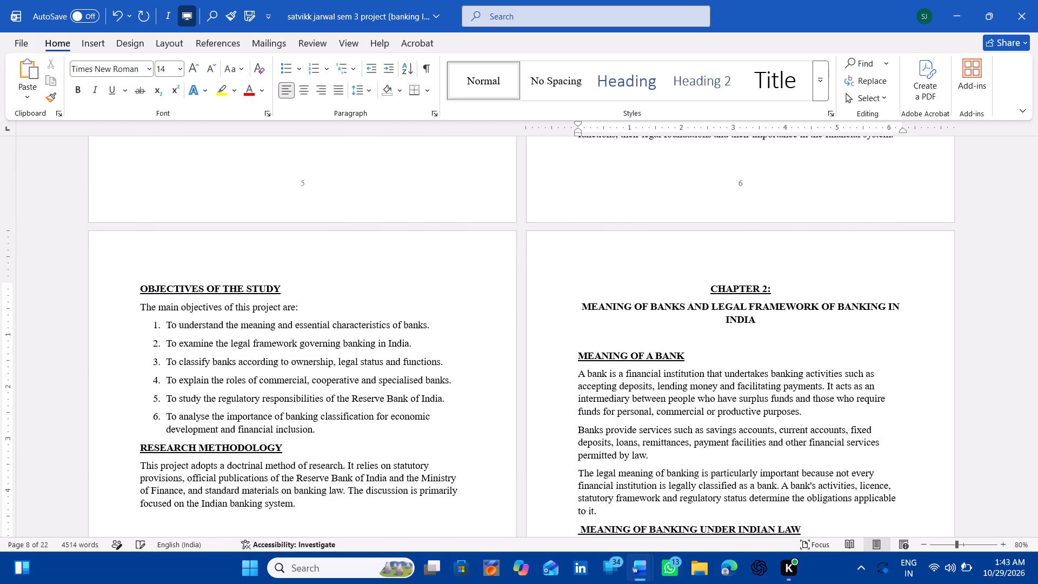
Insert two empty lines after the last paragraph on page 10 to move the CHAPTER 3 heading to the top of page 11.
scroll(582, 266, "up", 6)
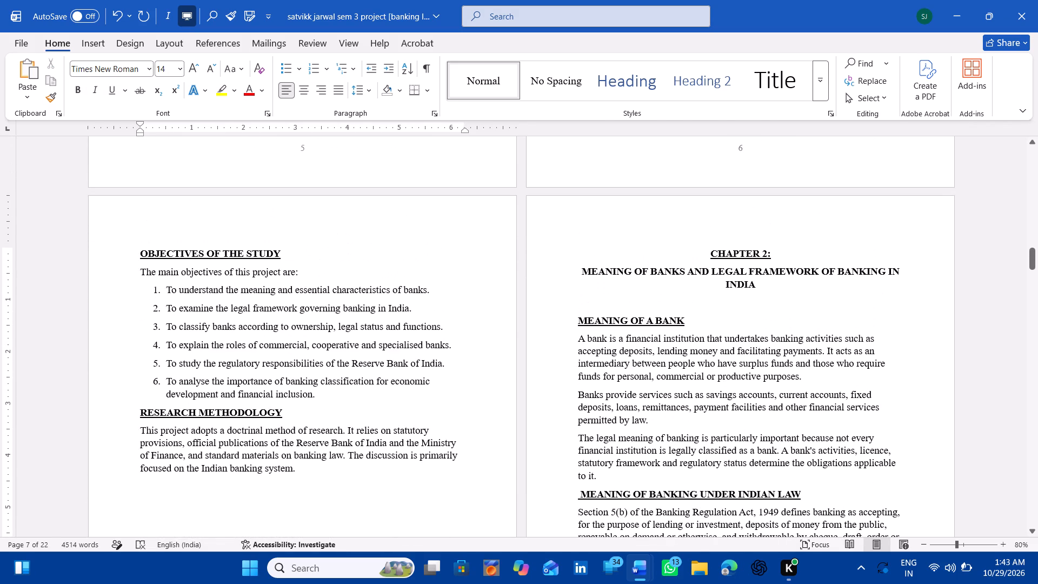
scroll(590, 346, "down", 8)
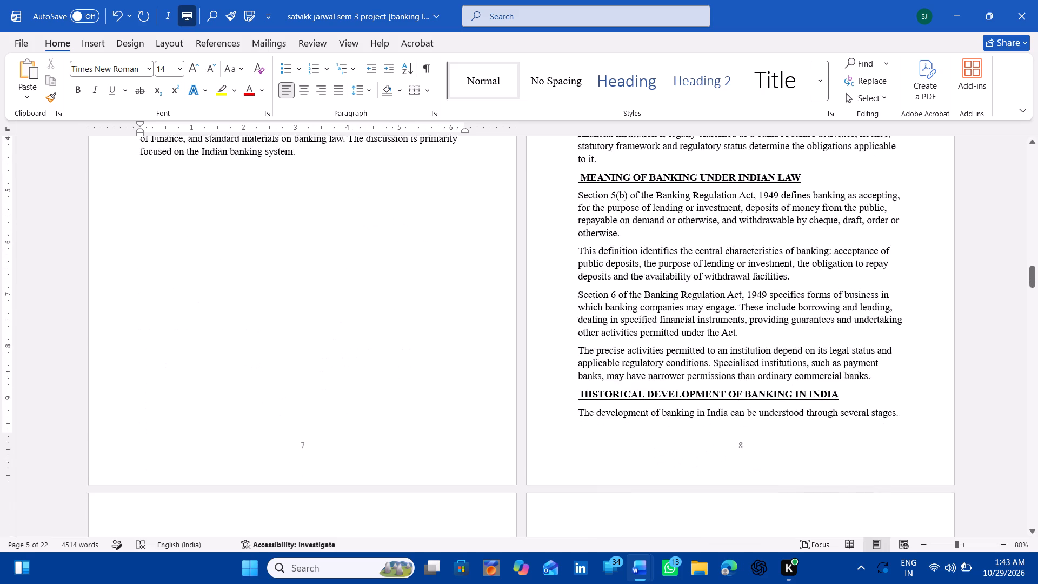
scroll(590, 346, "down", 8)
scroll(590, 346, "up", 1)
scroll(590, 346, "down", 2)
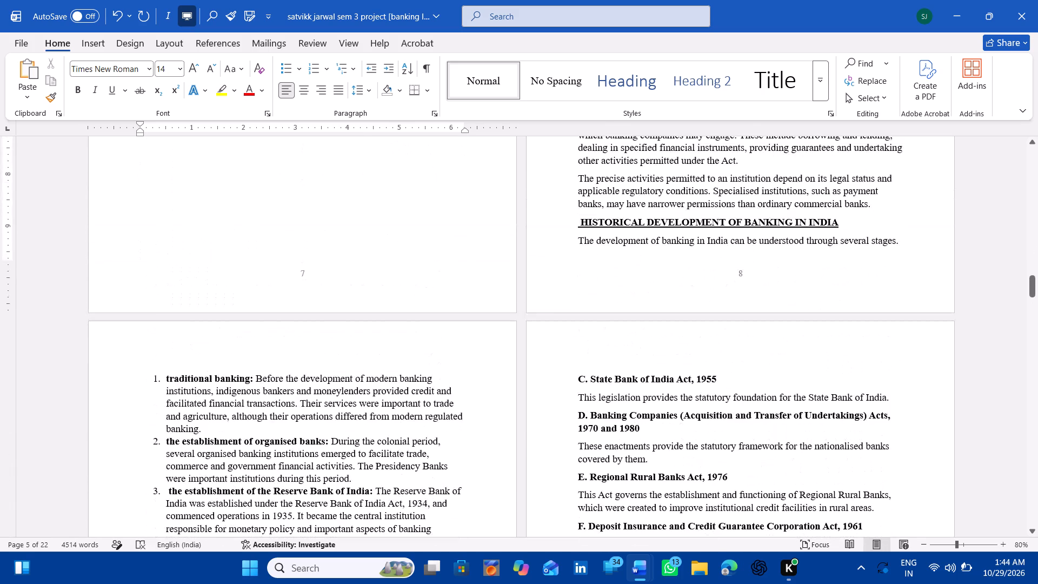
scroll(590, 346, "down", 4)
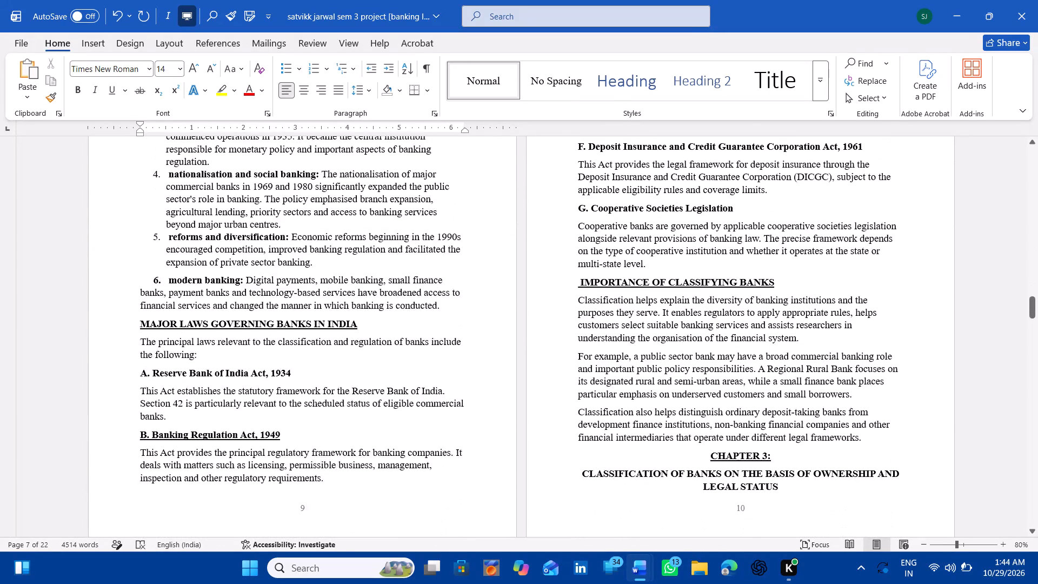
scroll(590, 346, "down", 2)
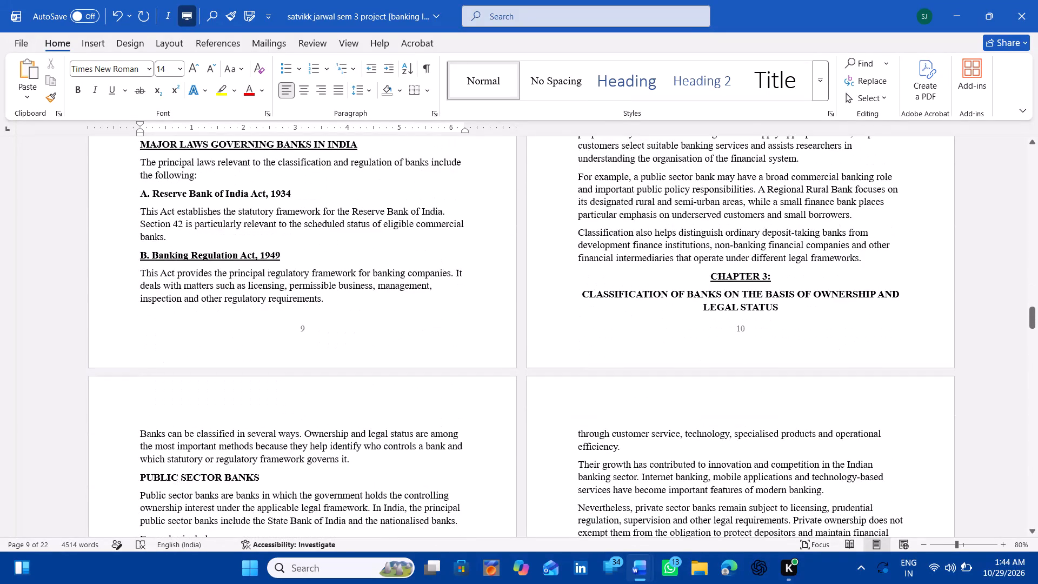
left_click(873, 258)
key("Return")
key("Return")
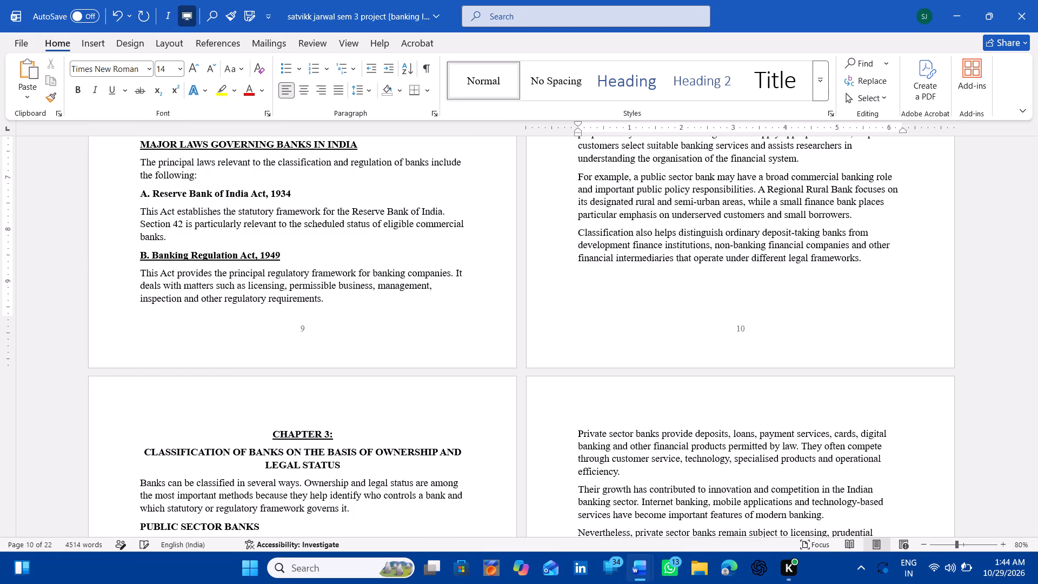
Check the layout of the remaining chapters and underline the BIBLIOGRAPHY heading on page 22.
scroll(873, 258, "down", 15)
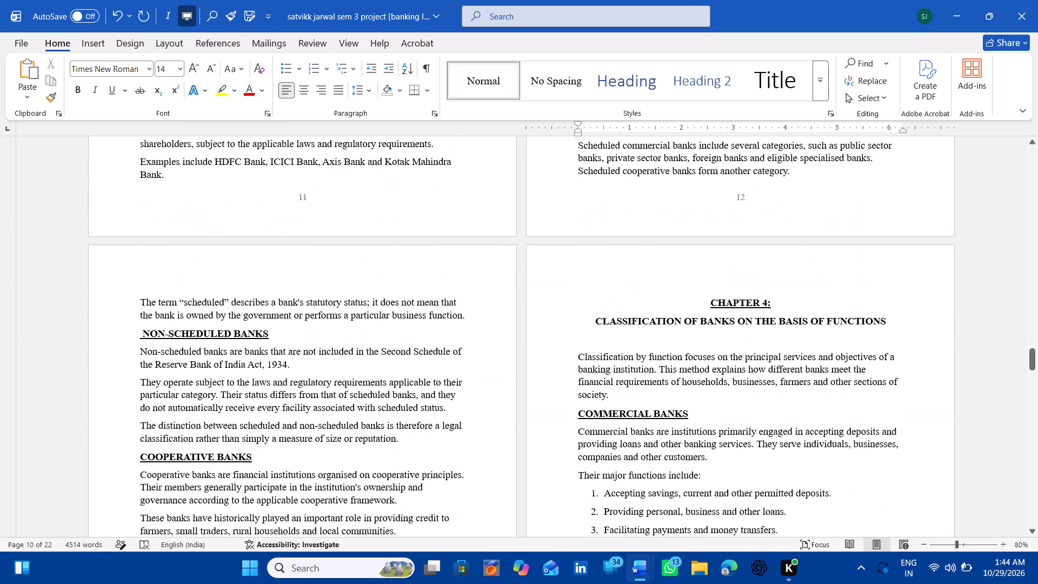
scroll(873, 258, "down", 19)
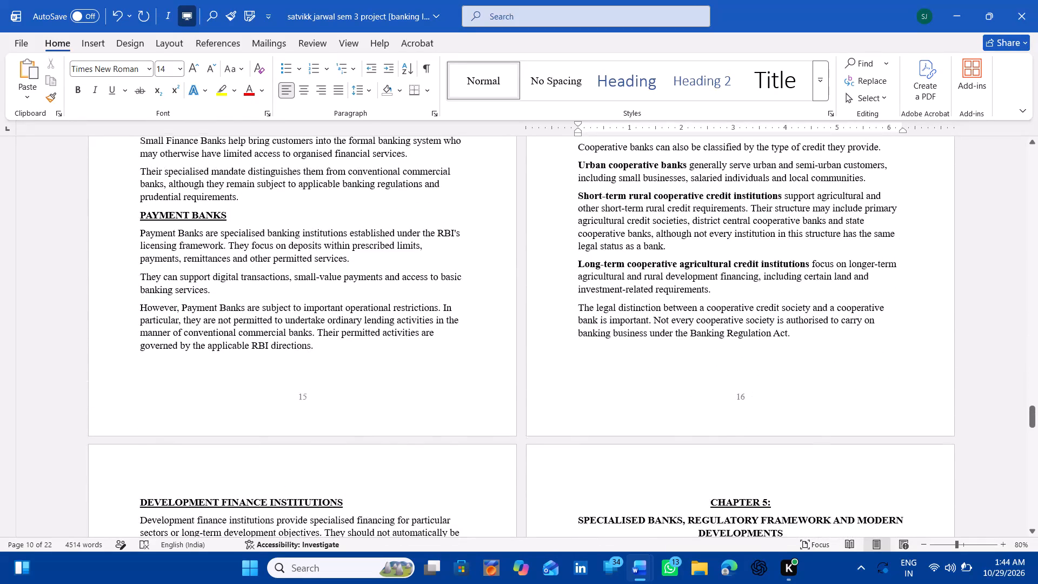
scroll(873, 258, "down", 19)
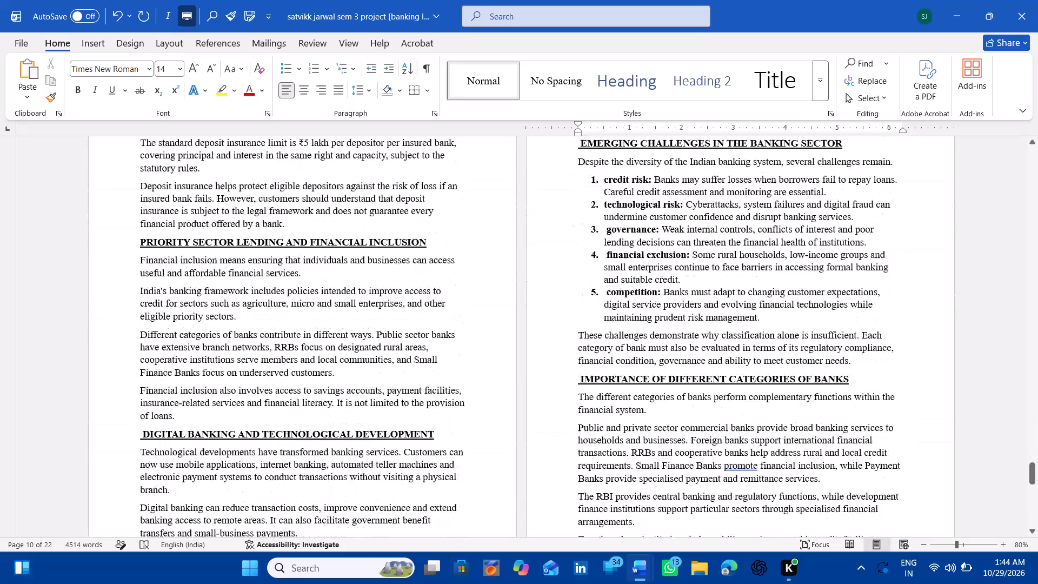
scroll(873, 258, "down", 9)
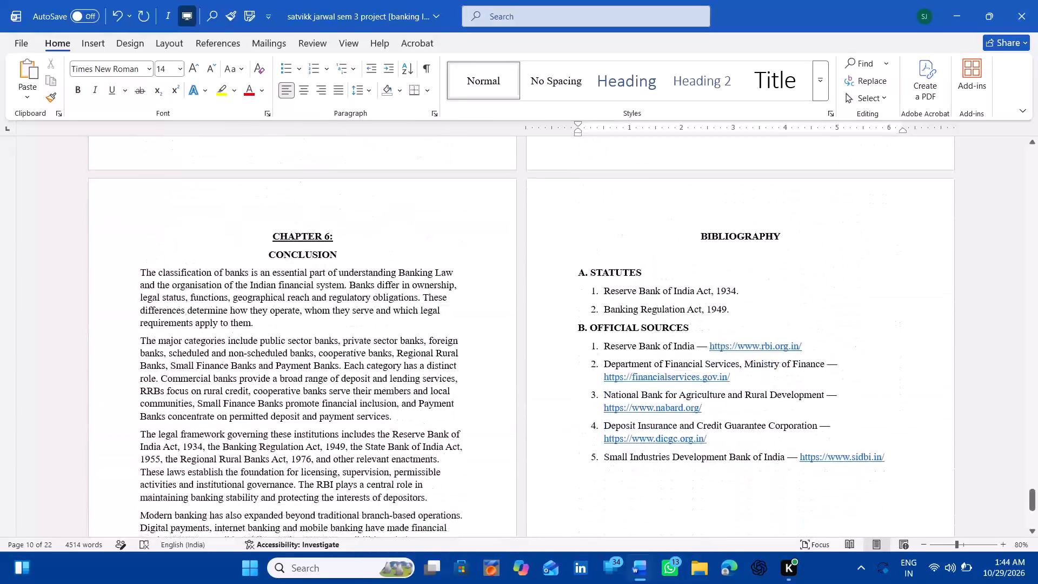
scroll(873, 258, "down", 4)
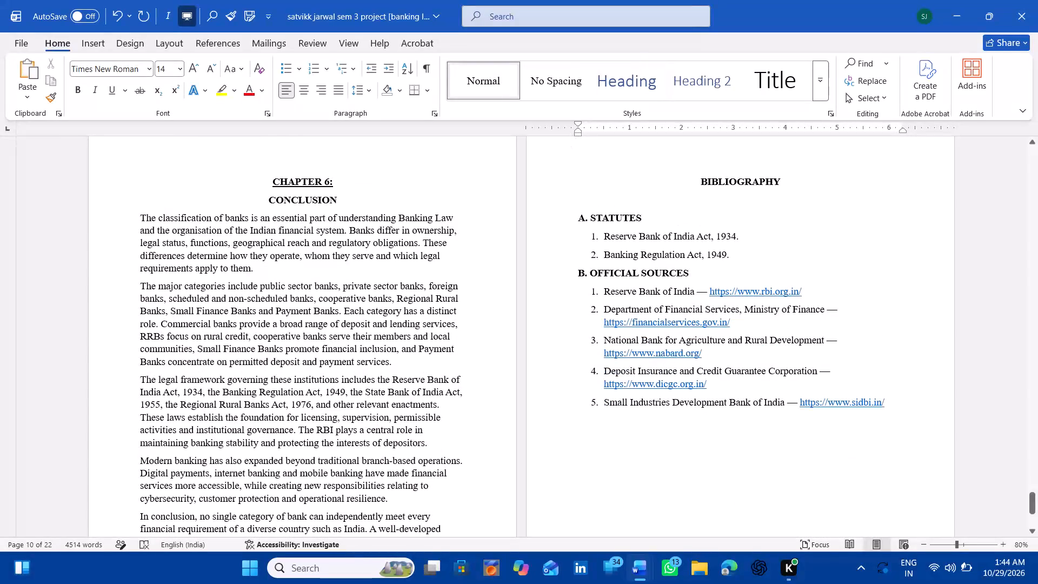
left_click(549, 183)
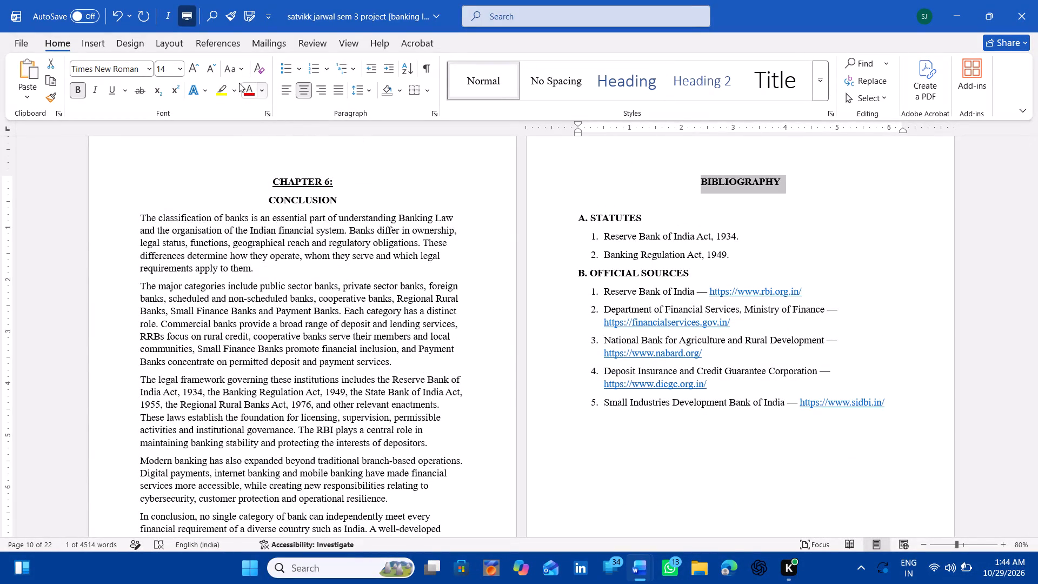
left_click(117, 91)
Save the finished project document.
left_click(419, 15)
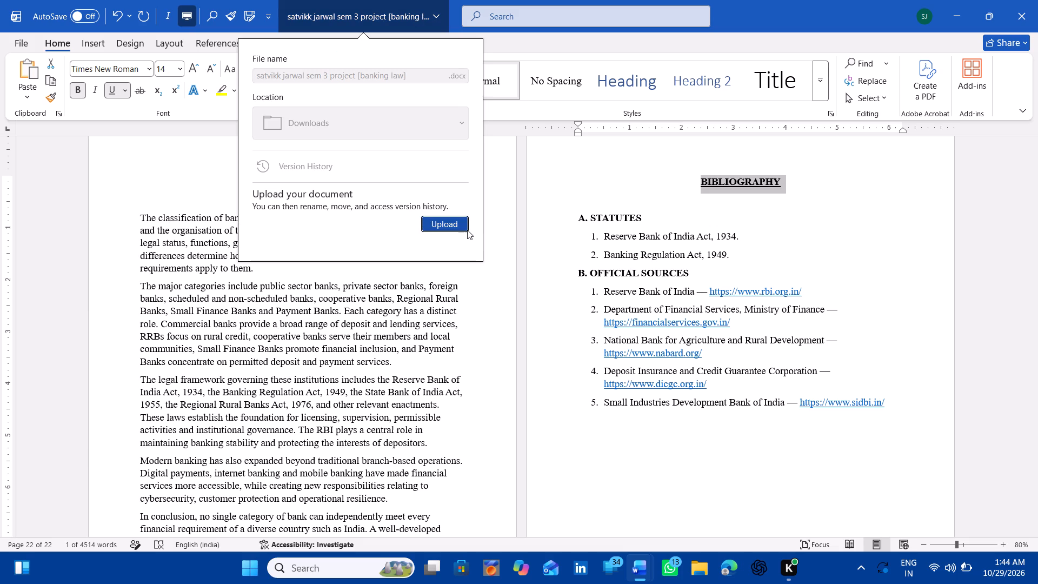
left_click(500, 174)
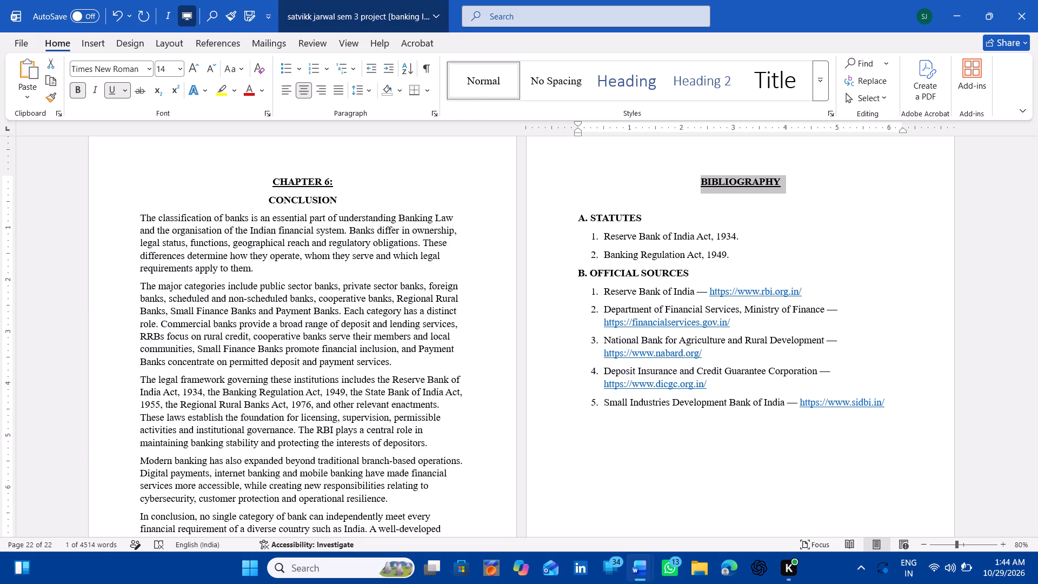
key("ctrl+s")
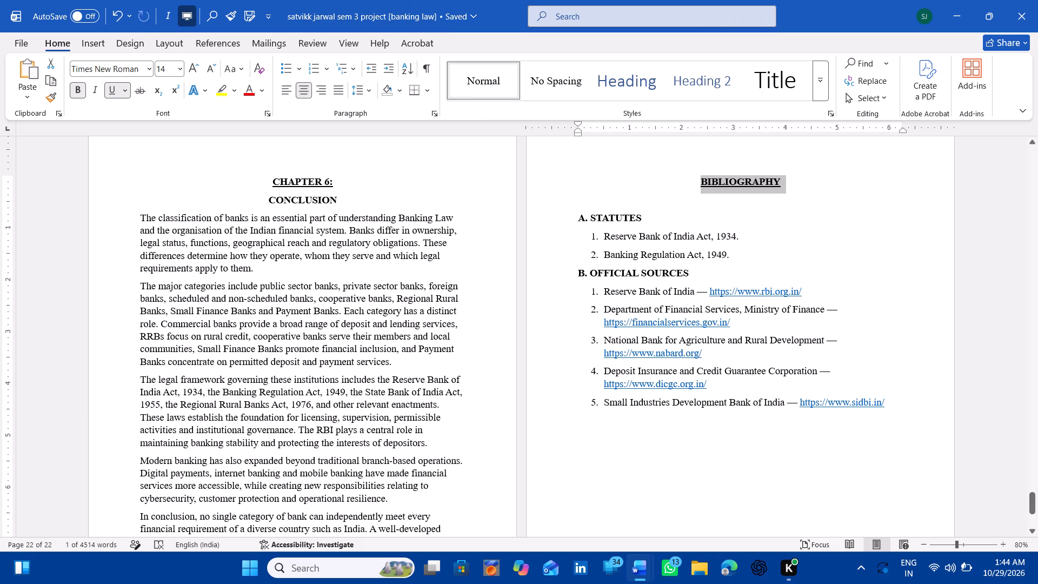
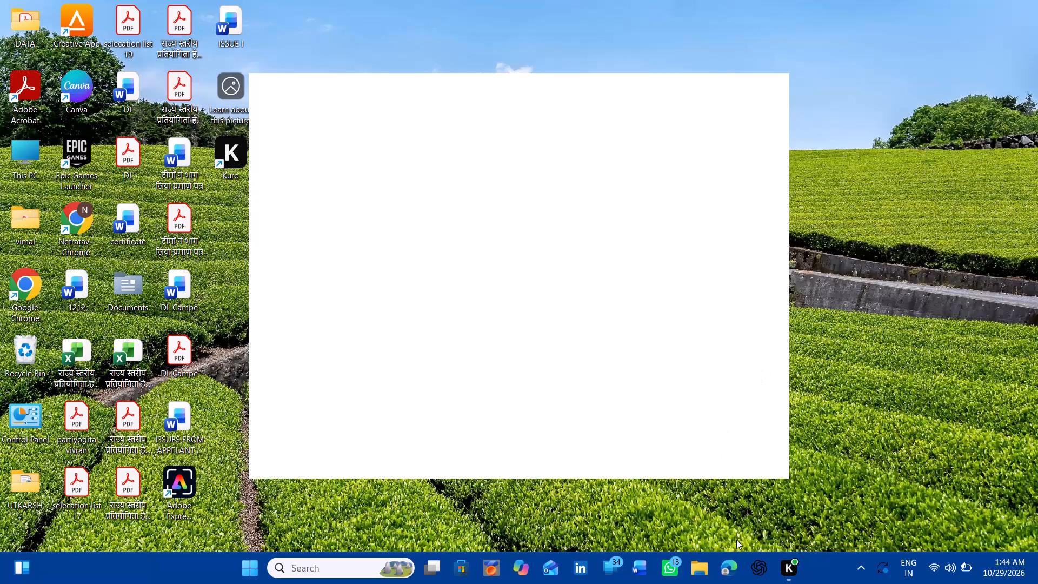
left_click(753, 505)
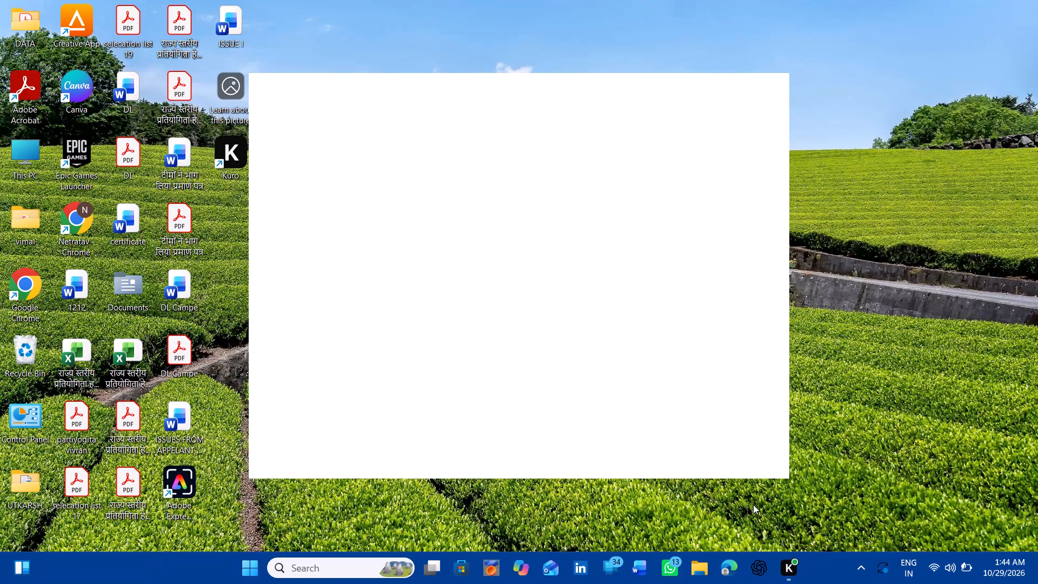
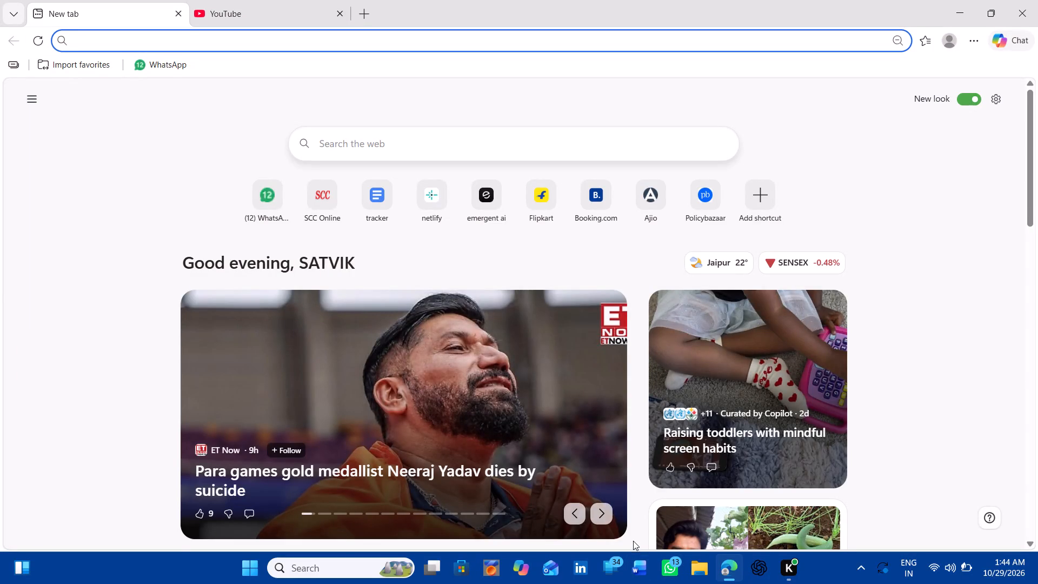
Switch to Word and create a new blank document.
scroll(607, 468, "down", 1)
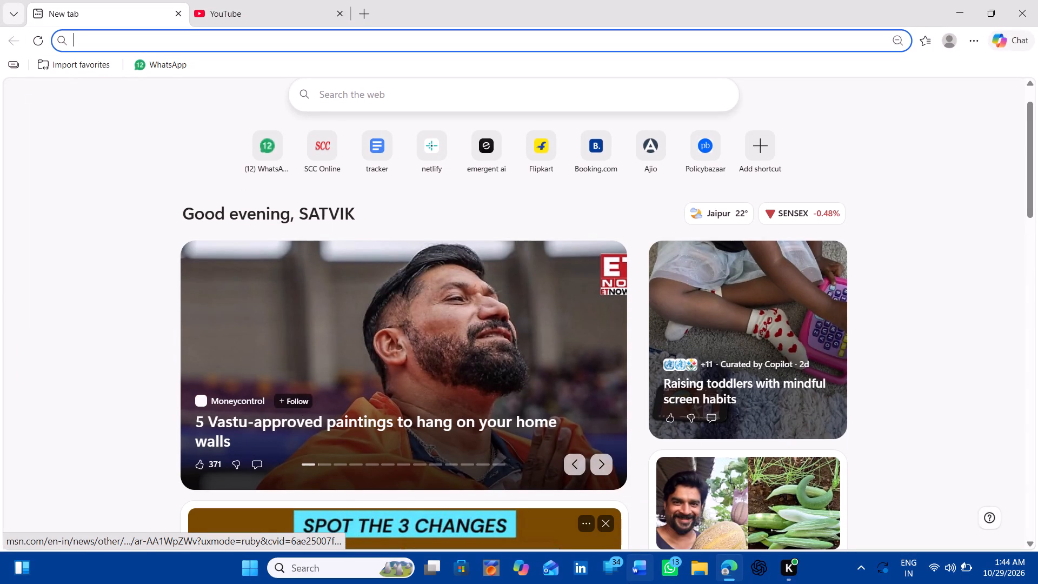
left_click(641, 572)
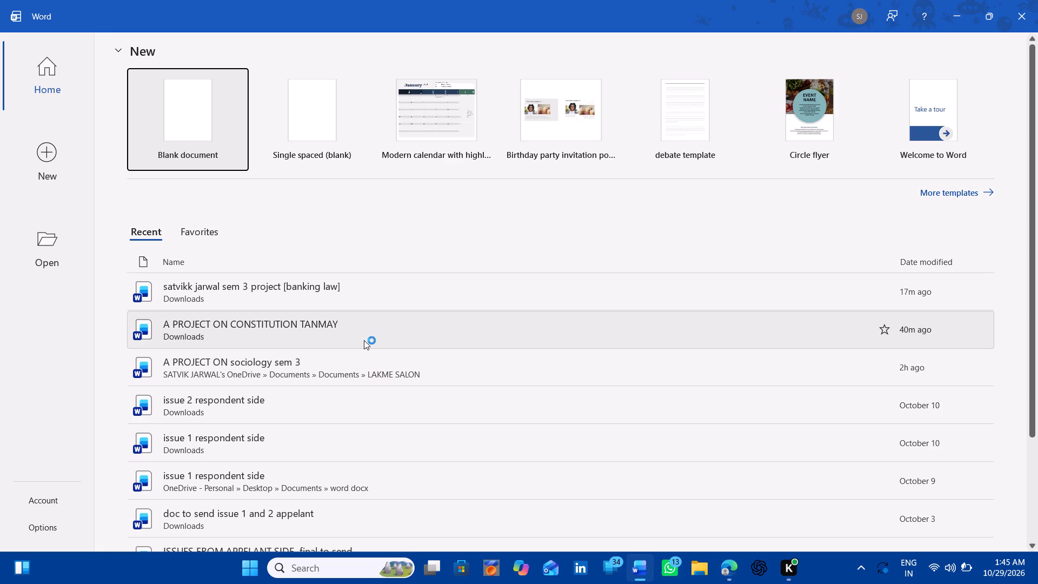
left_click(207, 164)
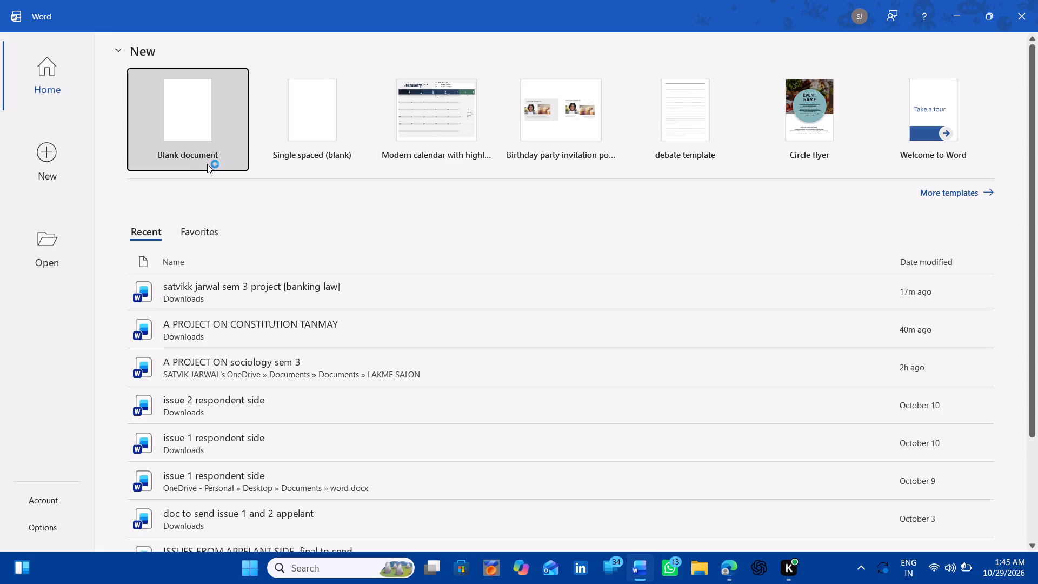
Save the new document to the OneDrive Documents folder, named with the student's name followed by "PROJECT CONSTITUTION ,SEM 3".
left_click(329, 17)
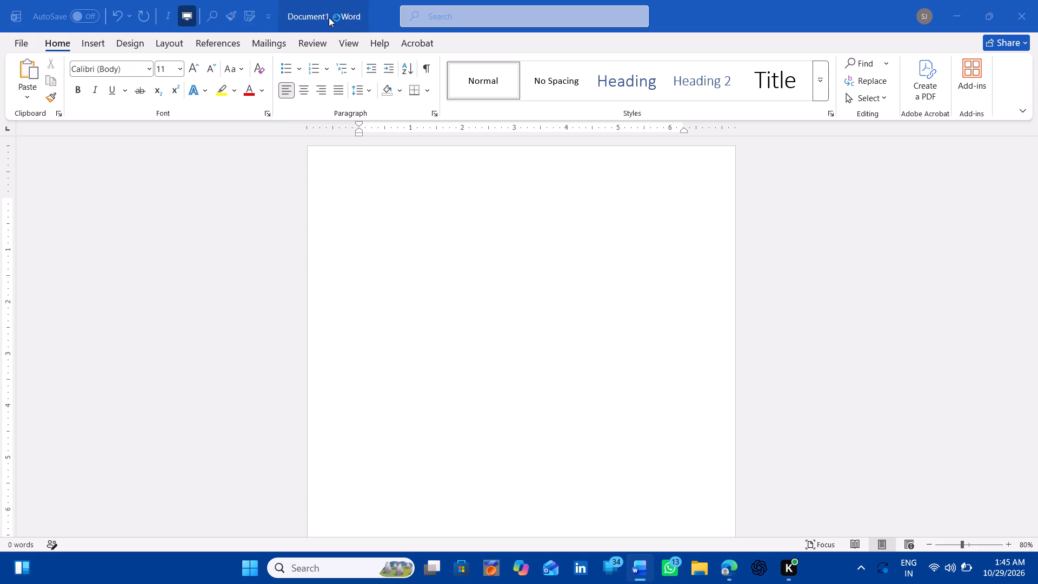
key("BackSpace")
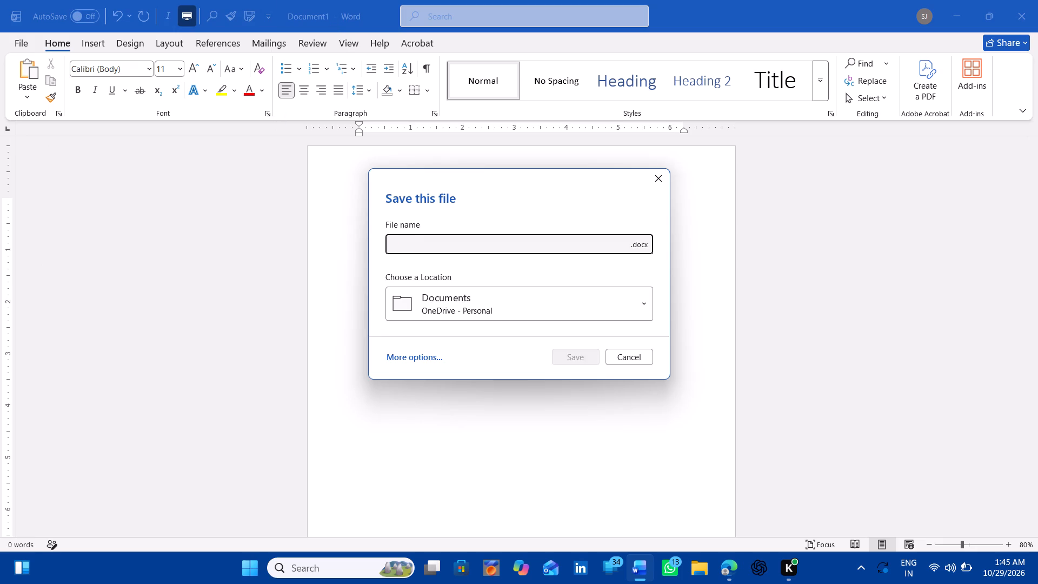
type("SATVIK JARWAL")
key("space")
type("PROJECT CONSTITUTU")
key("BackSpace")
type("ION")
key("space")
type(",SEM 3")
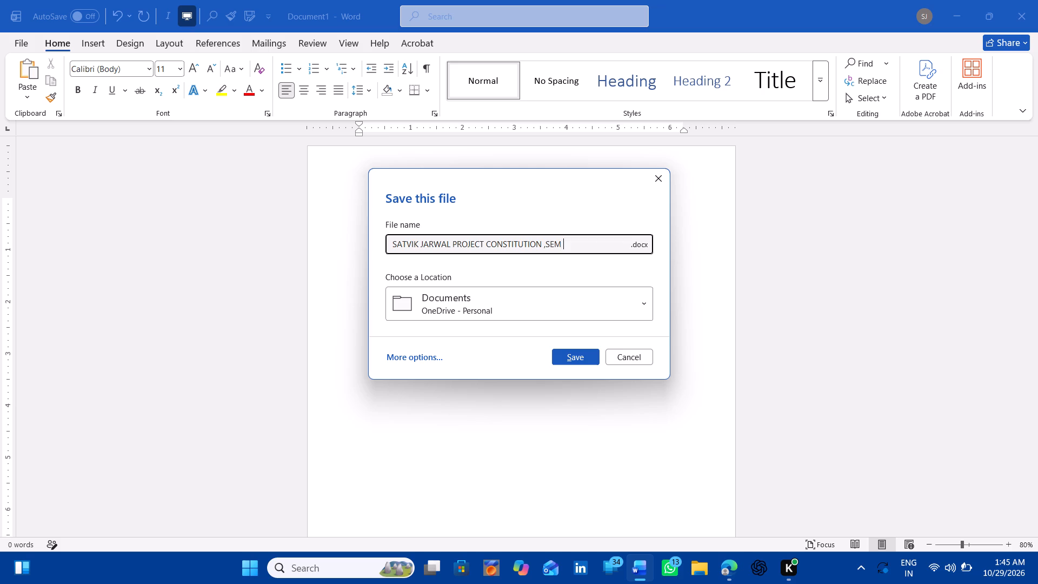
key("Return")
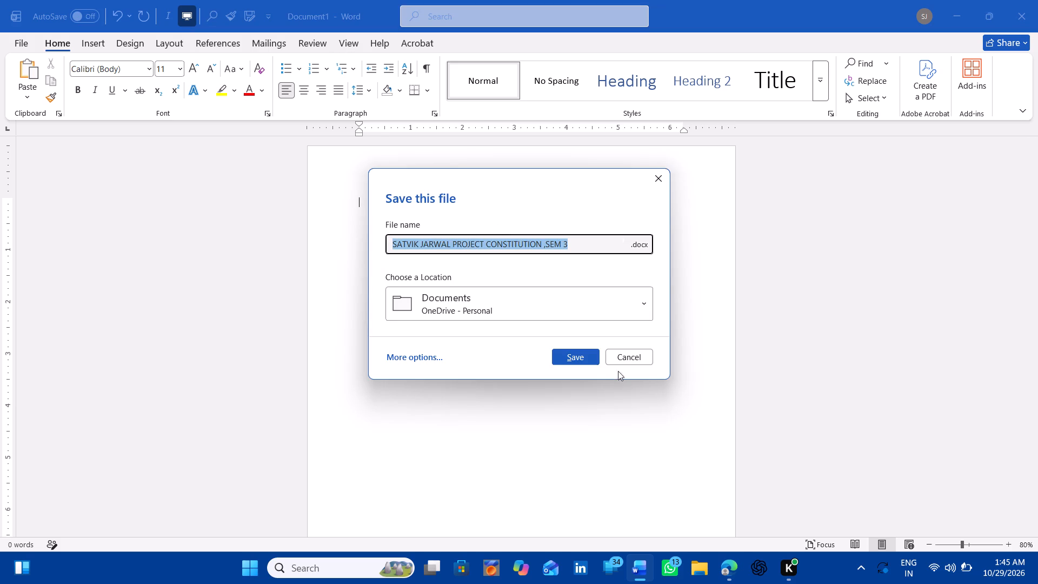
left_click(581, 356)
left_click(578, 348)
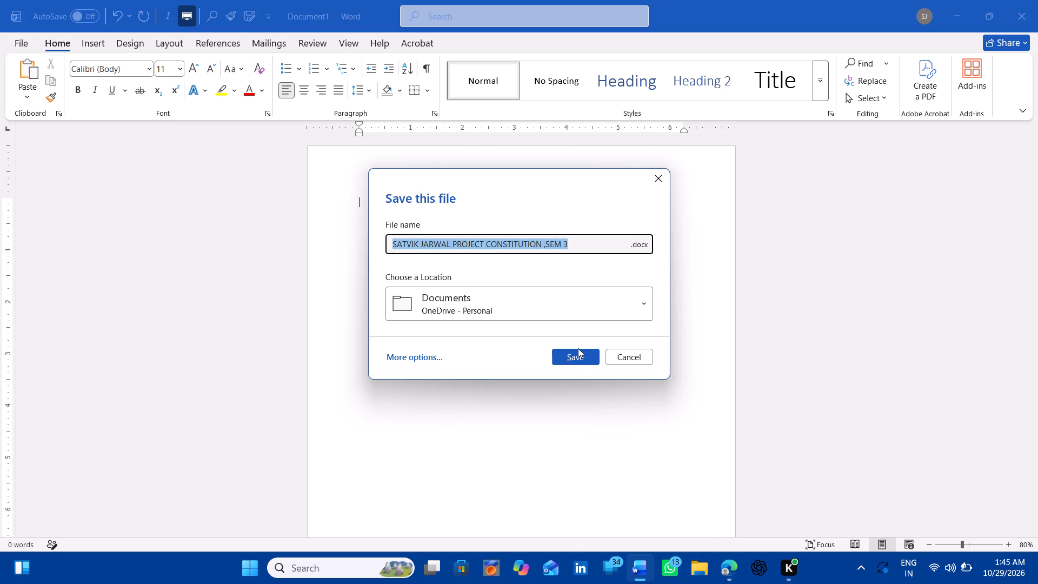
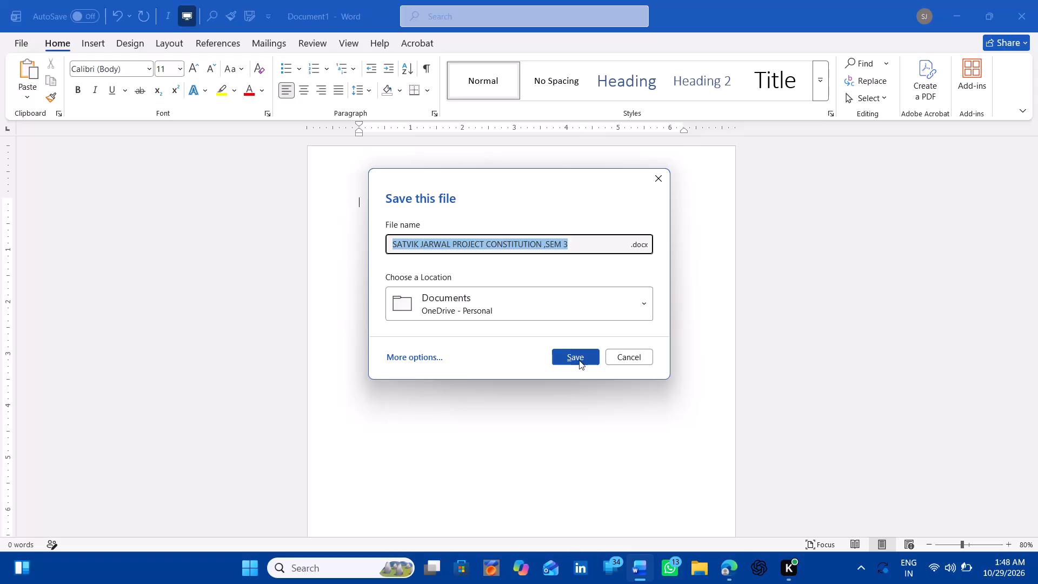
Complete saving the new semester 3 constitution project document to the OneDrive Documents folder.
left_click(579, 360)
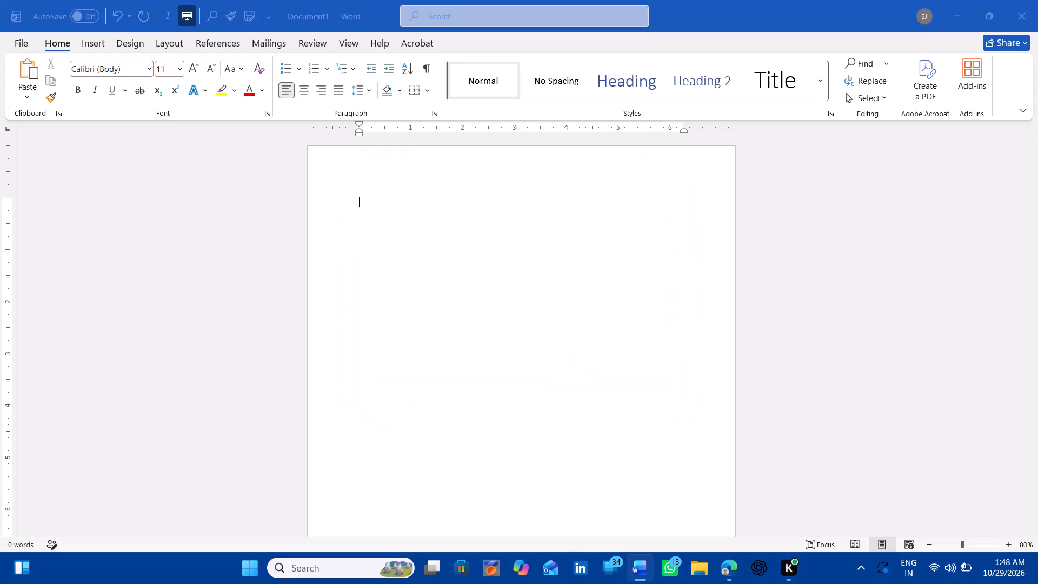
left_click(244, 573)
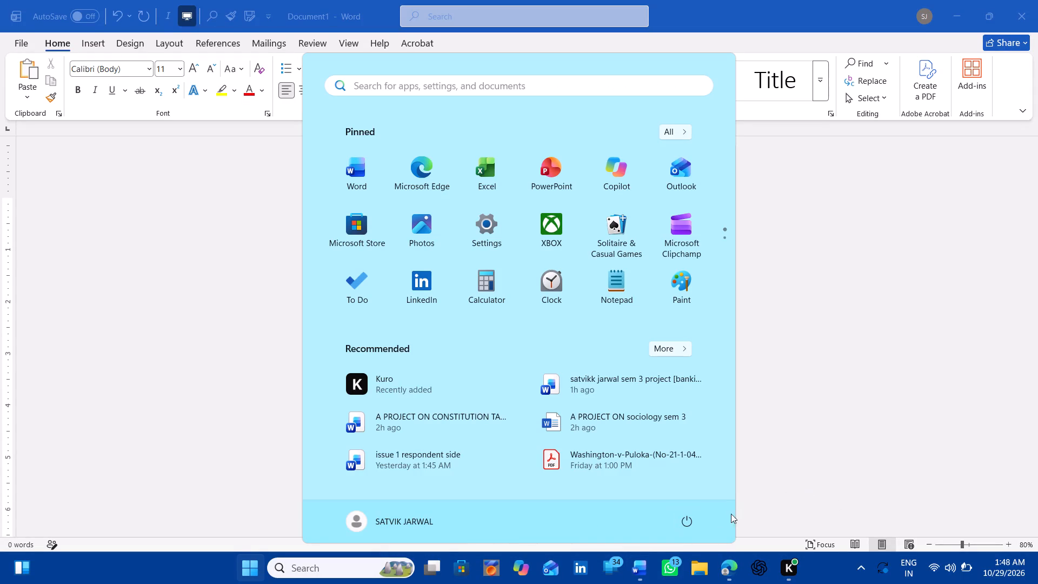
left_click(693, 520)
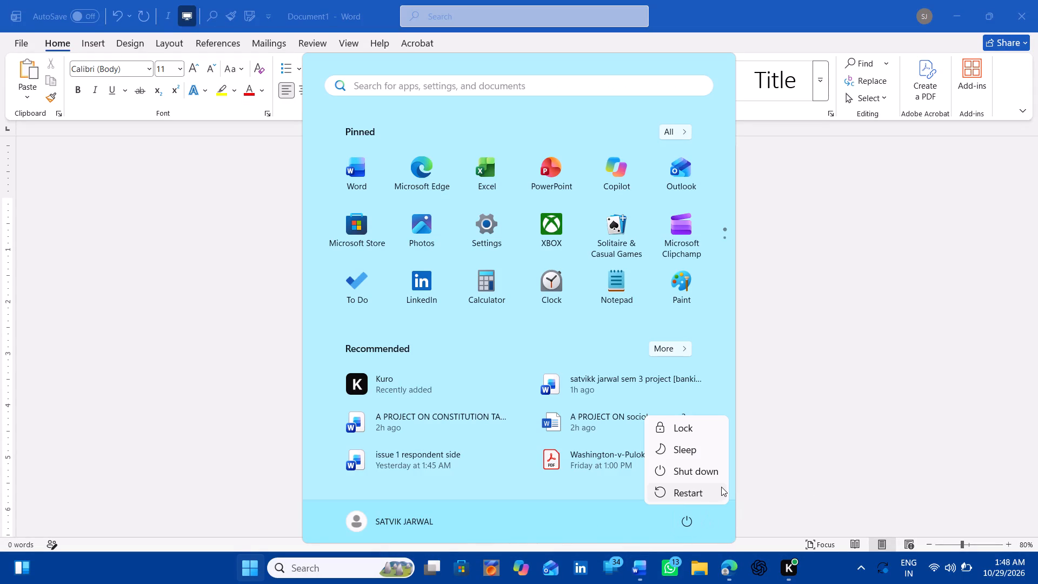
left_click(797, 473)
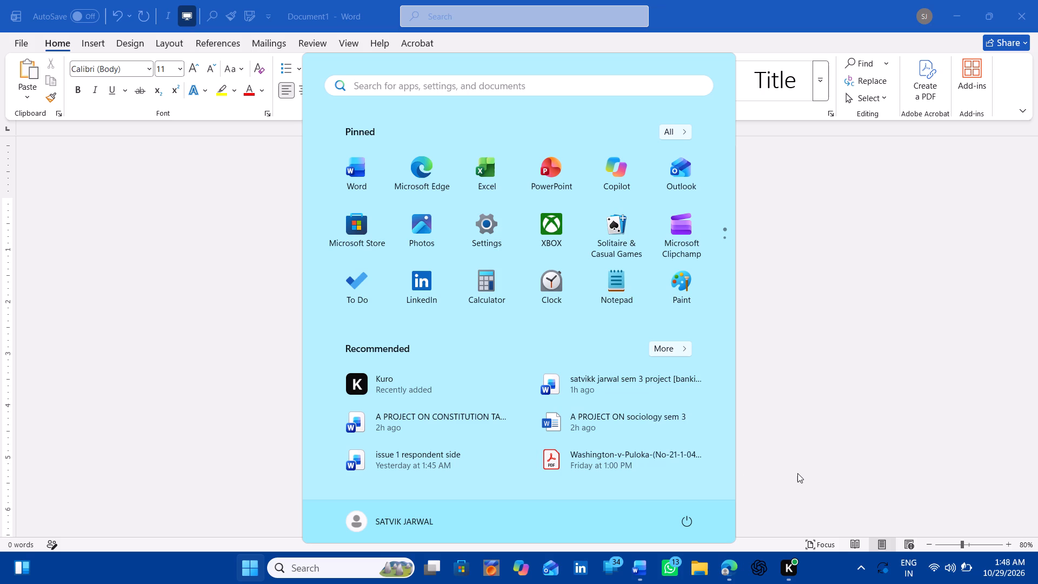
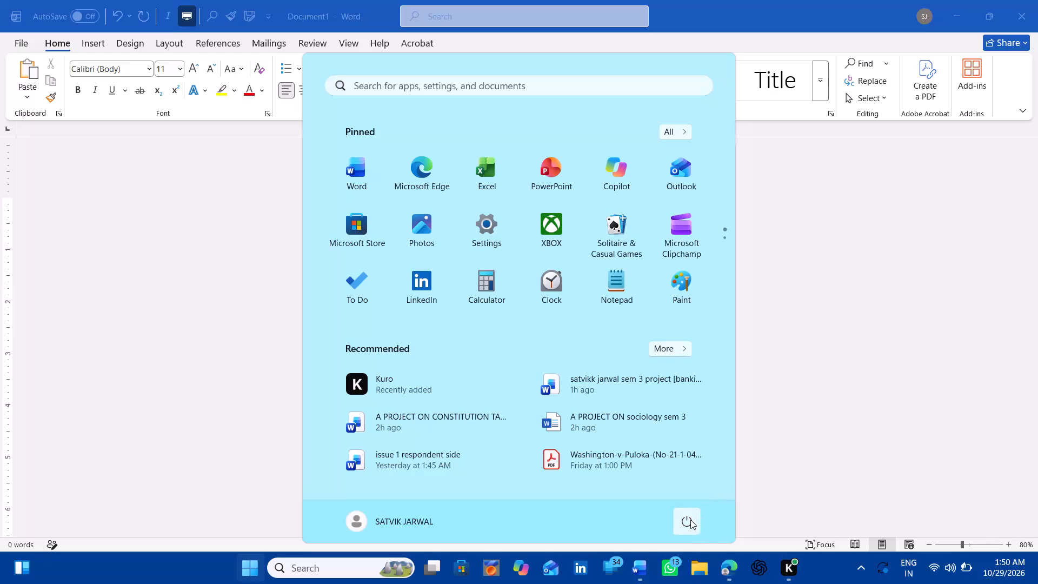
Shut down the computer from the Windows power options.
left_click(690, 520)
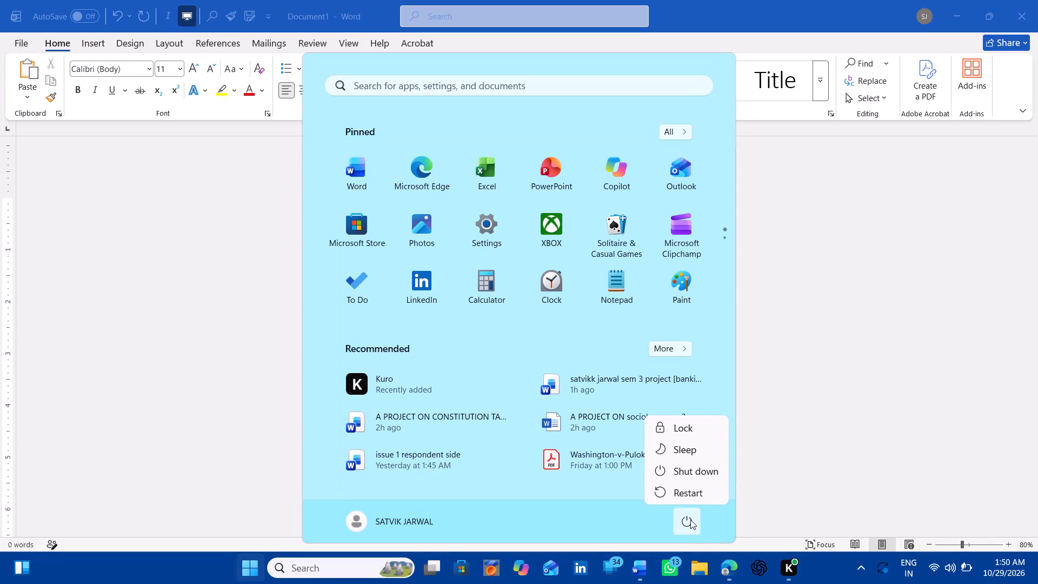
left_click(712, 476)
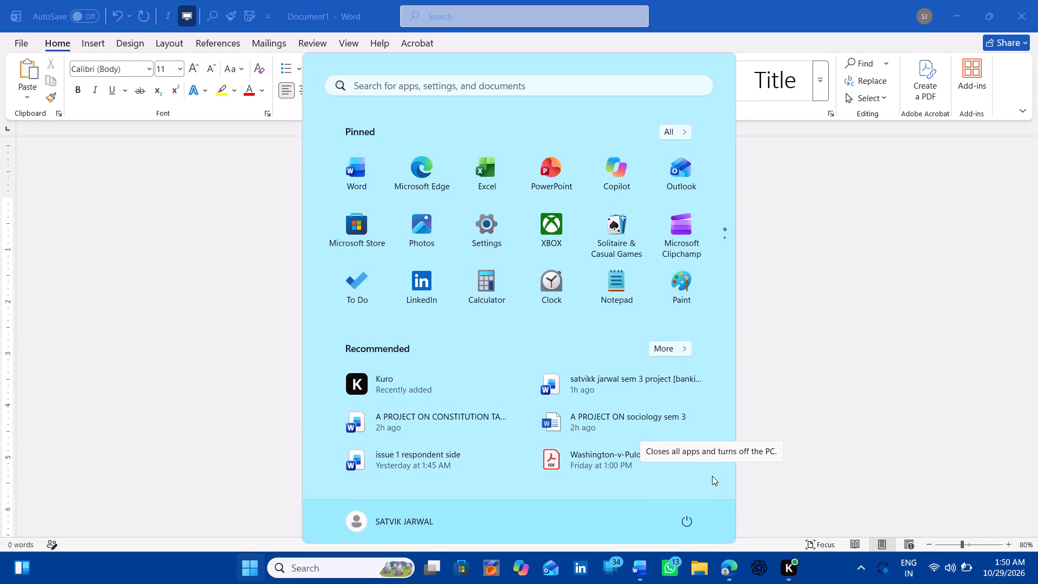